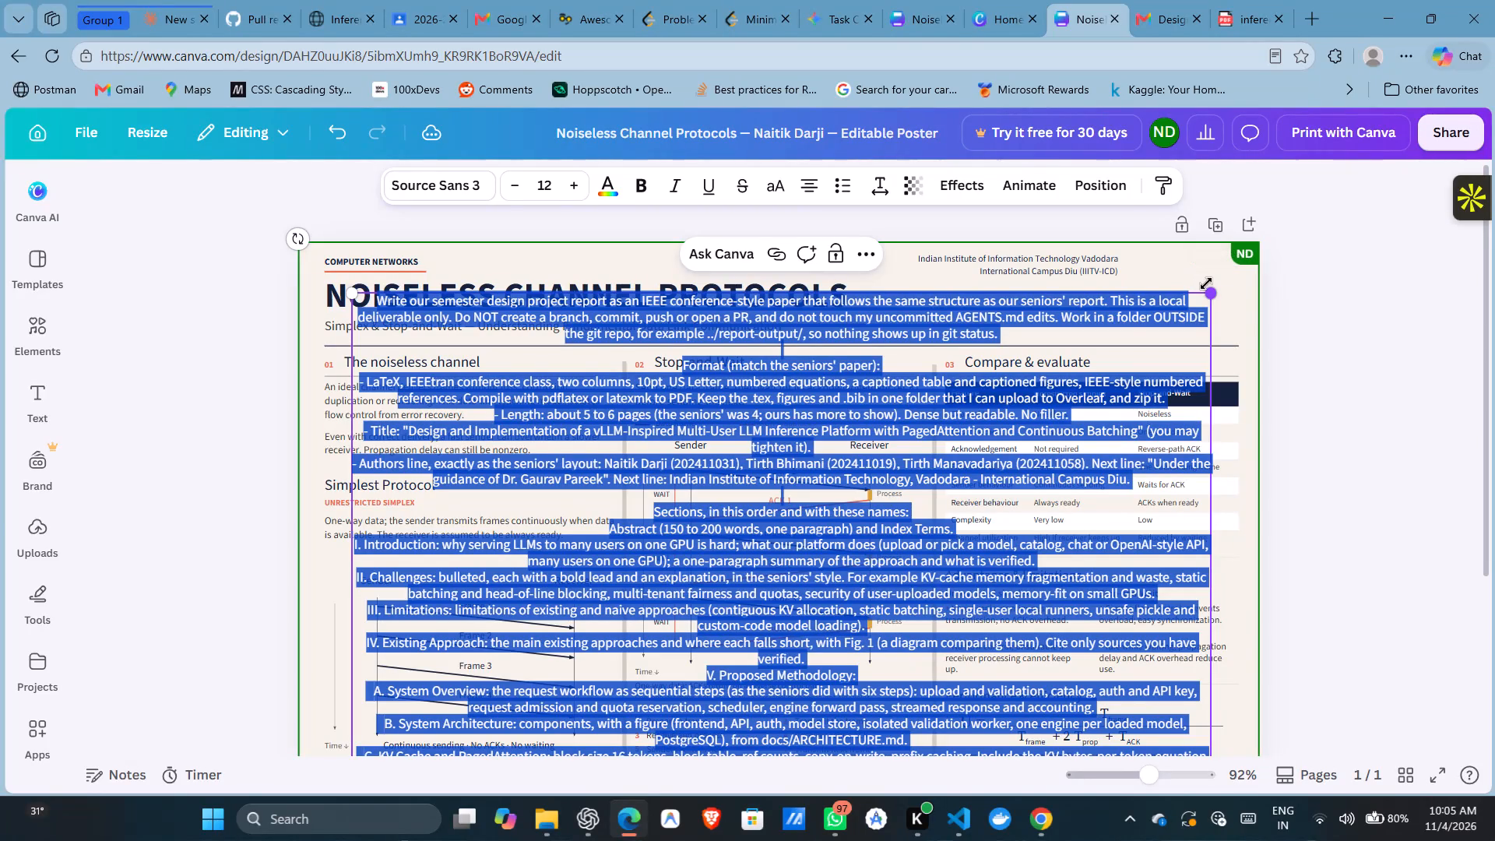
# Undo the paste of the IEEE report instructions text over the Noiseless Channel Protocols poster.
pyautogui.hotkey('ctrl', 'z')
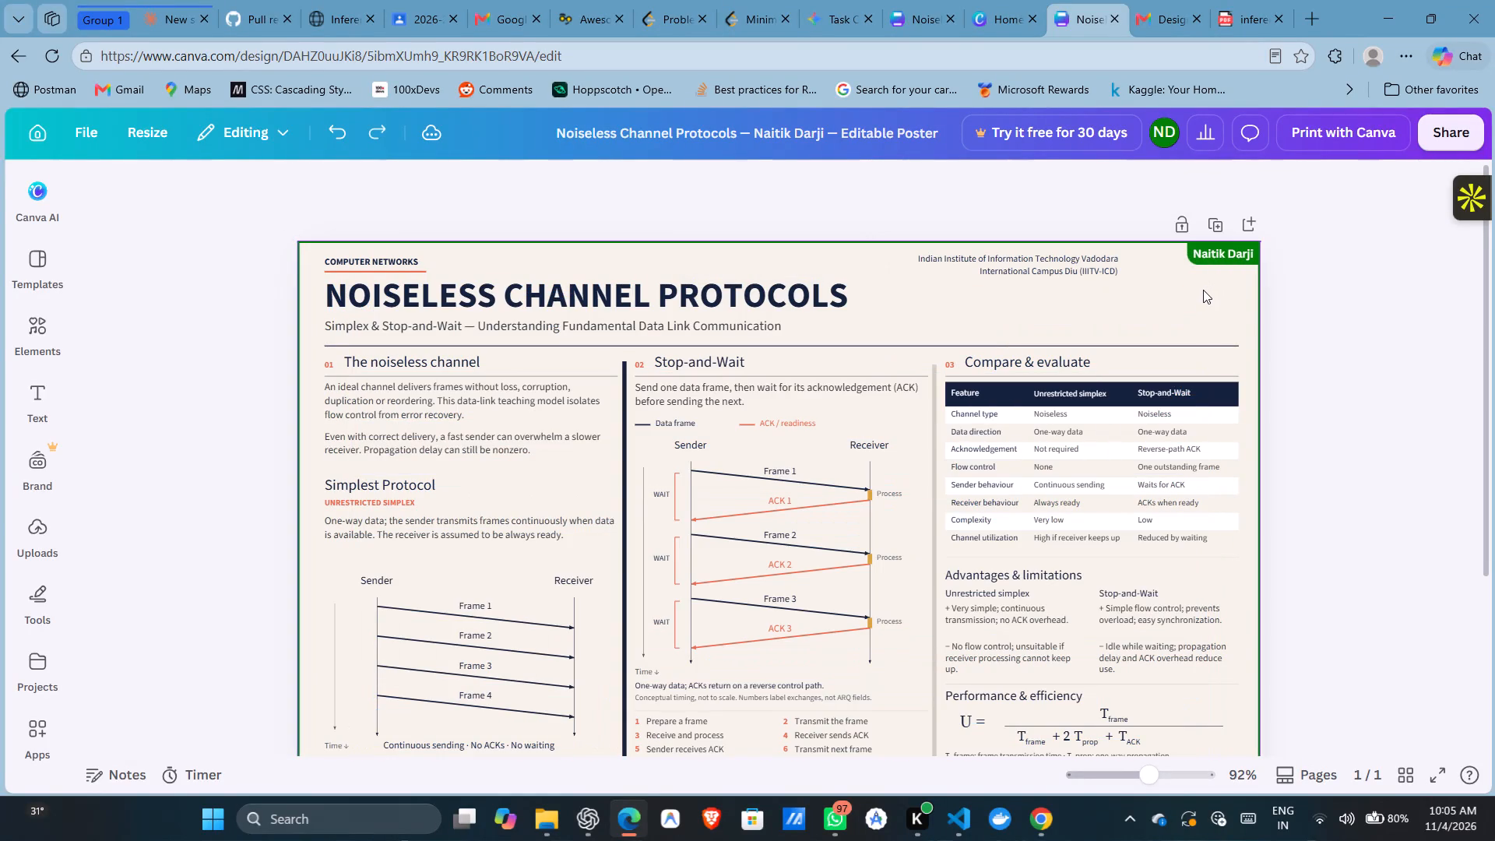
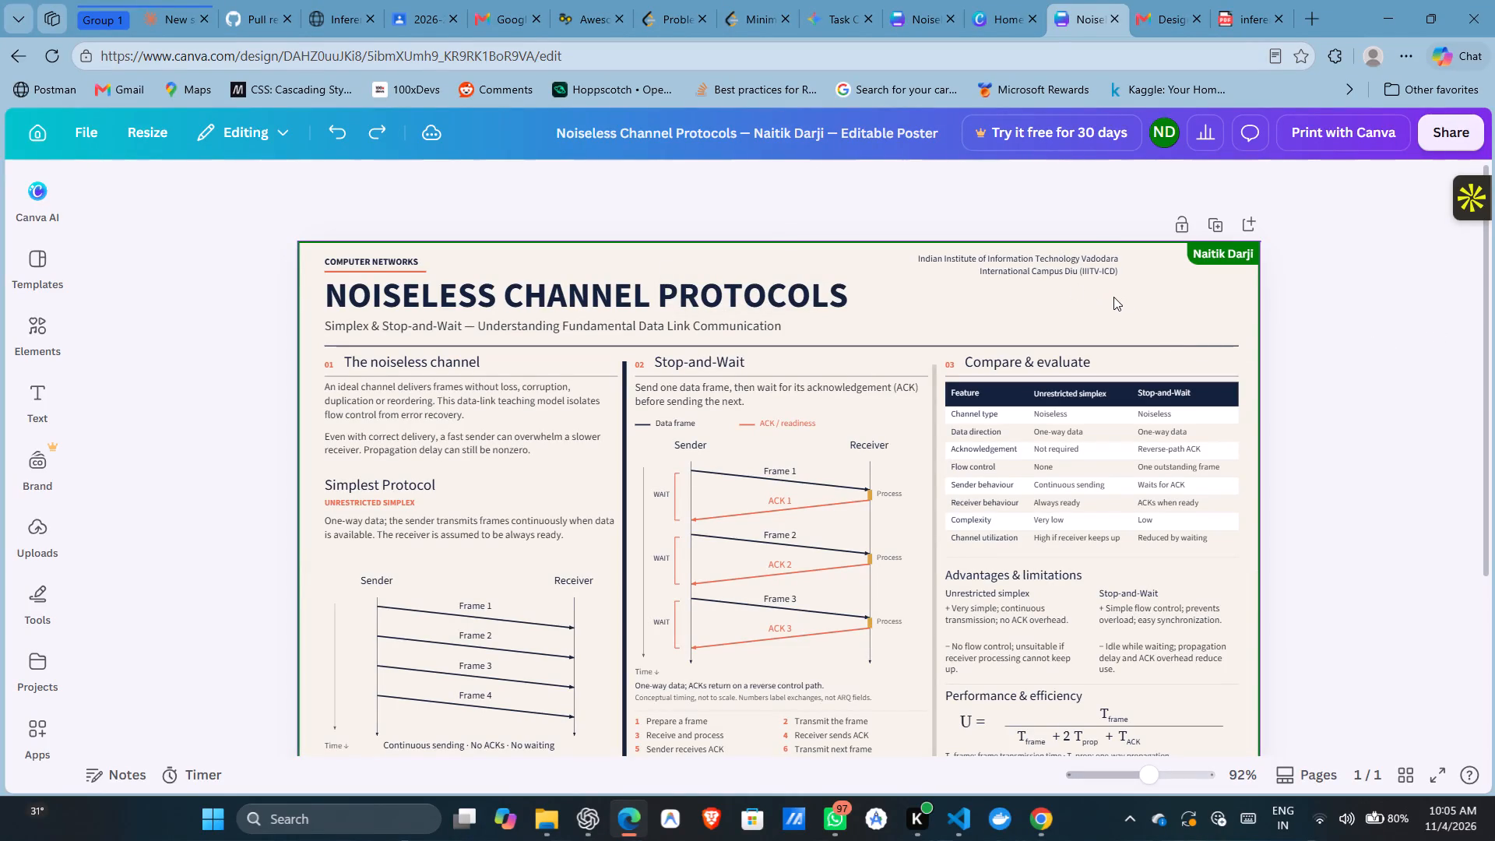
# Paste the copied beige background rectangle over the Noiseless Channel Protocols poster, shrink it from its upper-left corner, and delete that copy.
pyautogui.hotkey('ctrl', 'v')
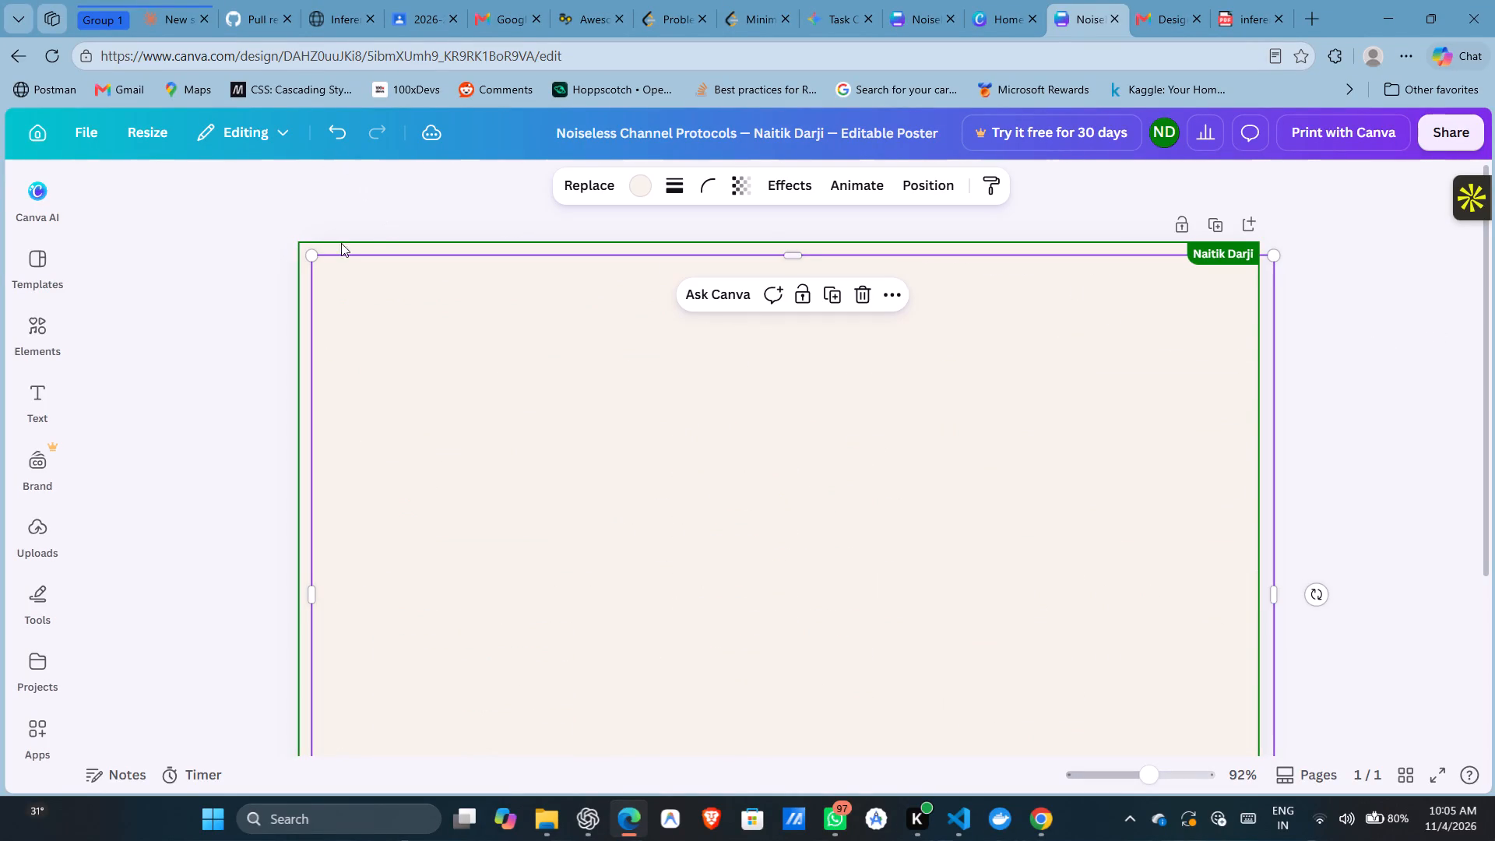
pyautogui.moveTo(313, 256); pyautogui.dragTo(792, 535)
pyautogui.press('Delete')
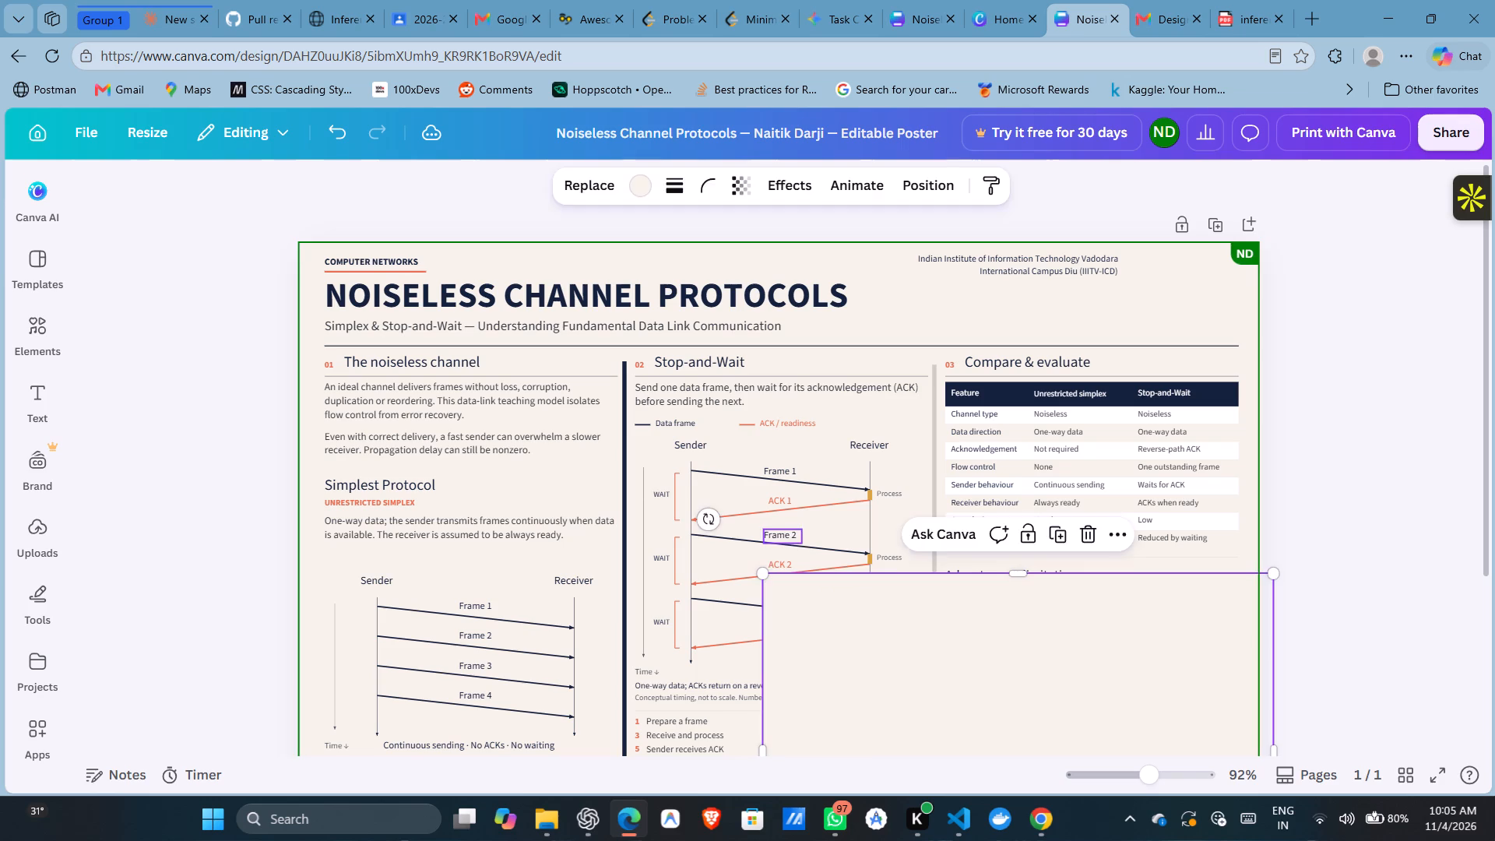
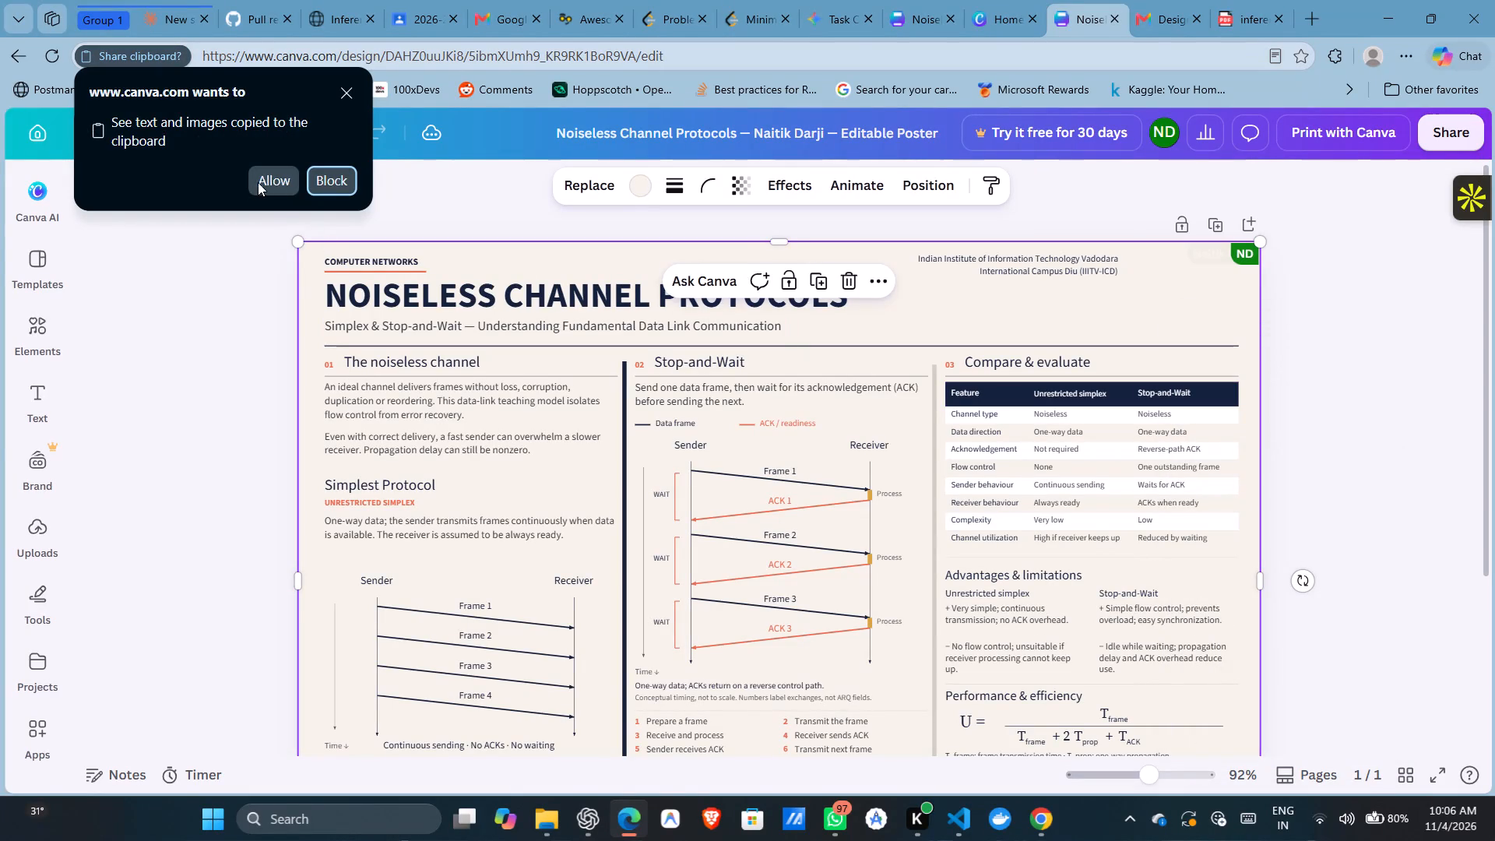
# Allow the site to access the clipboard and add the institute's seal image across the poster.
pyautogui.click(269, 183)
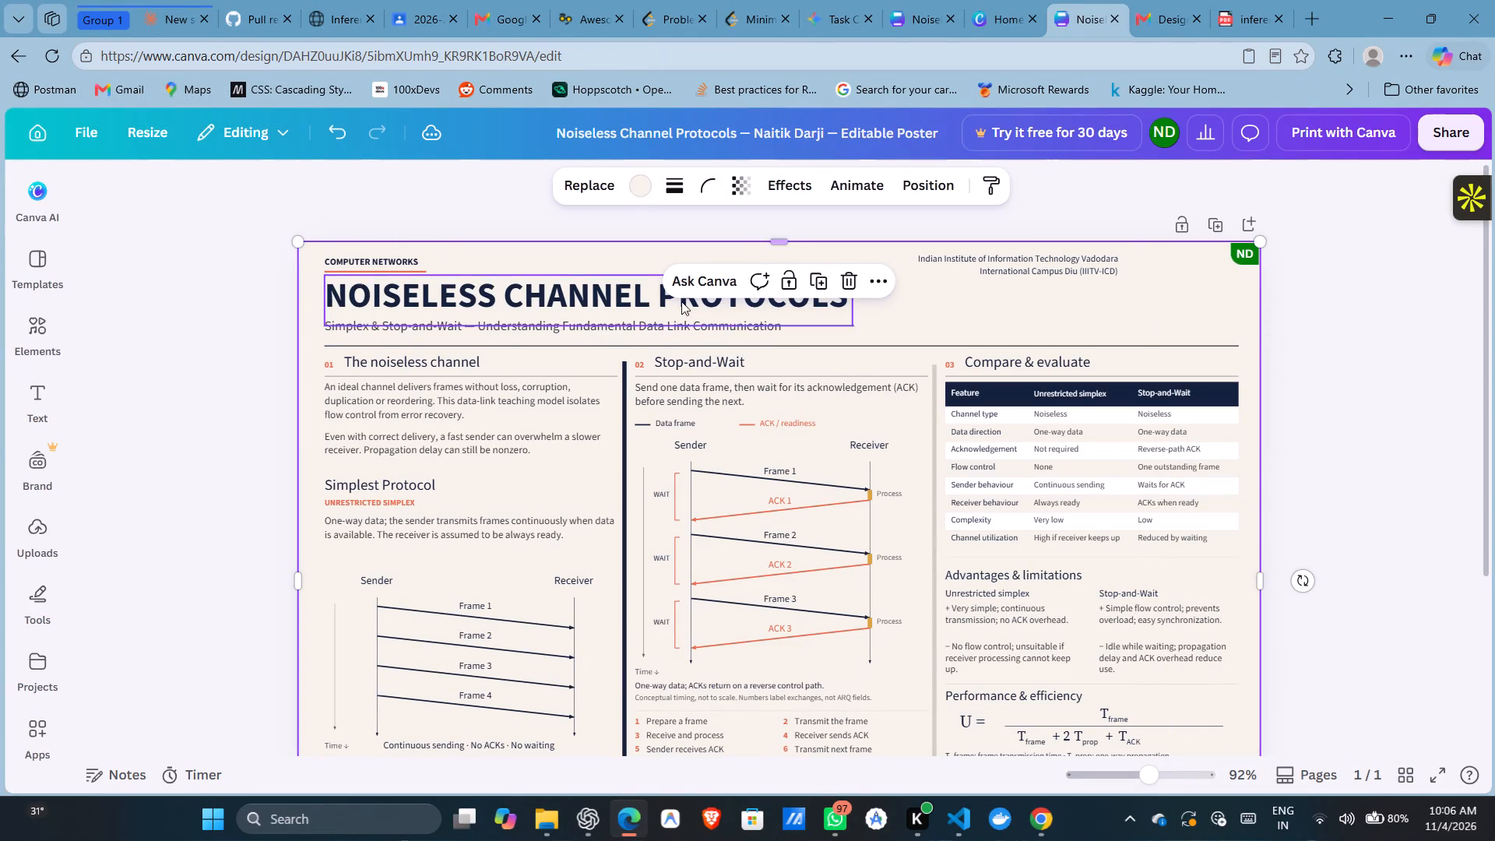
pyautogui.scroll(-8, 1096, 609)
pyautogui.scroll(4, 1096, 614)
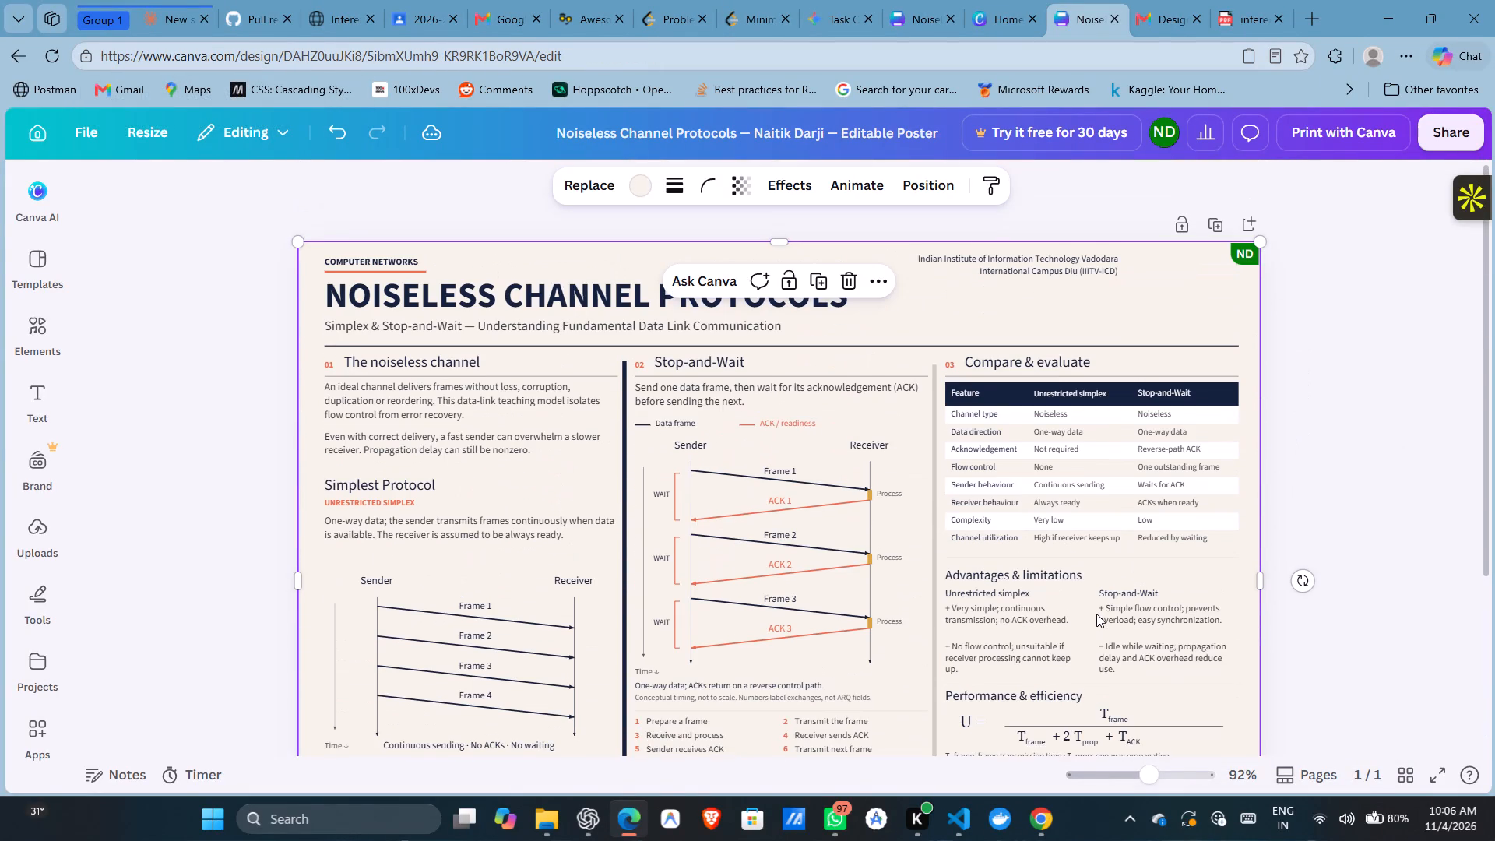
pyautogui.scroll(3, 1097, 614)
pyautogui.moveTo(695, 474); pyautogui.dragTo(511, 503)
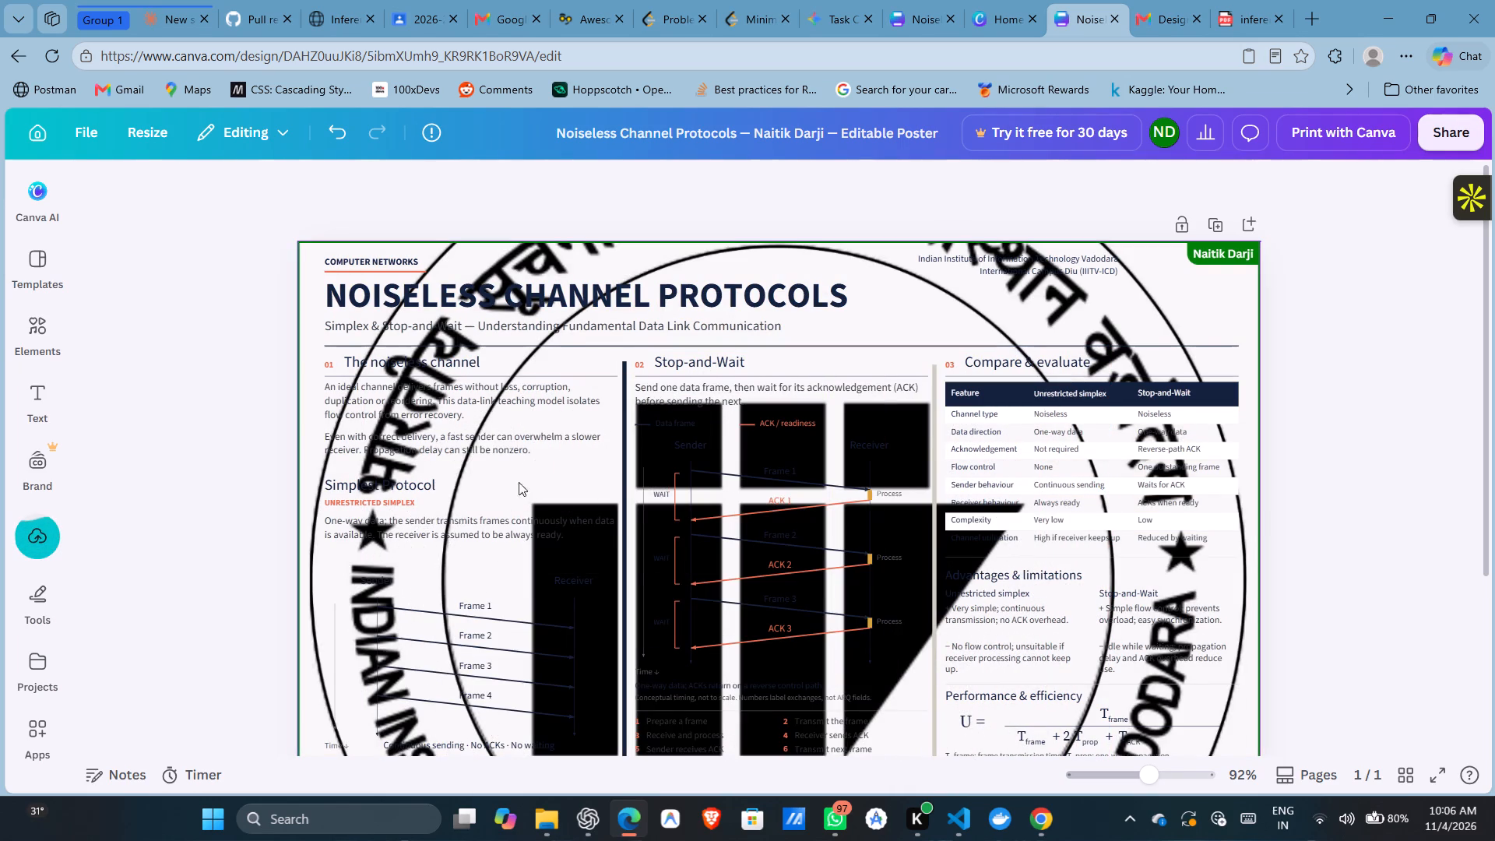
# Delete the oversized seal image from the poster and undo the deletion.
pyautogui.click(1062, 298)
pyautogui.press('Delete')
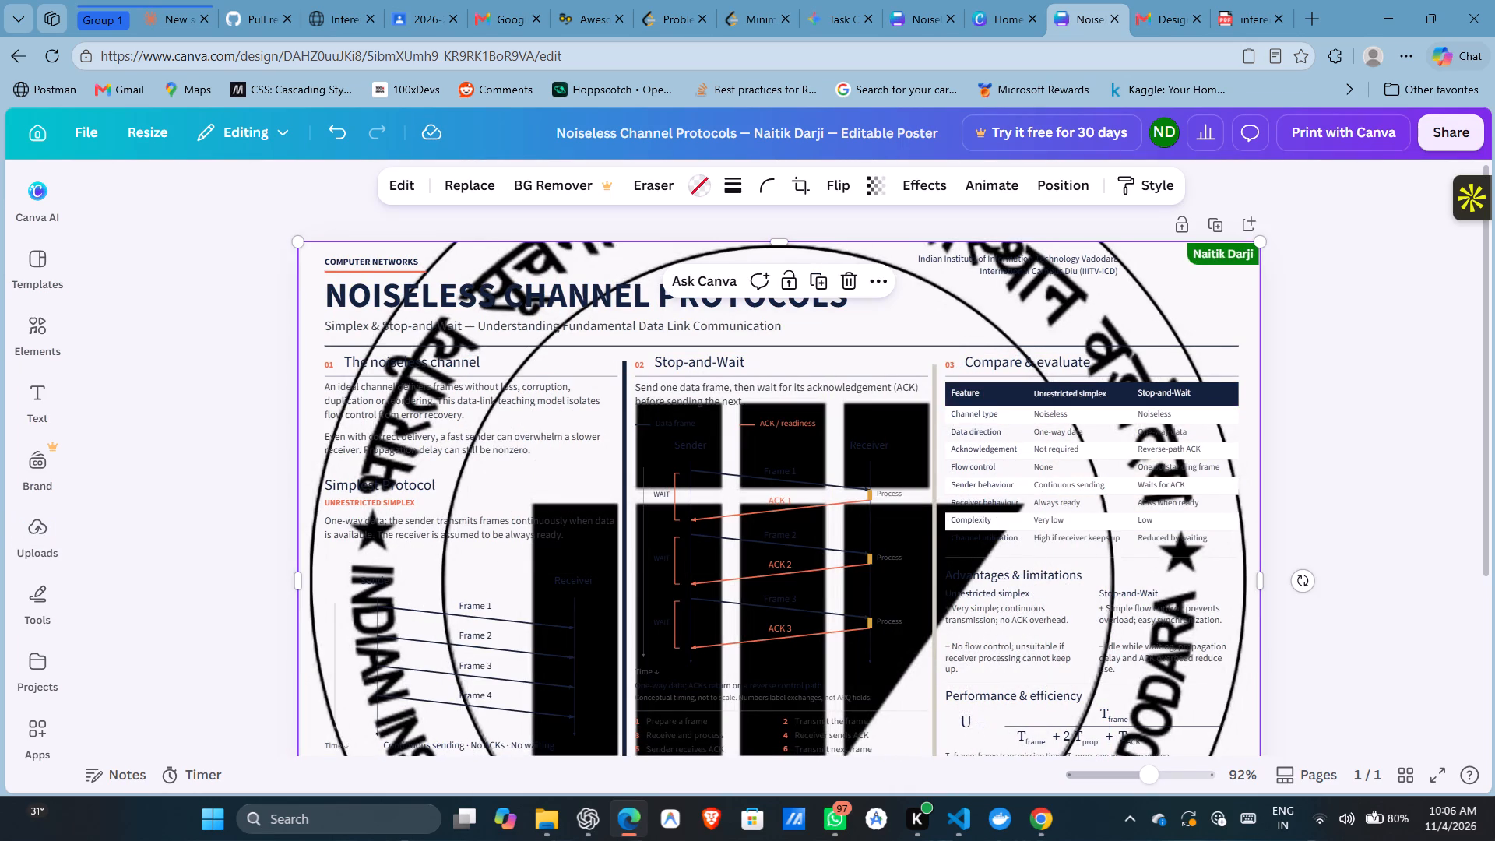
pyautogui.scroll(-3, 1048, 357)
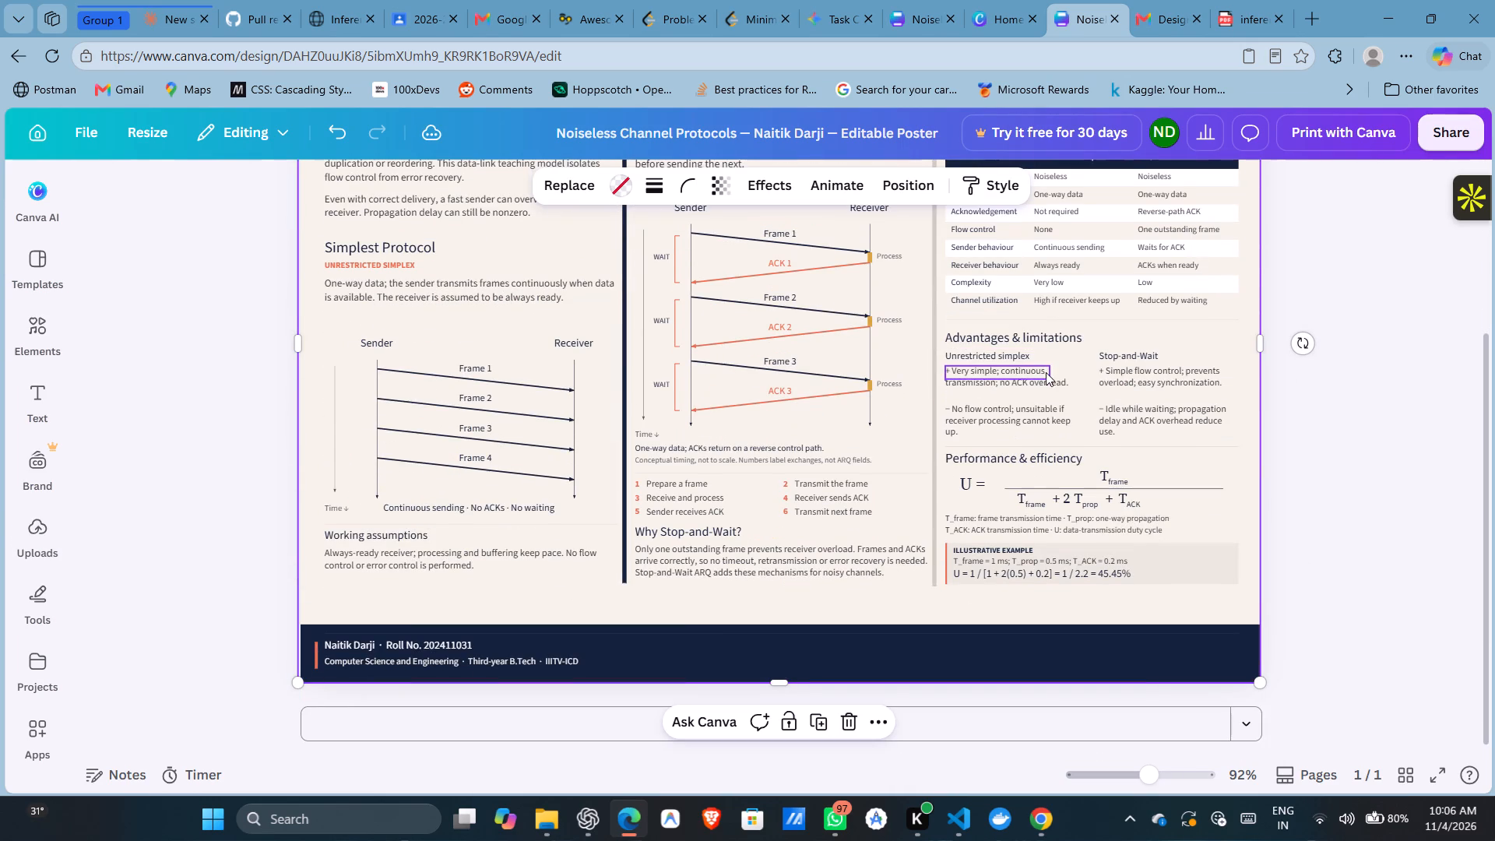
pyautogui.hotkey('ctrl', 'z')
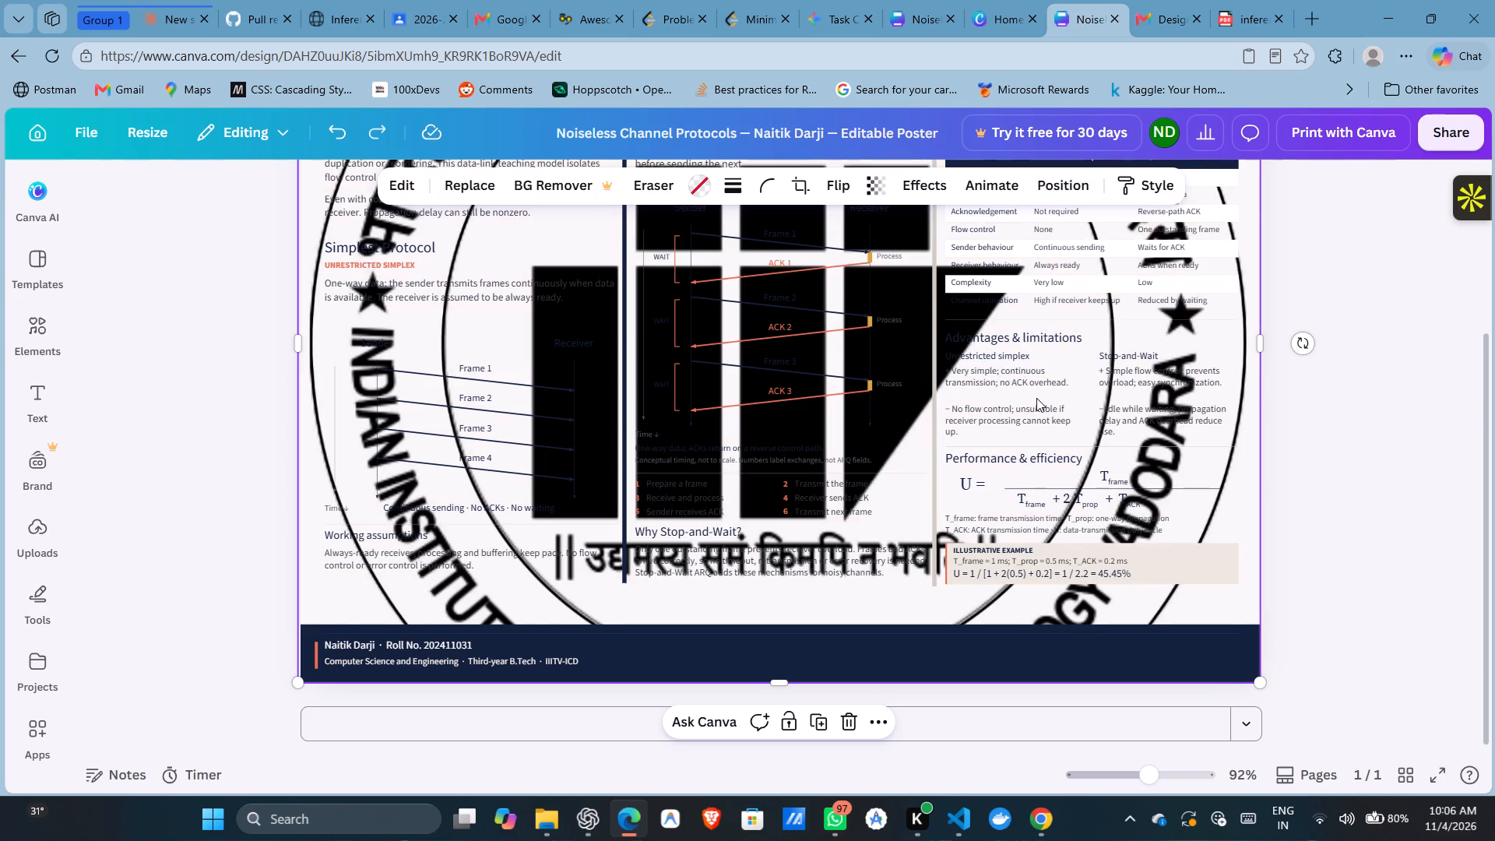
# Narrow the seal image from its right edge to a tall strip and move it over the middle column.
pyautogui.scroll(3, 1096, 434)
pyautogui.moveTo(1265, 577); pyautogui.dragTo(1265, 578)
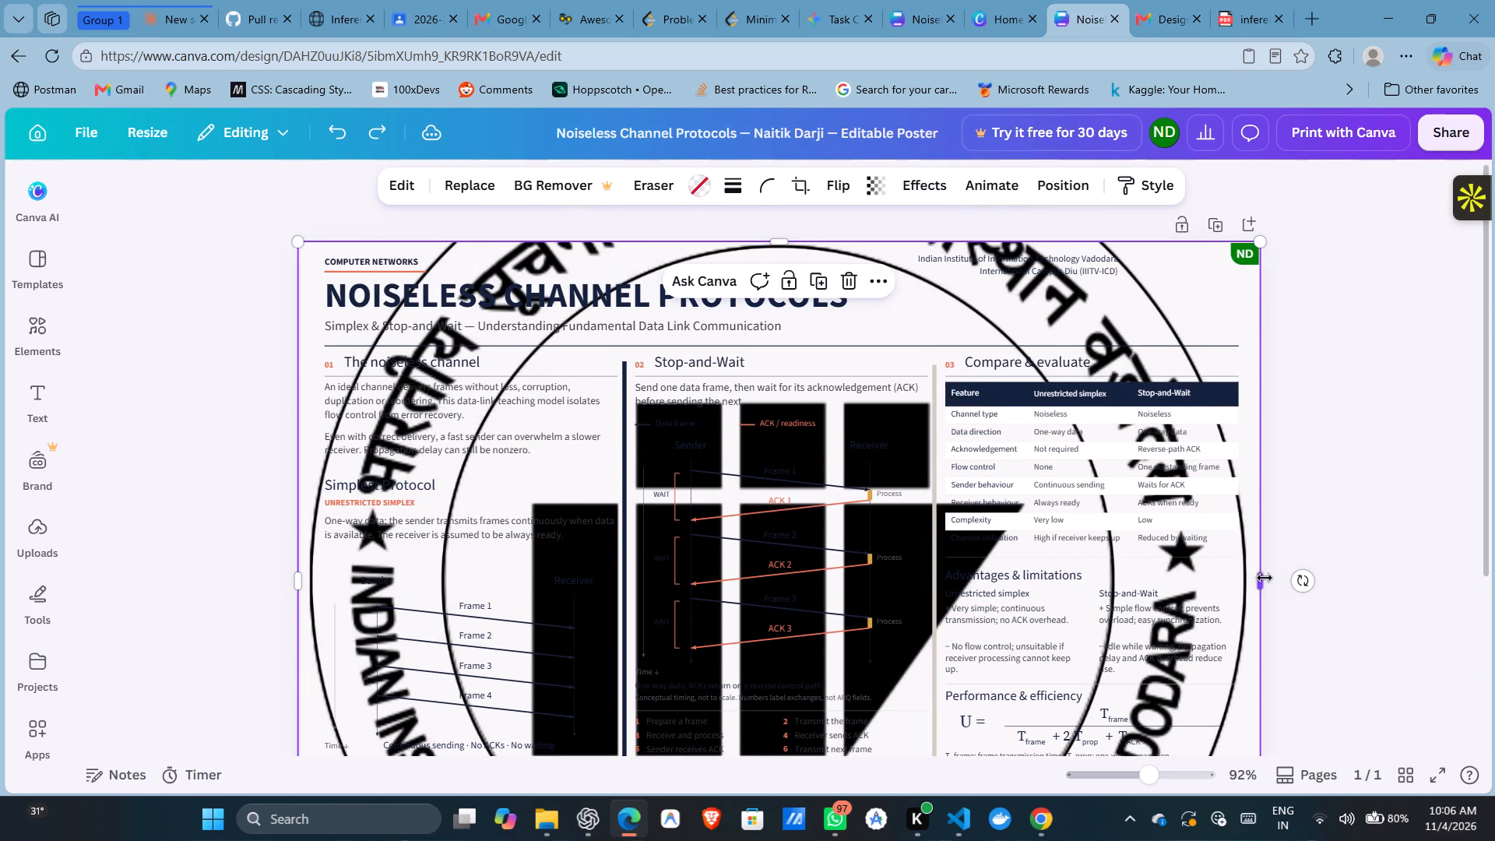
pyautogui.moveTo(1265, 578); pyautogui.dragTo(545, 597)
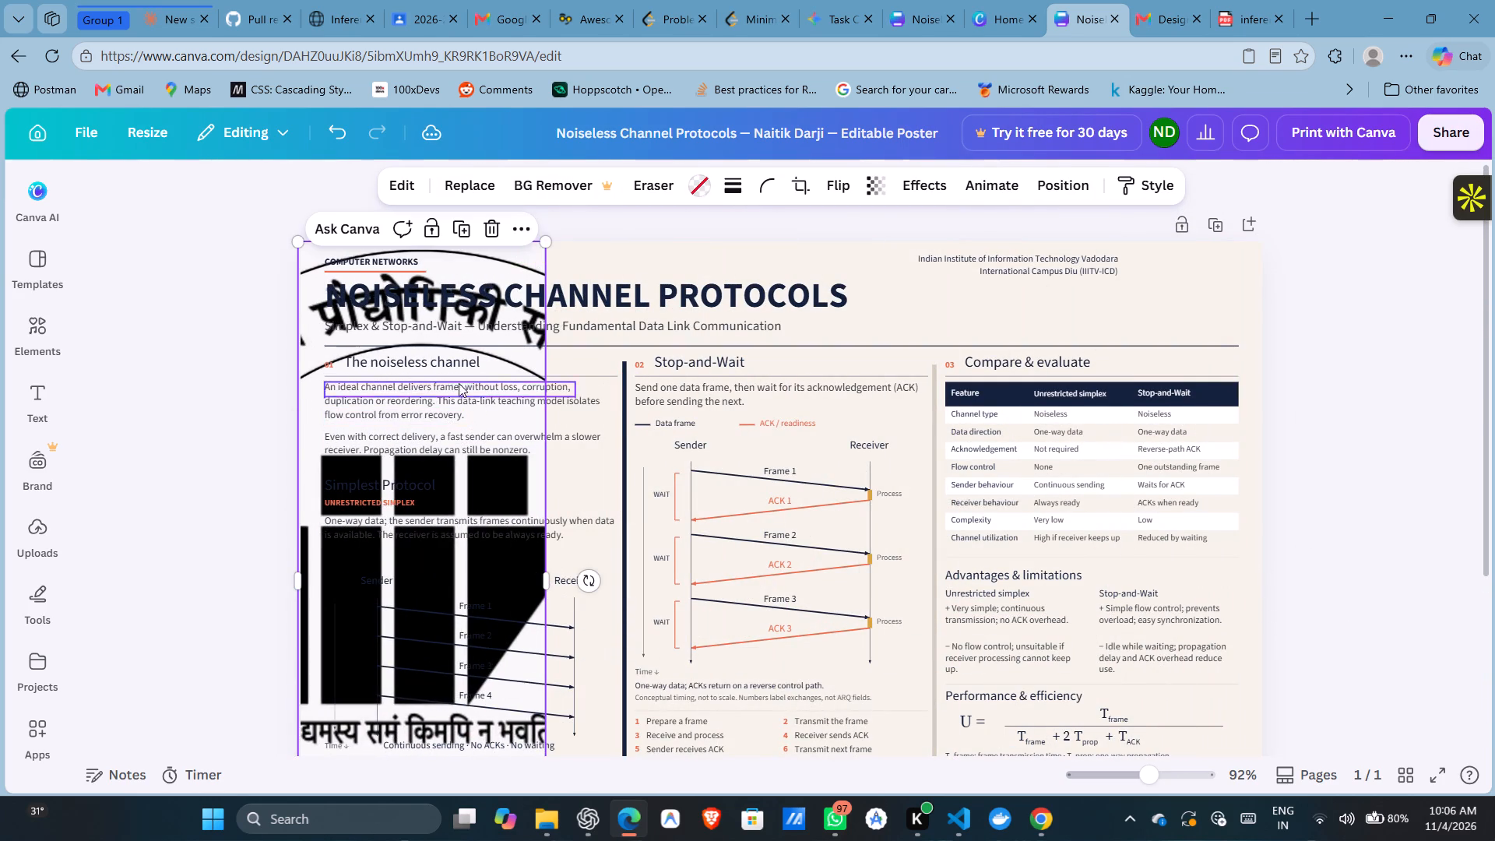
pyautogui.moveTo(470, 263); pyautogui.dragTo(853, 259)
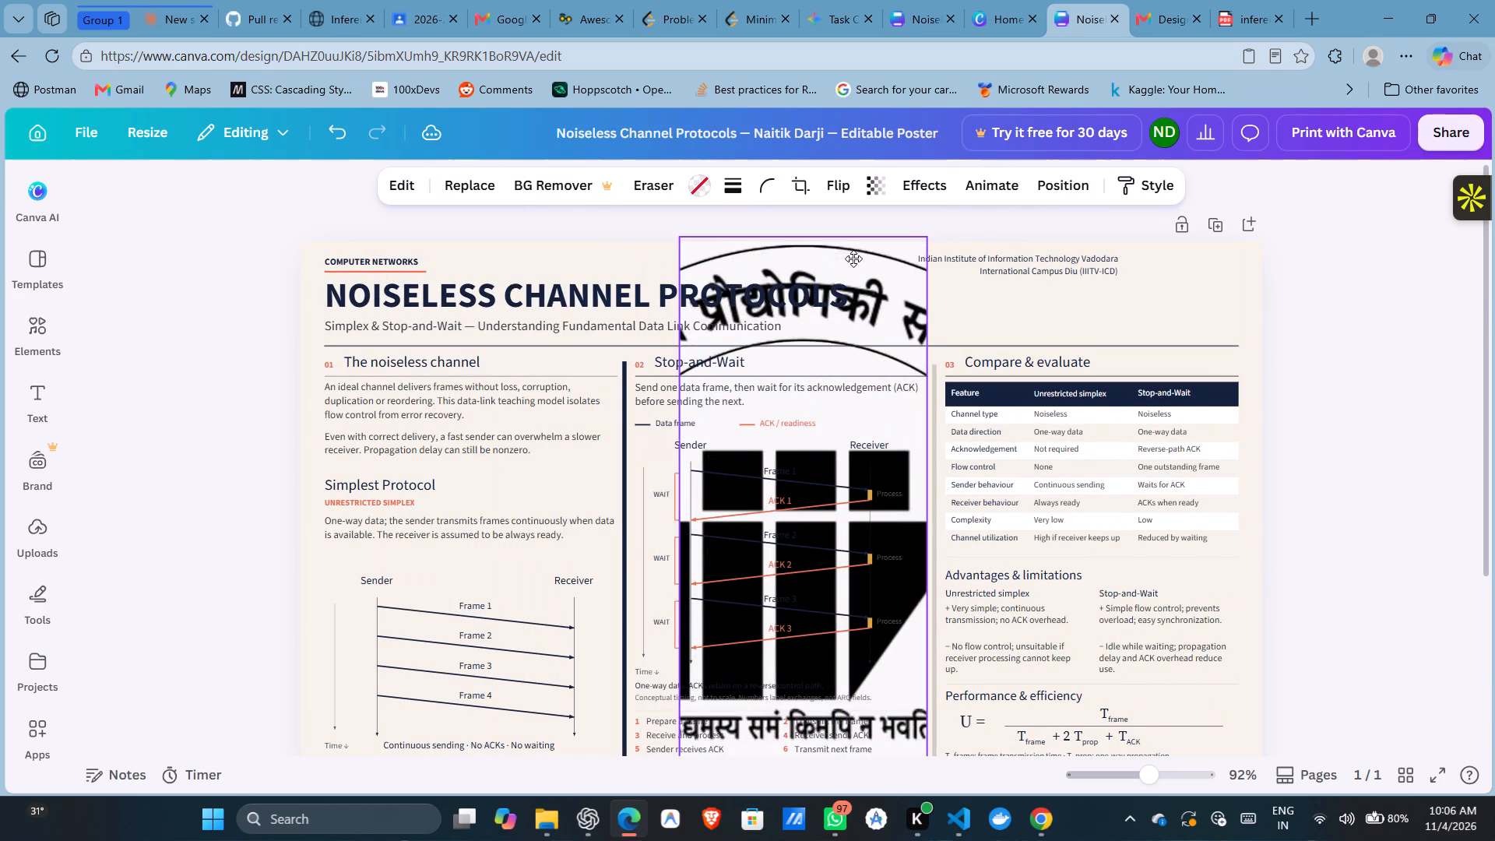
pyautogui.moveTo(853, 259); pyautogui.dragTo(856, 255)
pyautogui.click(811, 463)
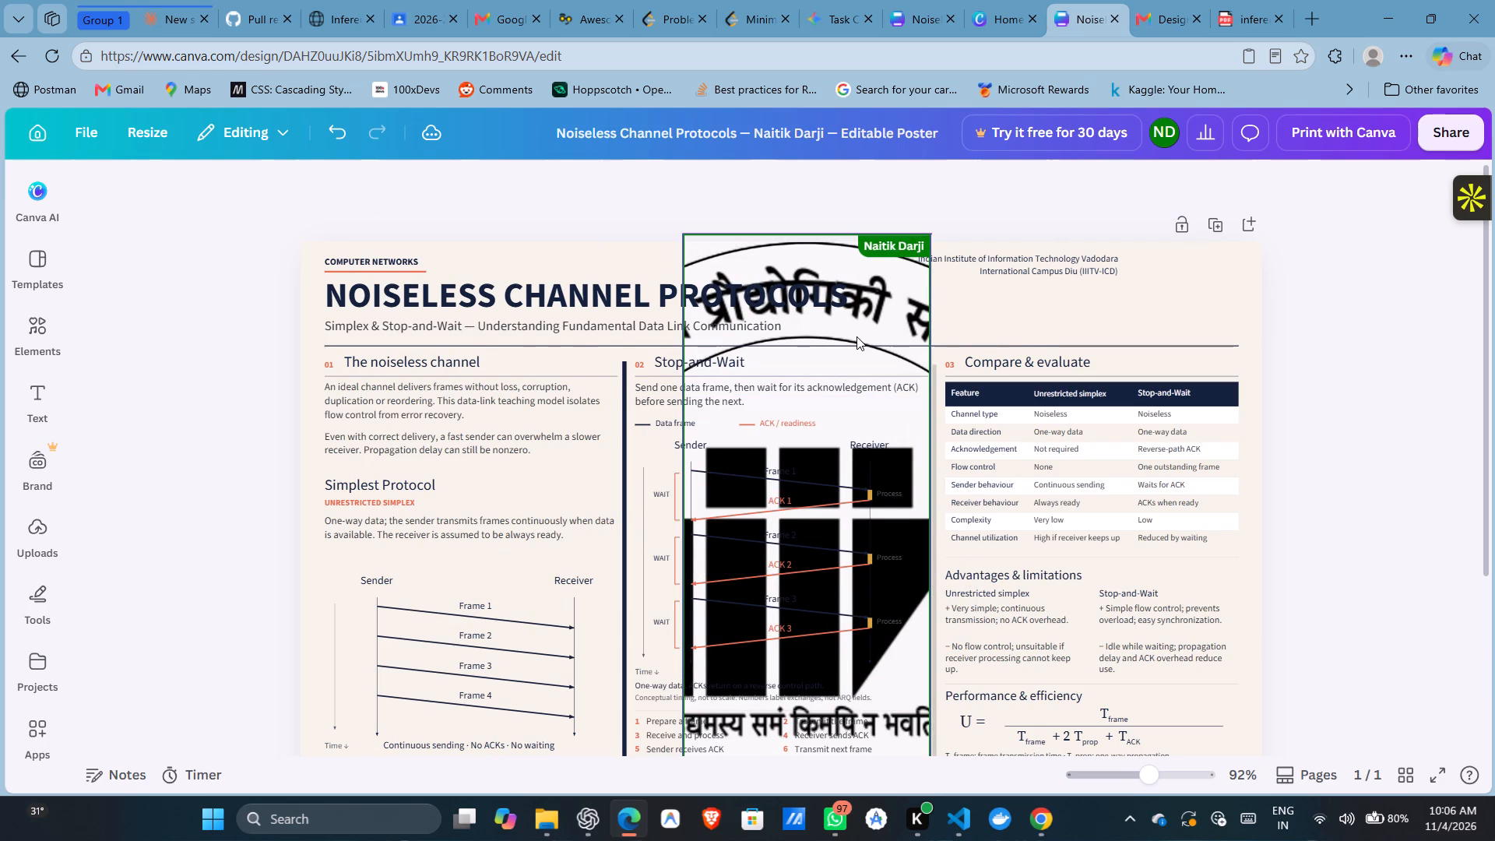
# Widen the seal image from its right edge to a nearly square frame about 21 wide, showing the full circle.
pyautogui.hotkey('ctrl', '-')
pyautogui.hotkey('ctrl', '-')
pyautogui.hotkey('ctrl', '=')
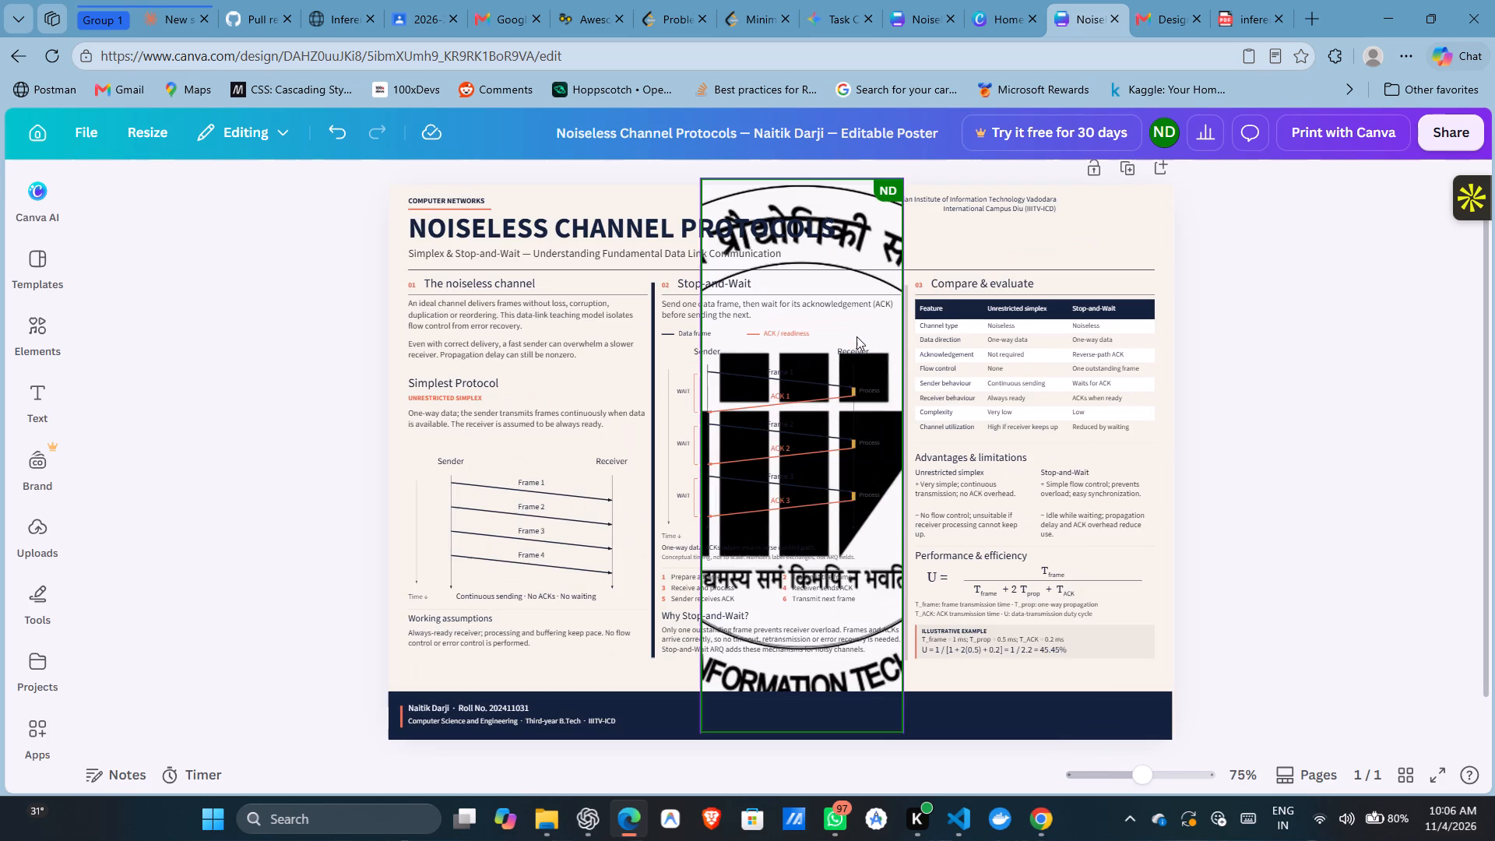
pyautogui.click(800, 186)
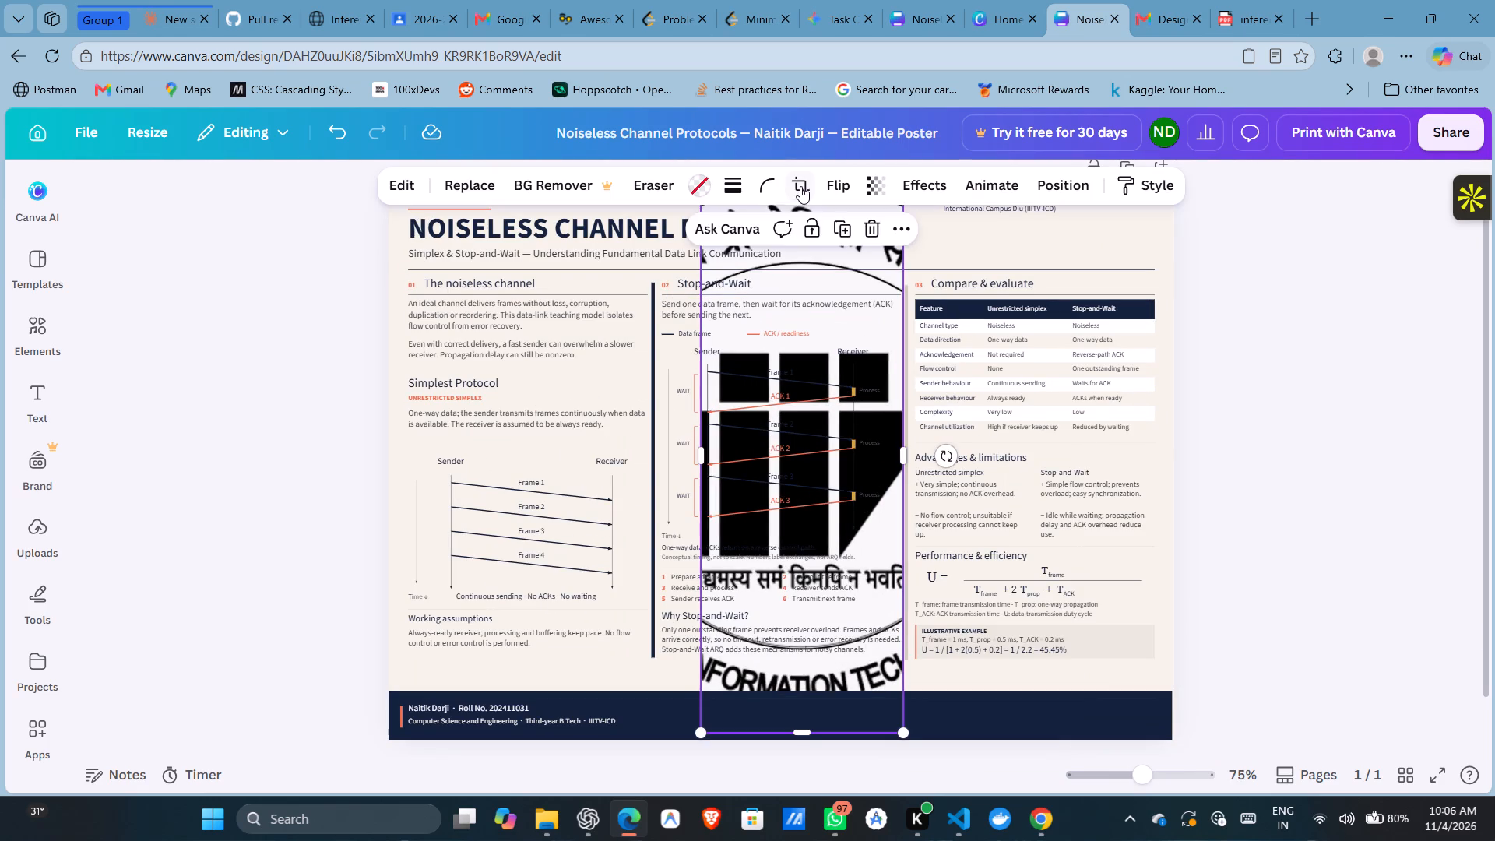
pyautogui.click(870, 334)
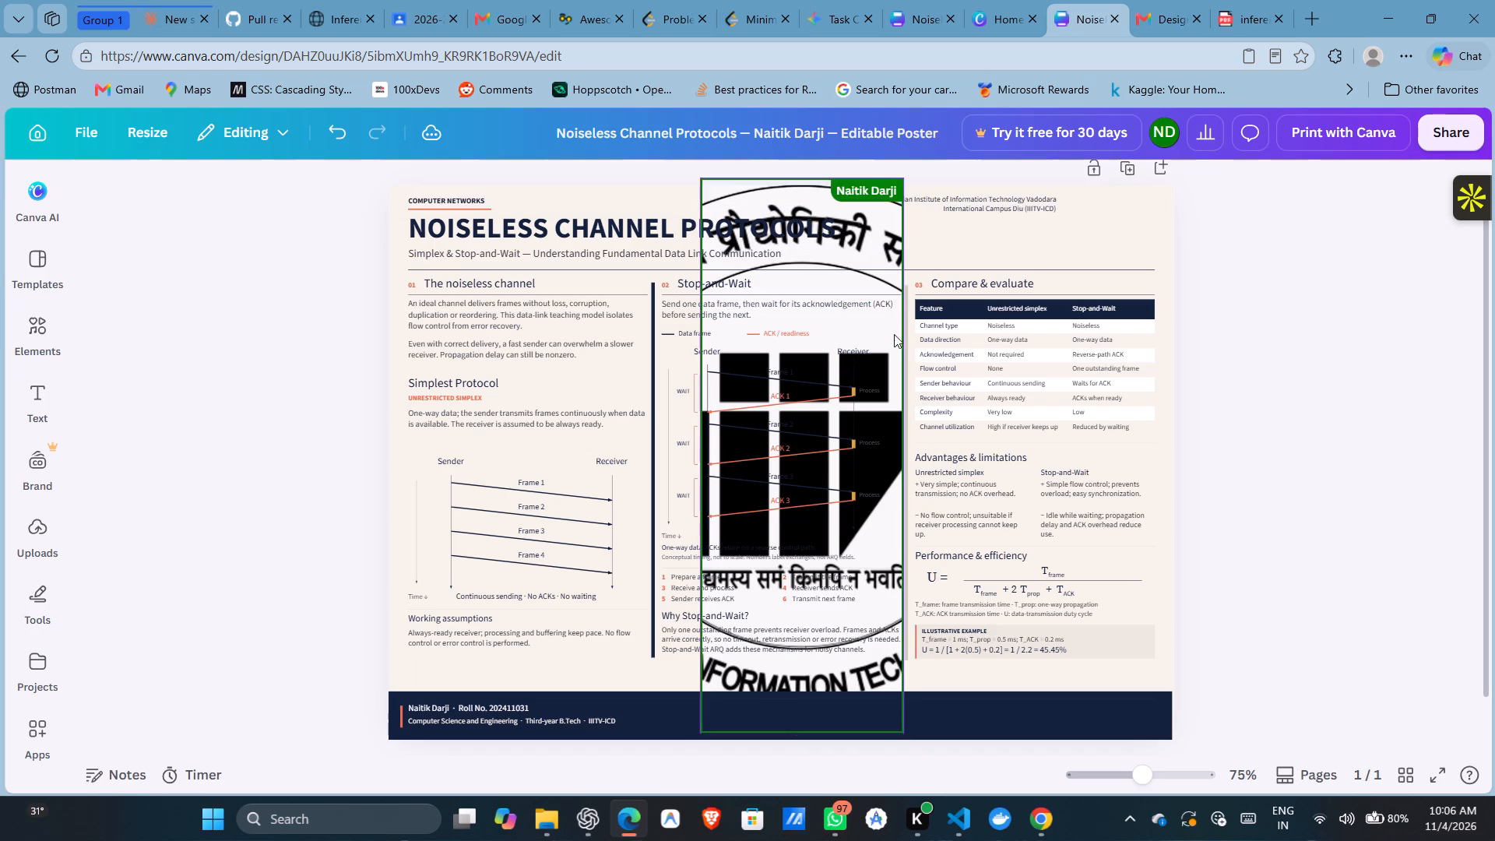
pyautogui.click(902, 336)
pyautogui.moveTo(896, 338); pyautogui.dragTo(1257, 455)
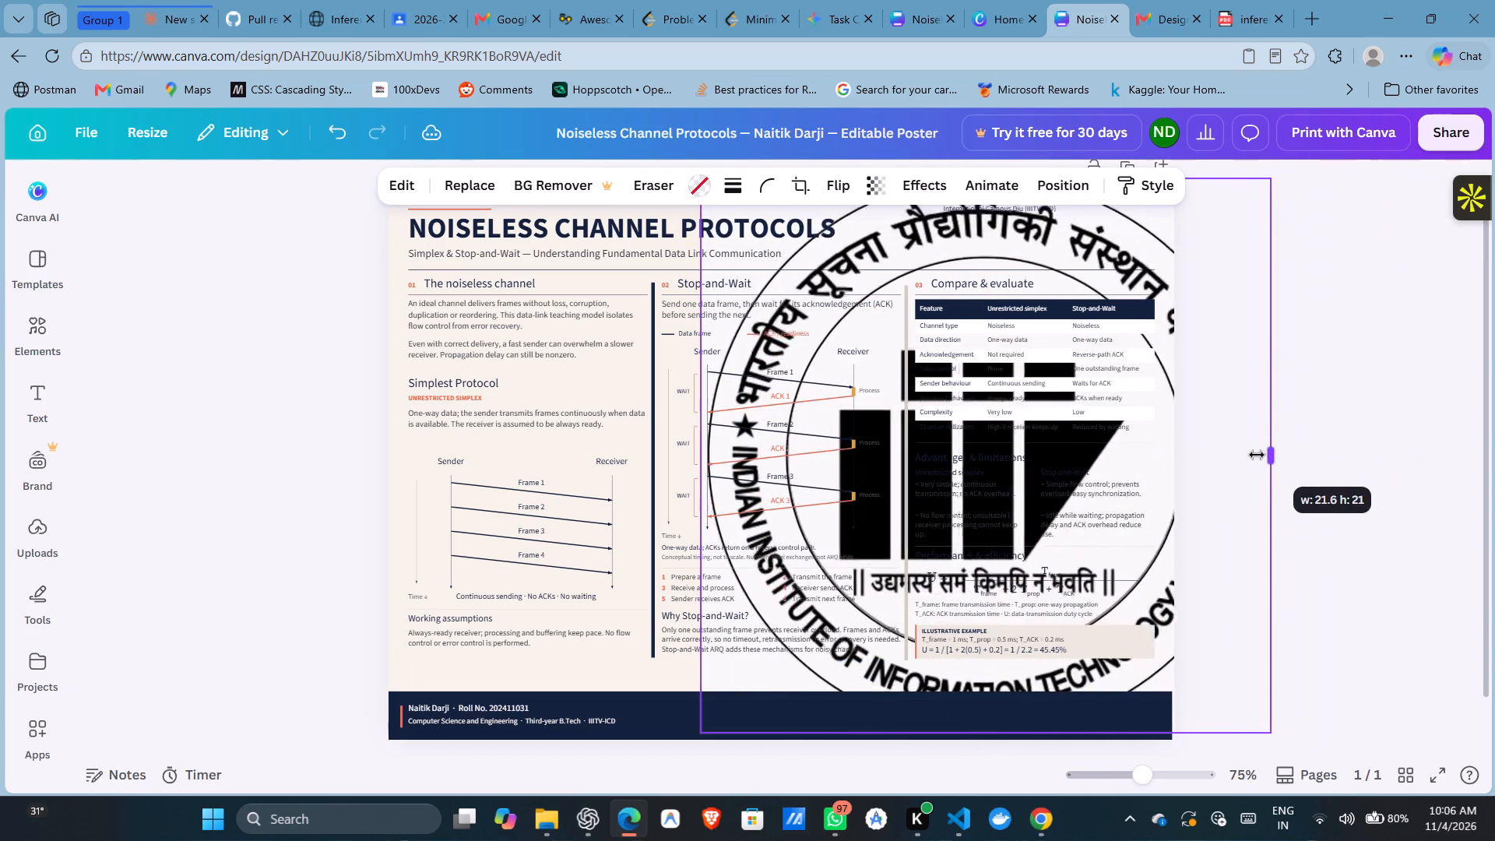
pyautogui.moveTo(1257, 455); pyautogui.dragTo(1254, 505)
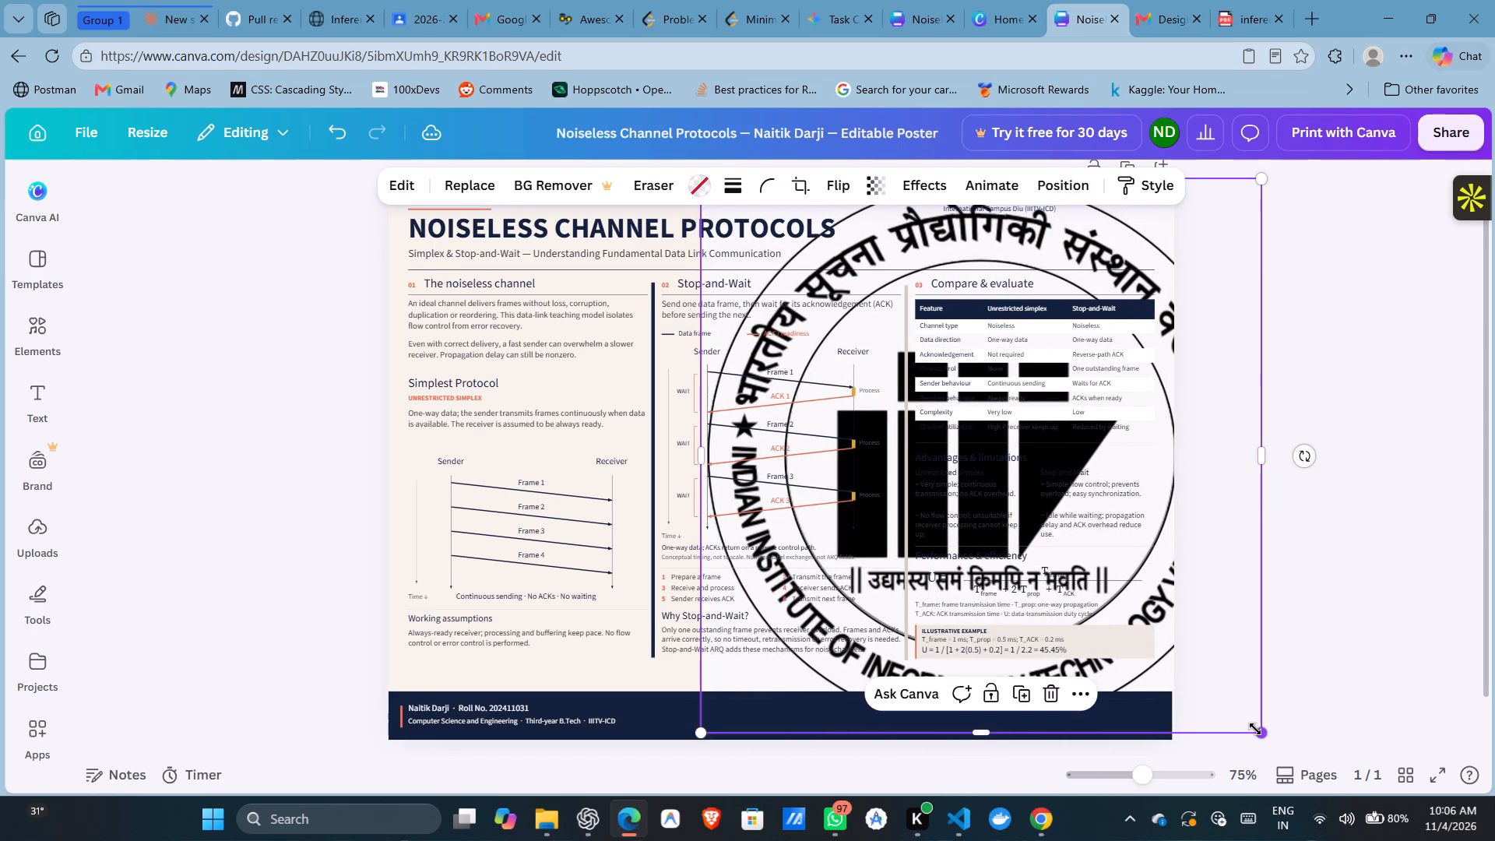
# Shrink the seal proportionally to a small logo and place it in the poster's upper-right corner, beside the institute name.
pyautogui.moveTo(1256, 729); pyautogui.dragTo(740, 389)
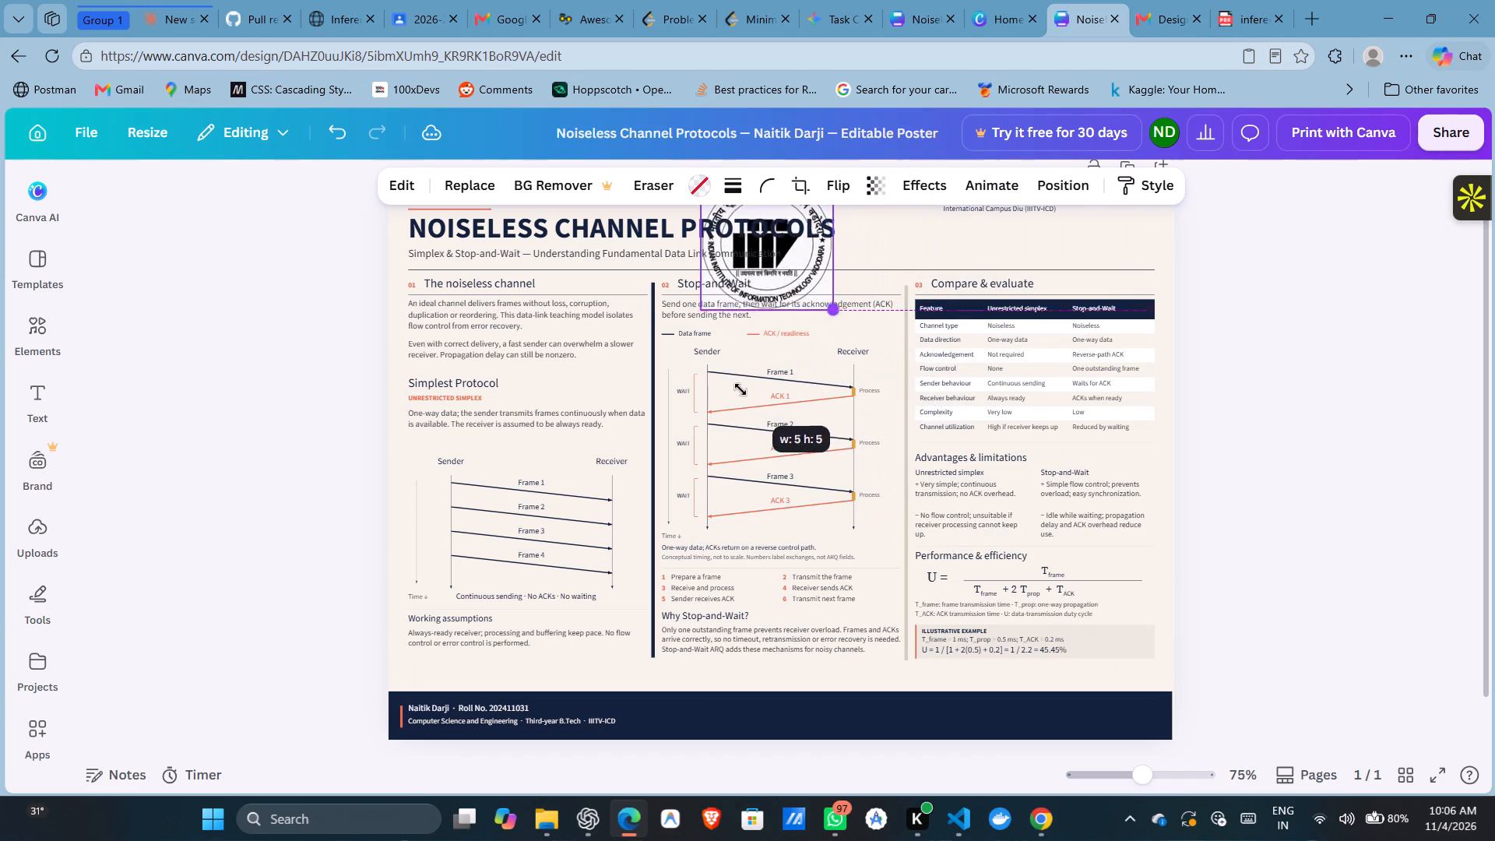
pyautogui.moveTo(740, 389); pyautogui.dragTo(711, 355)
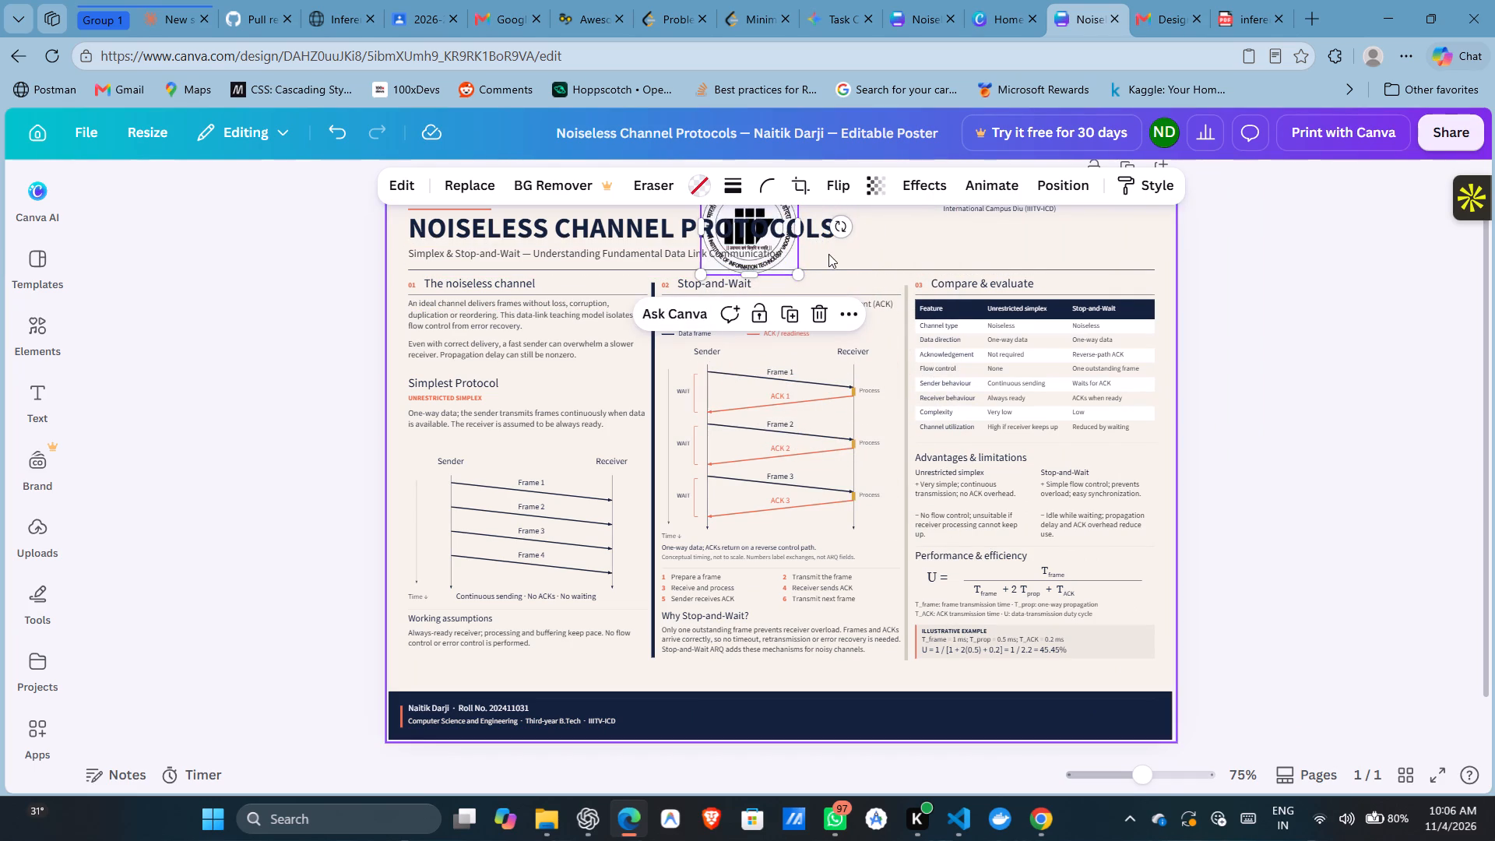
pyautogui.moveTo(789, 255); pyautogui.dragTo(1136, 272)
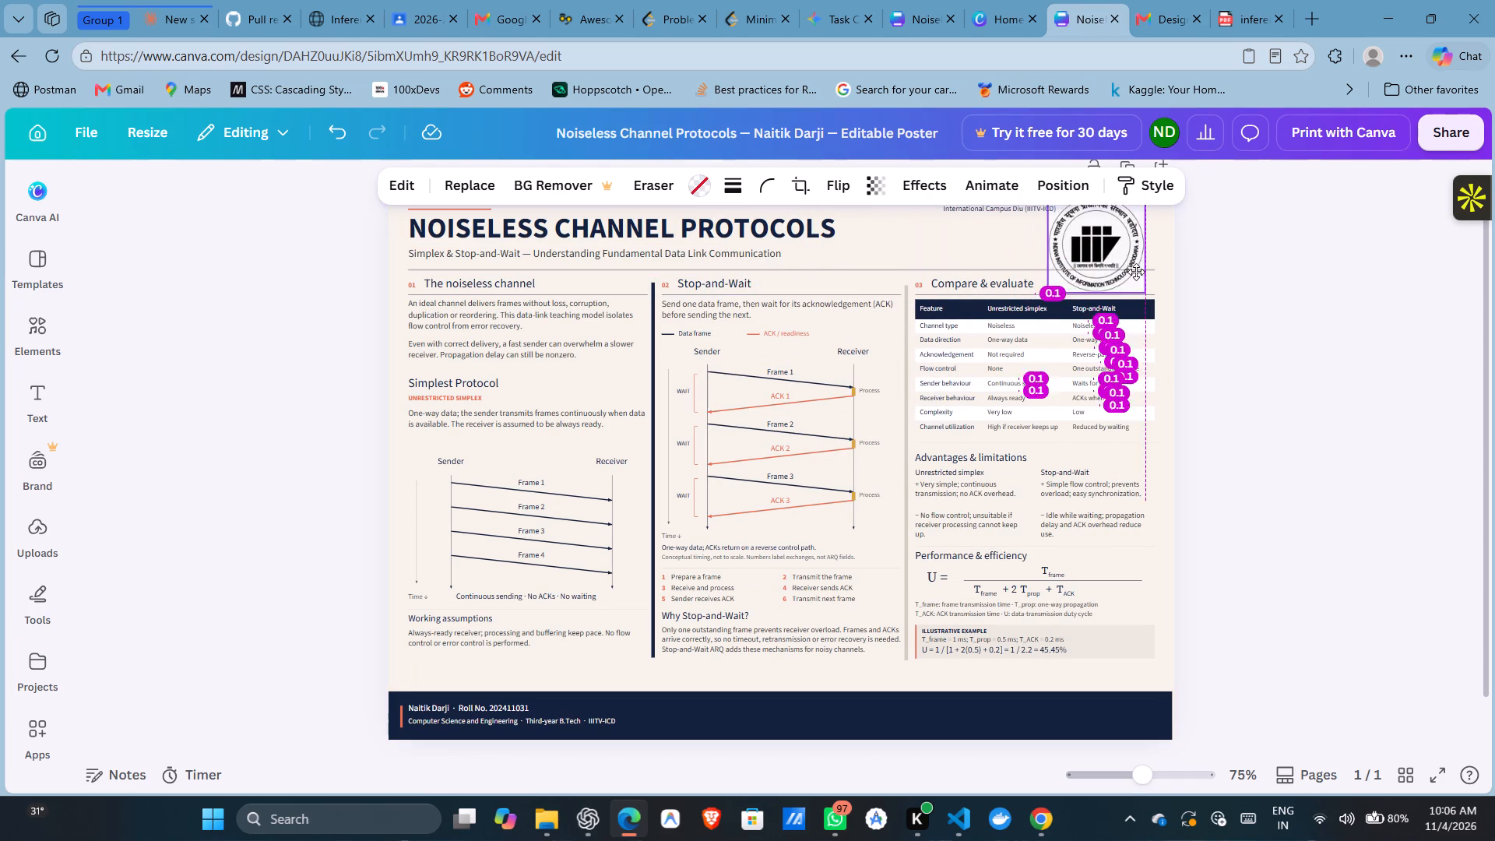
pyautogui.moveTo(1136, 272); pyautogui.dragTo(1152, 259)
pyautogui.scroll(3, 1200, 641)
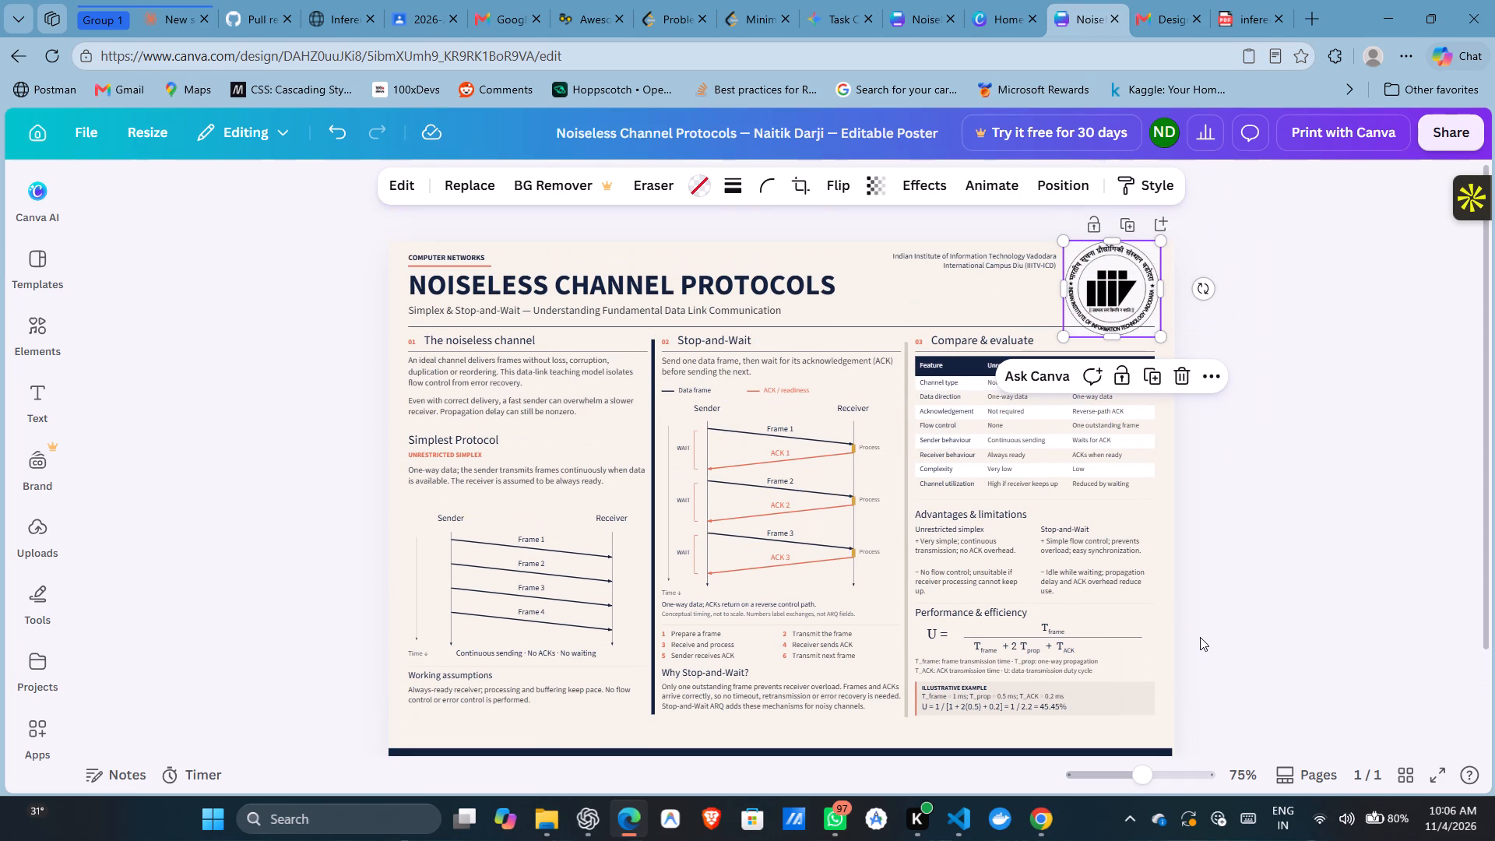
# Shrink the logo slightly from its lower-left corner so it sits just above the header divider line.
pyautogui.hotkey('ctrl', '=')
pyautogui.hotkey('ctrl', '=')
pyautogui.hotkey('ctrl', '=')
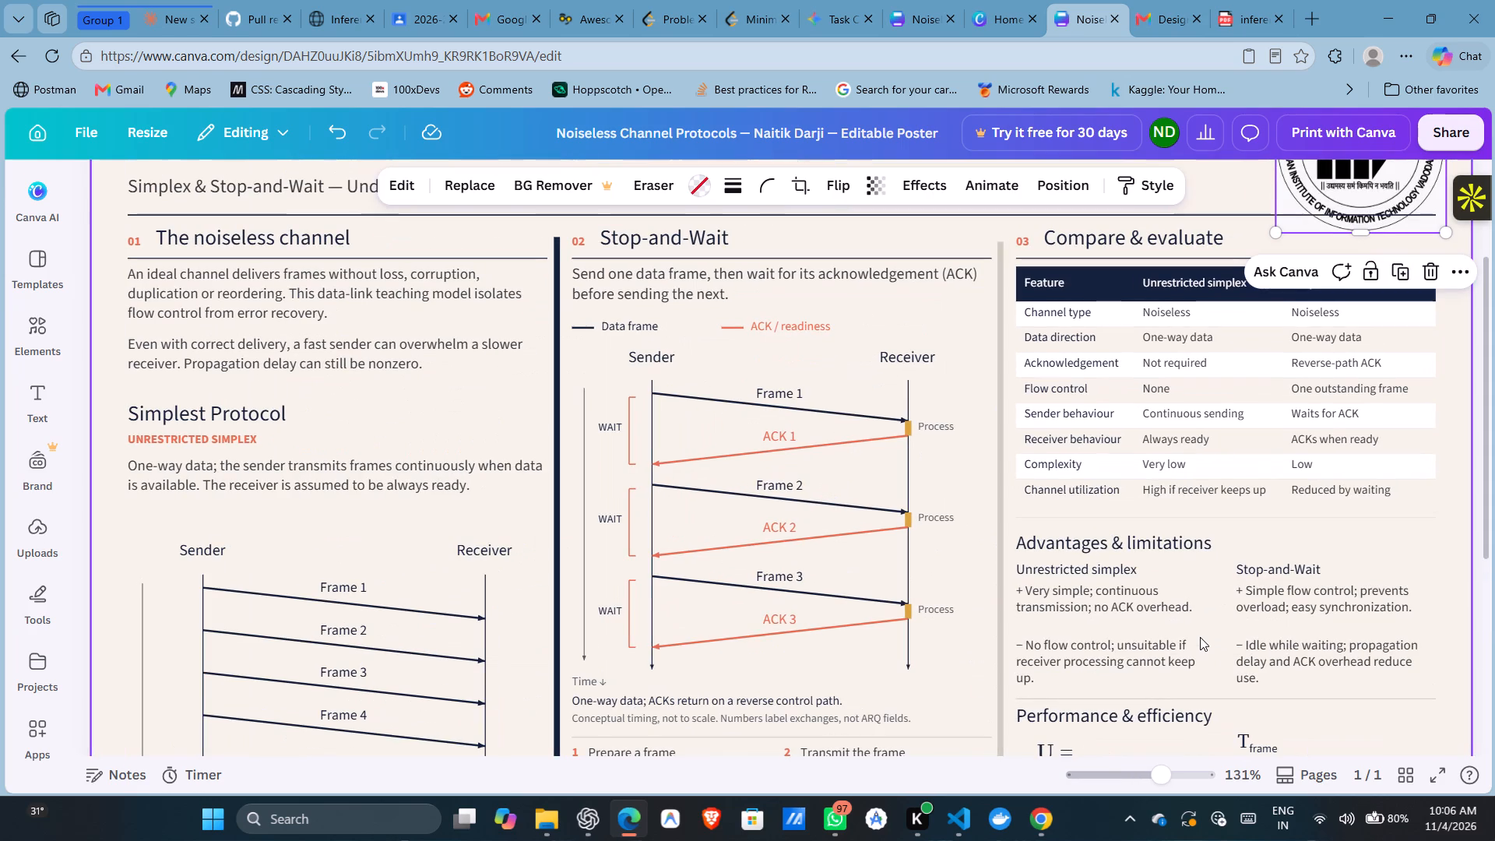
pyautogui.hscroll(-8, 711, 538)
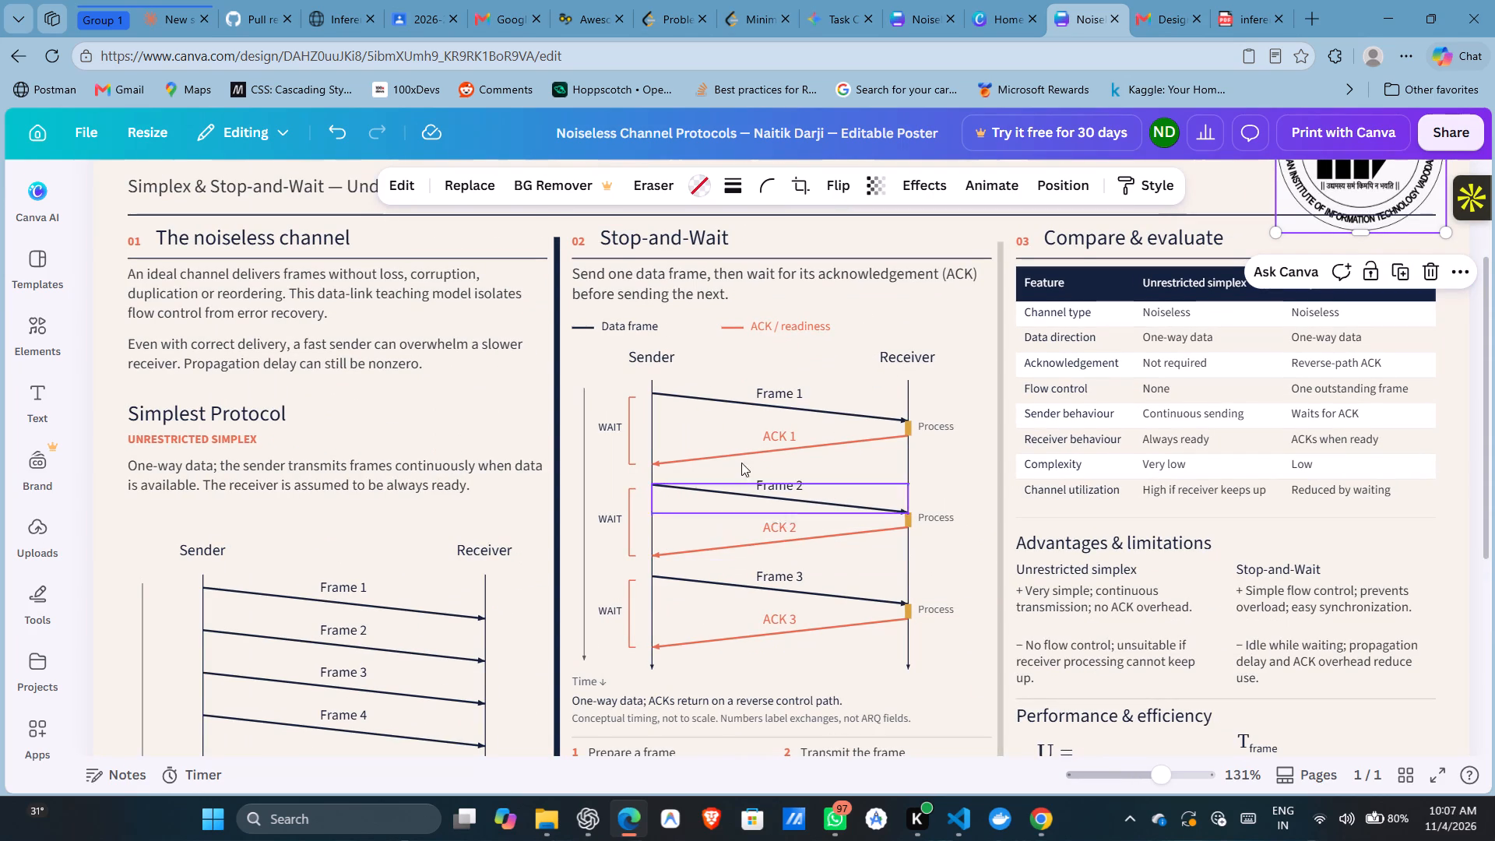
pyautogui.hscroll(-5, 1013, 308)
pyautogui.scroll(1, 995, 327)
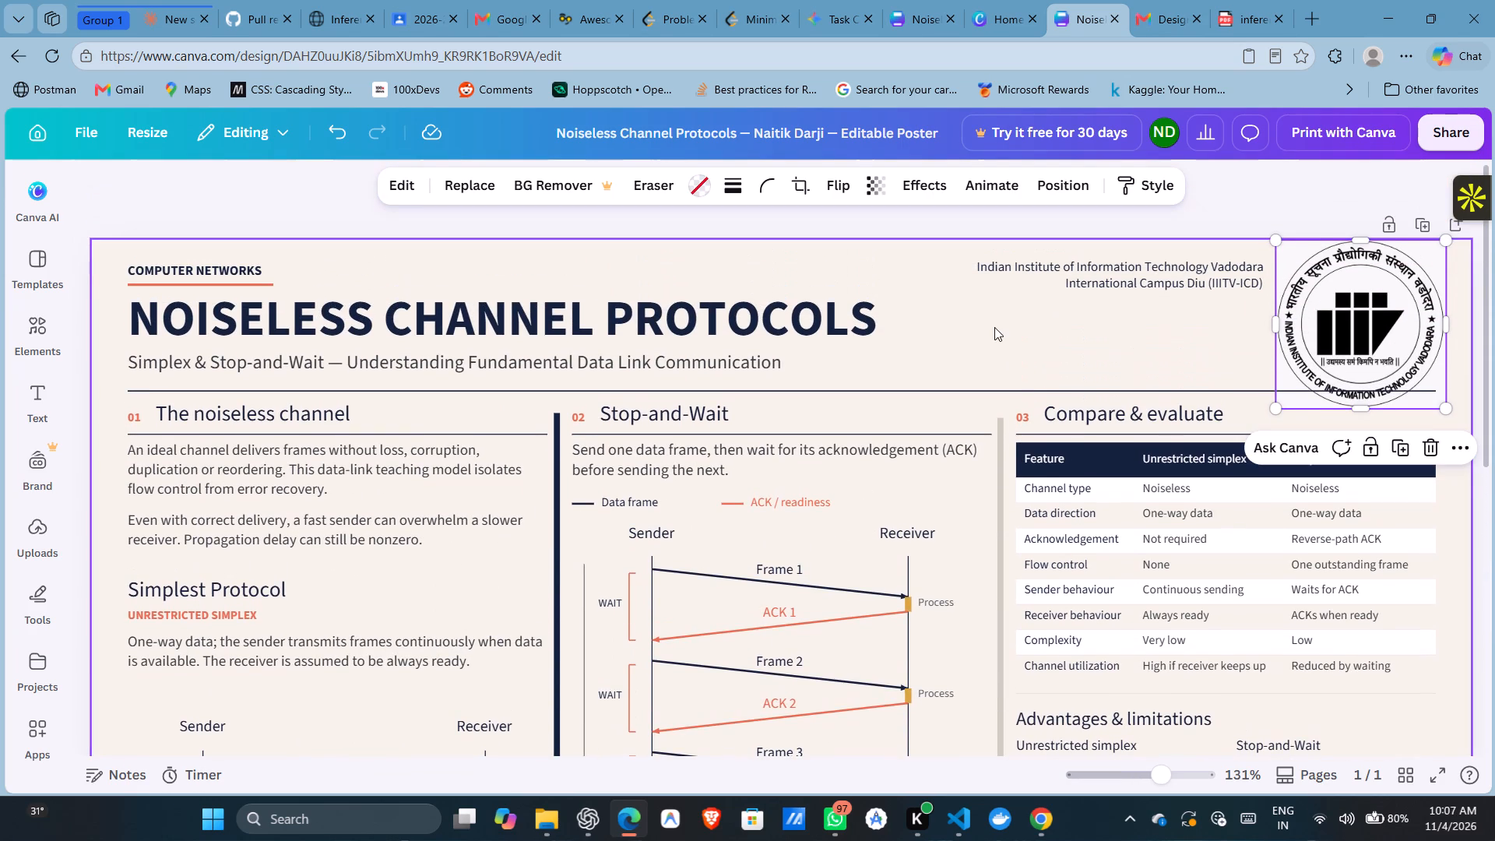
pyautogui.hscroll(-9, 994, 327)
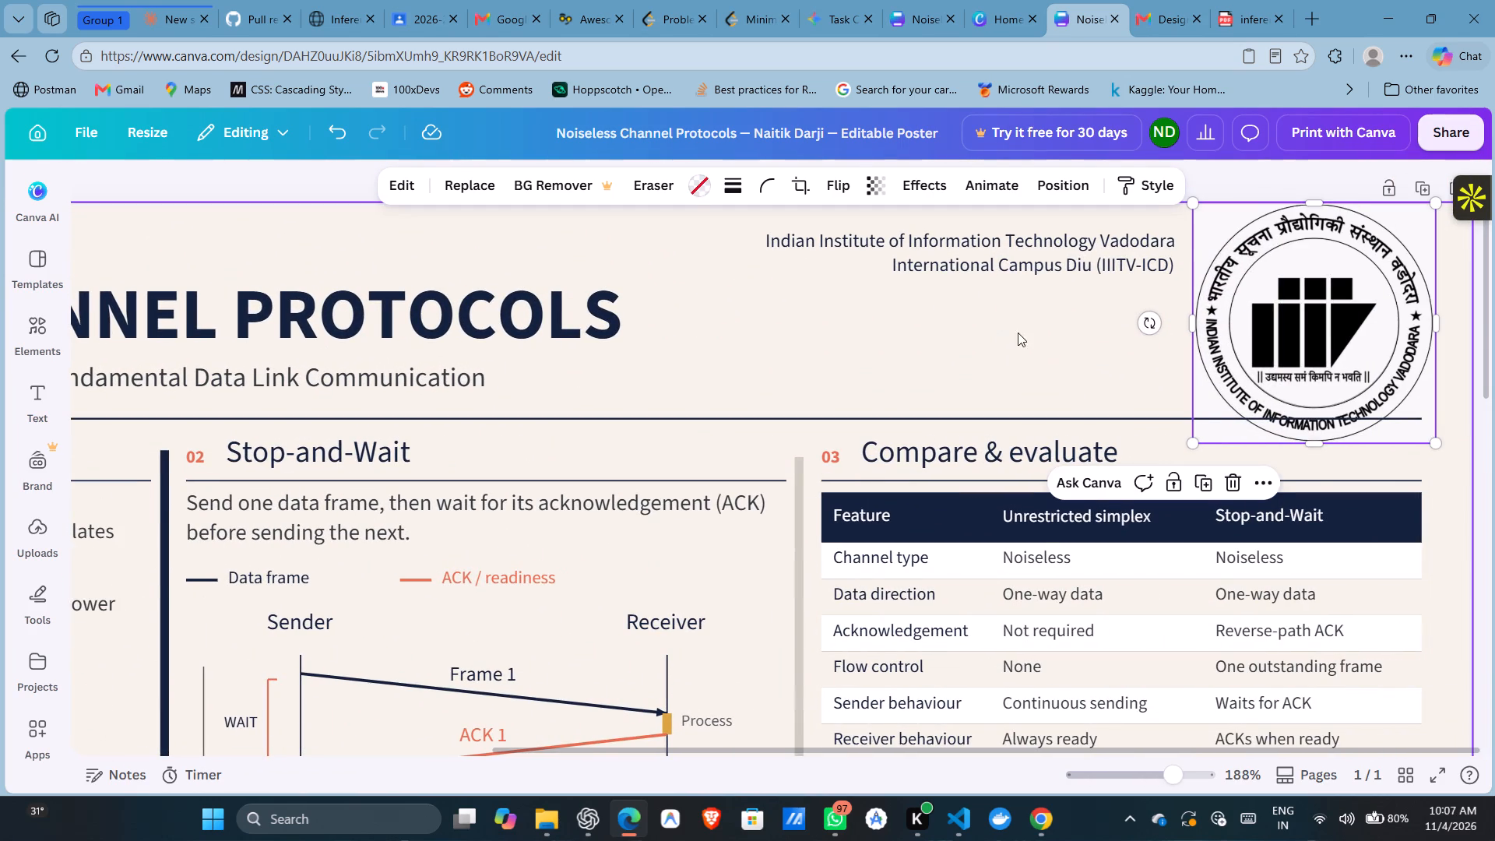
pyautogui.moveTo(1194, 449); pyautogui.dragTo(1234, 397)
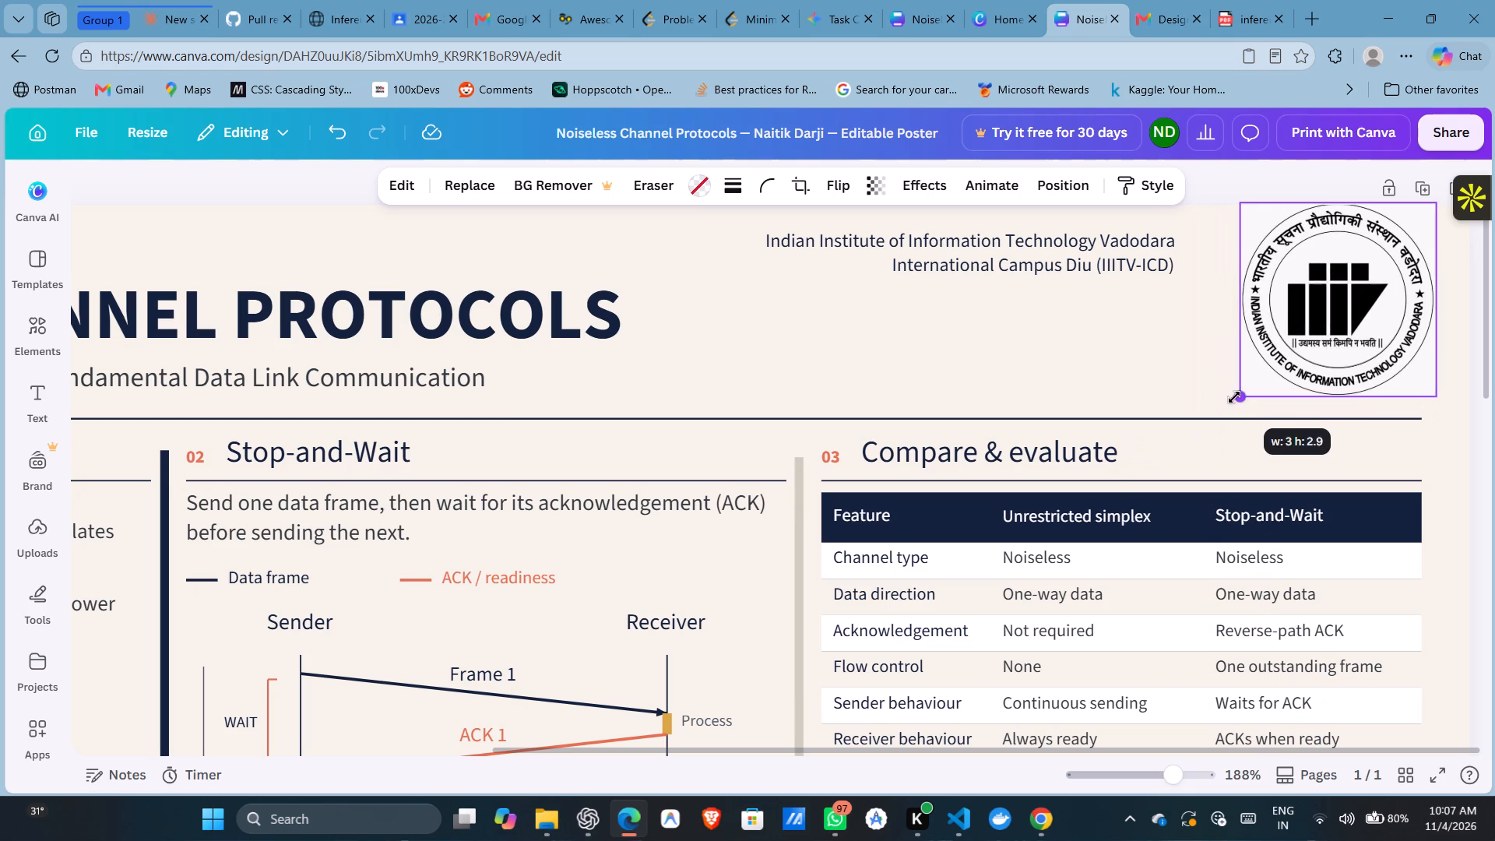
pyautogui.moveTo(1234, 397); pyautogui.dragTo(1214, 410)
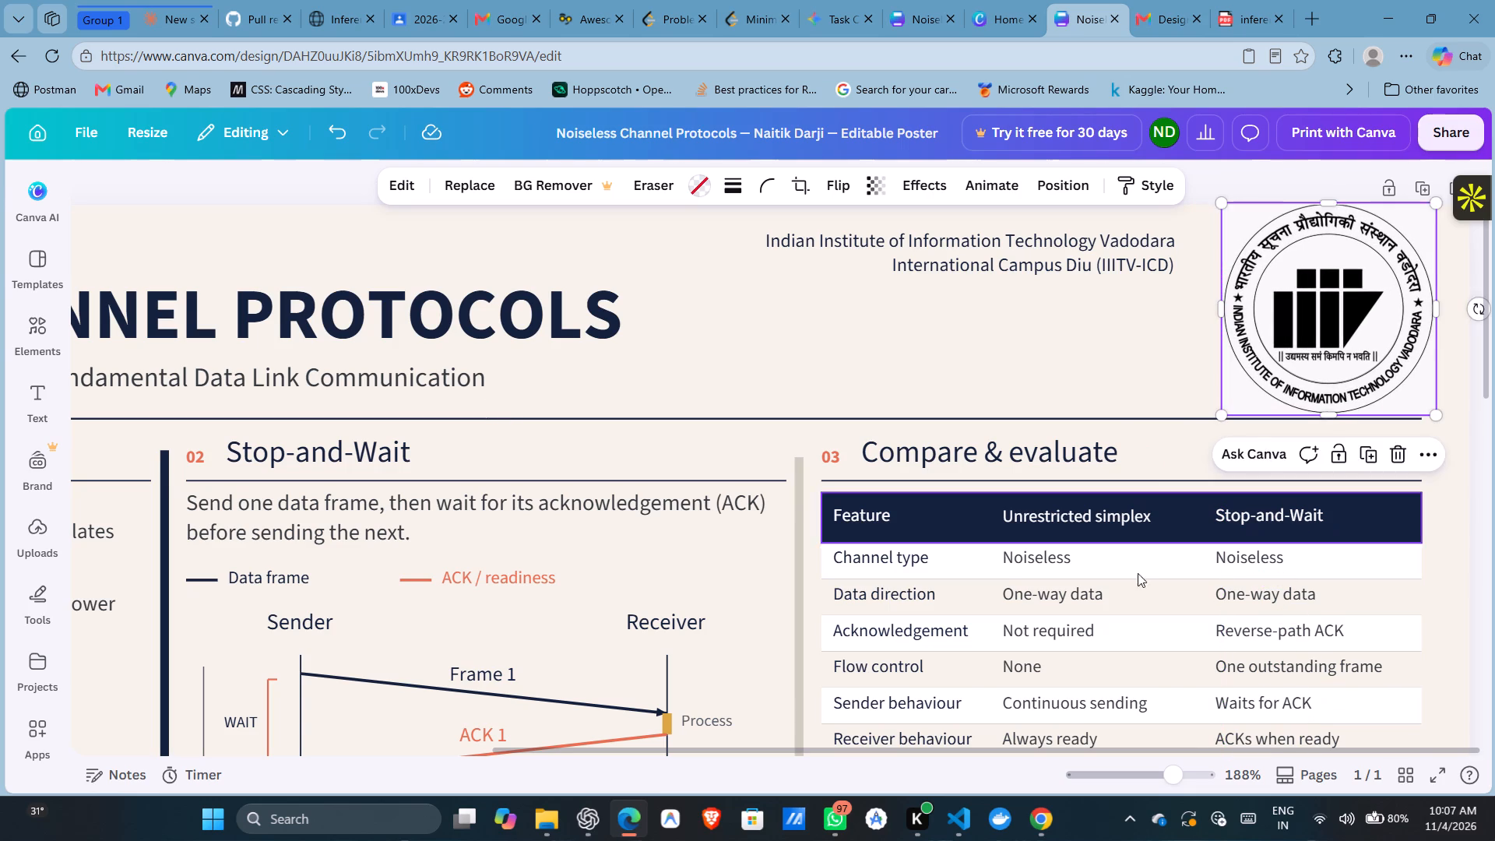
pyautogui.scroll(-3, 1120, 582)
pyautogui.scroll(3, 1120, 582)
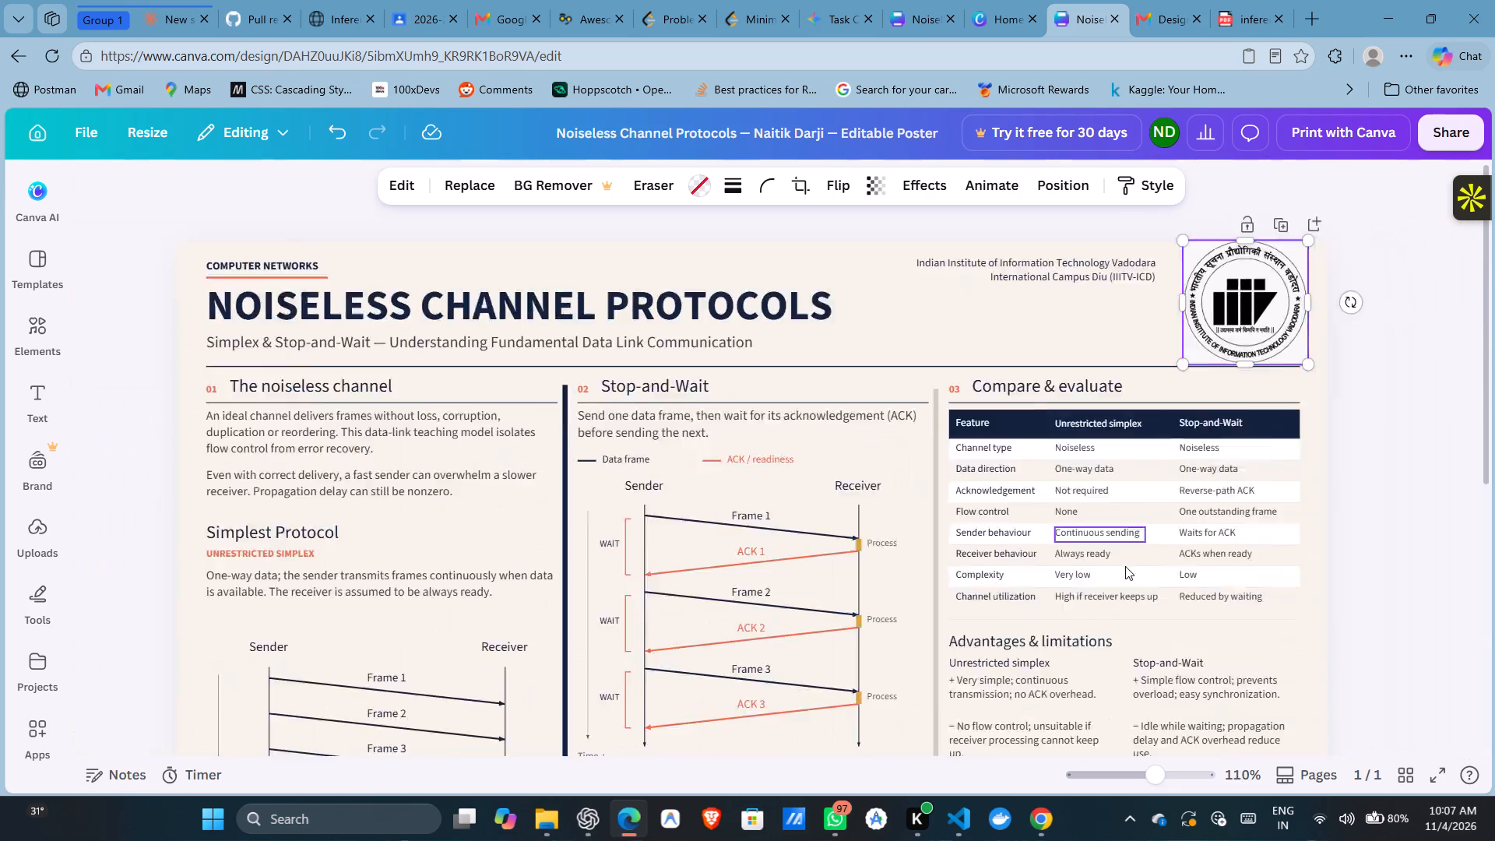
pyautogui.click(1317, 386)
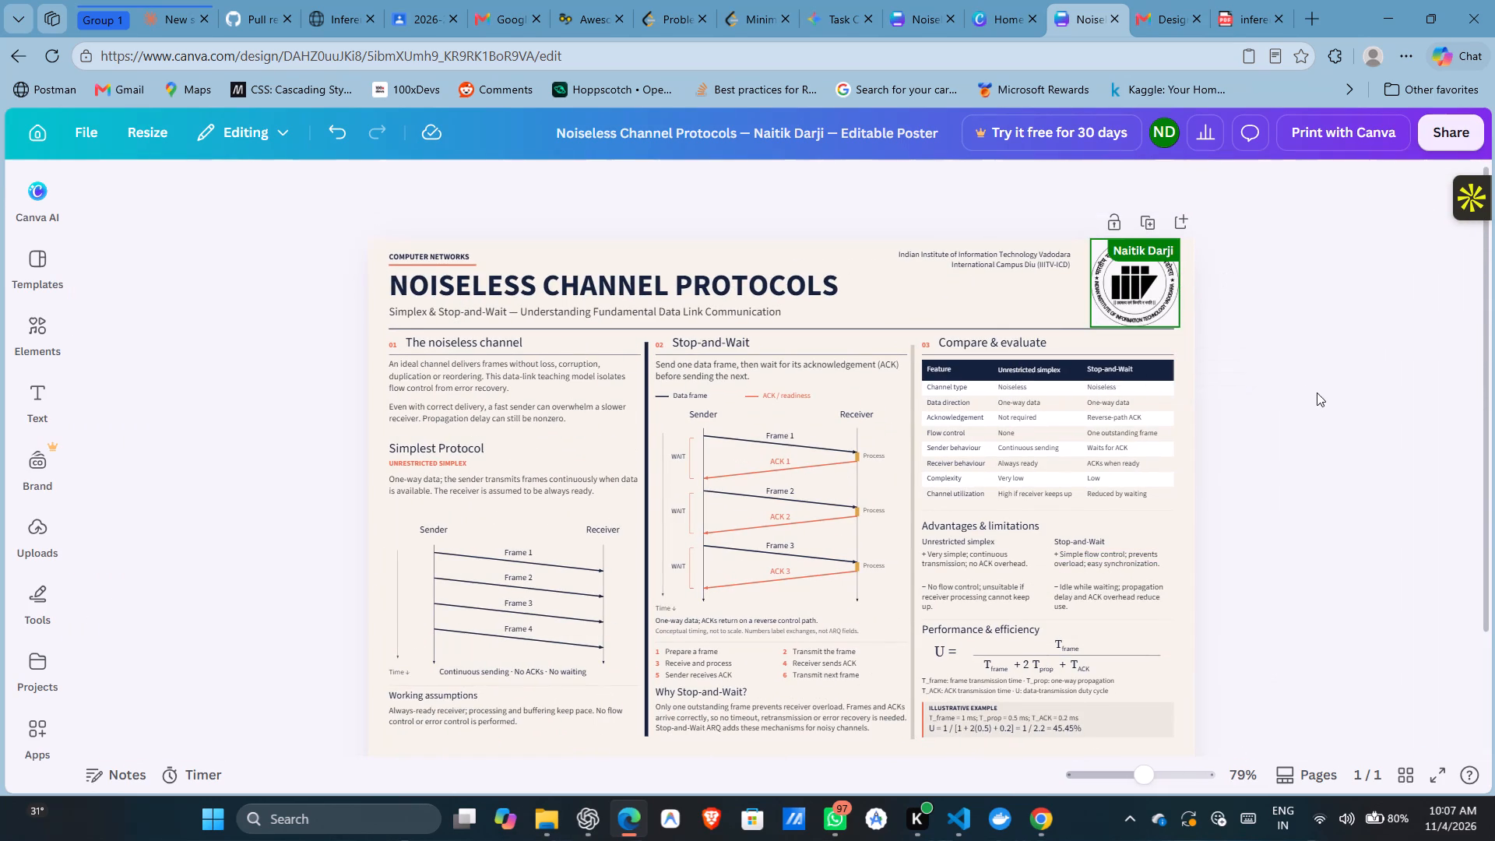
# Set the font size of the "Indian Institute of Information Technology Vadodara" text to 13.
pyautogui.click(1025, 256)
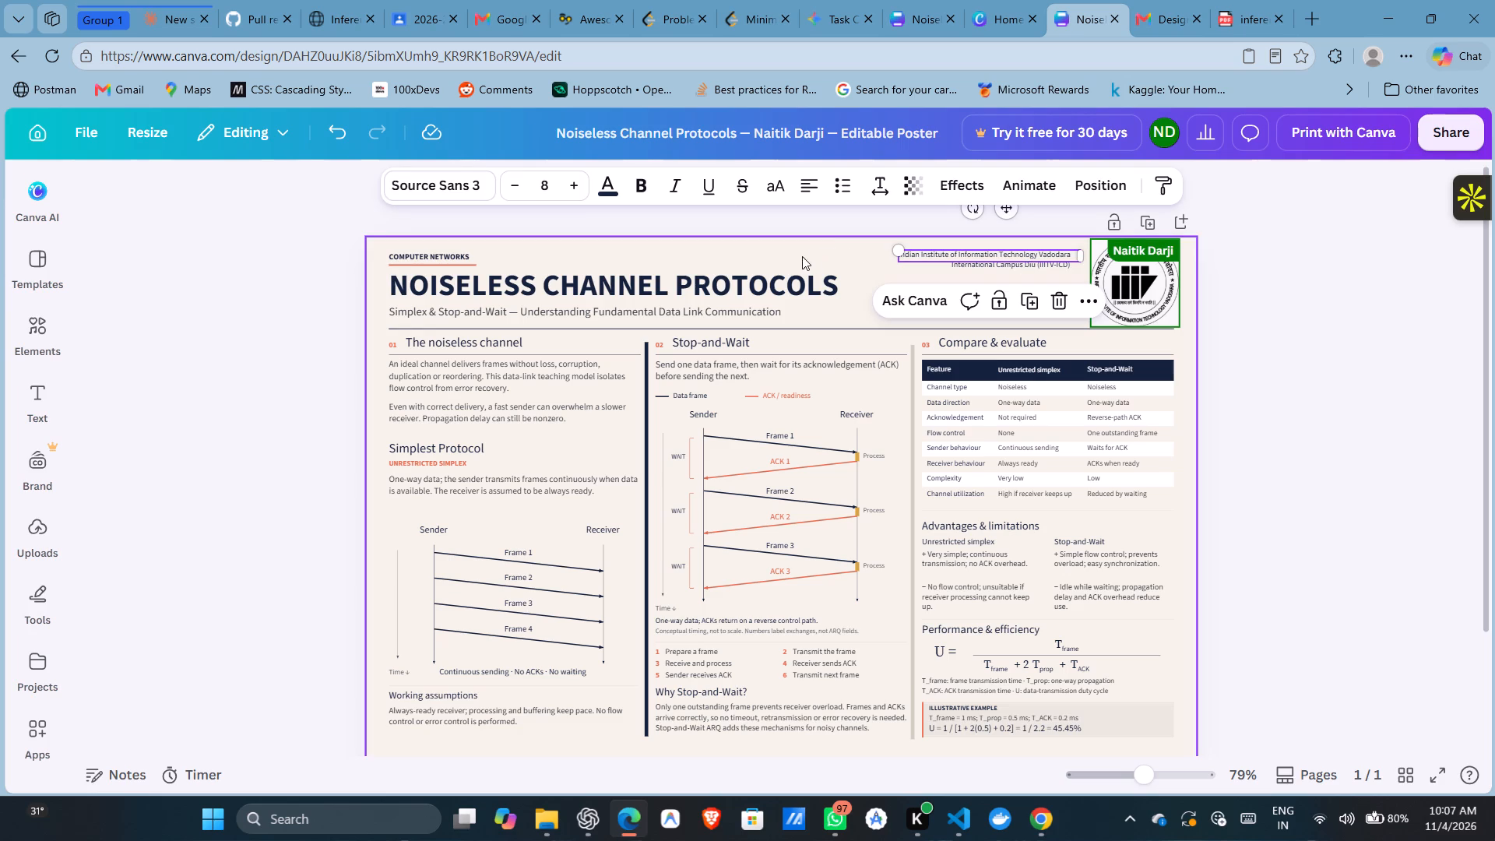
pyautogui.tripleClick(578, 185)
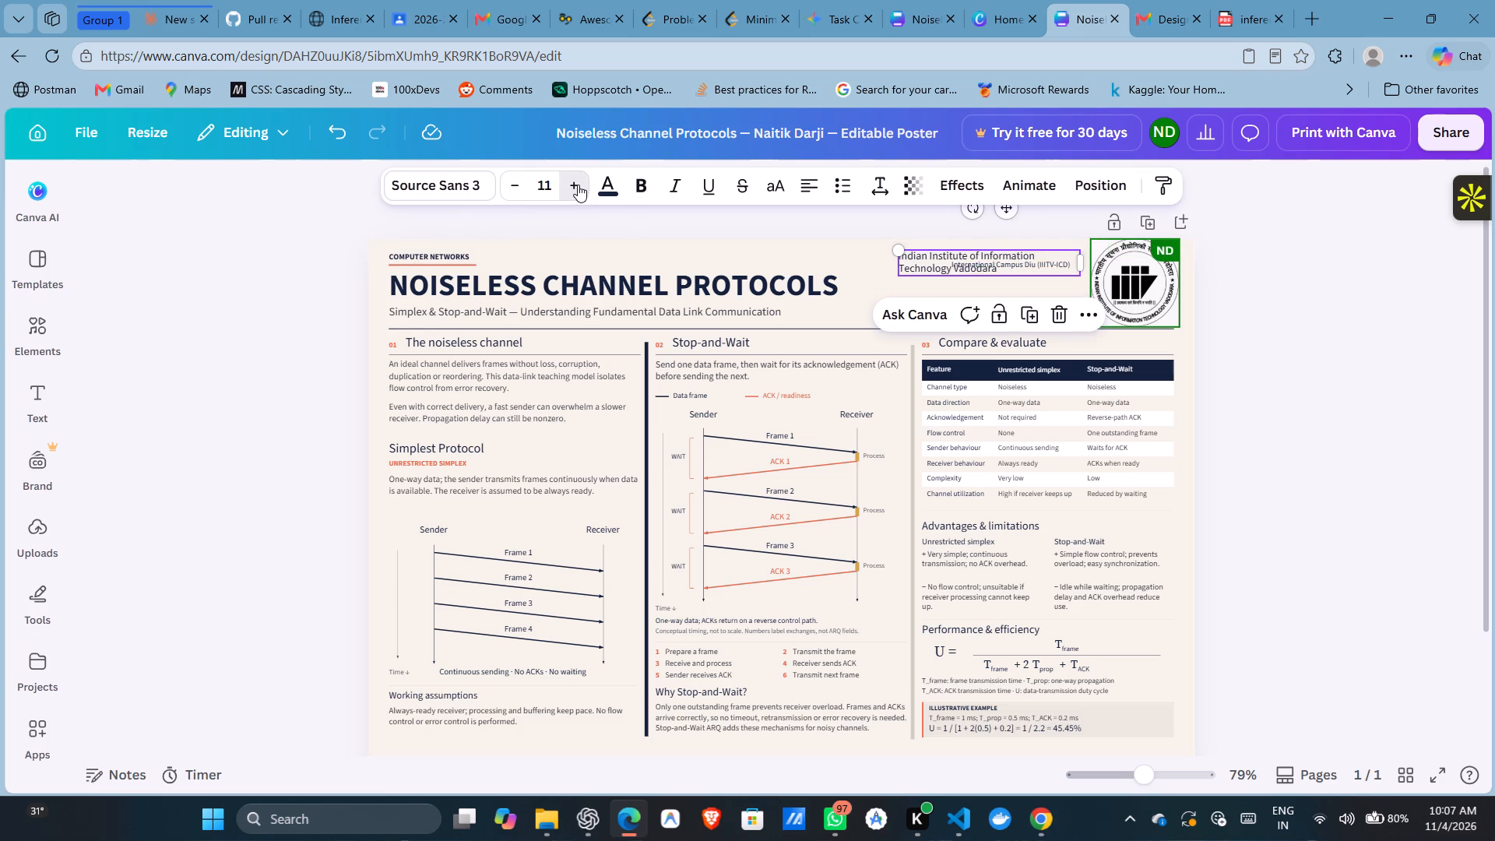
pyautogui.doubleClick(578, 185)
# Move the "International Campus Diu (IIITV-ICD)" text below the institute name and set its font size to 12.
pyautogui.click(1030, 266)
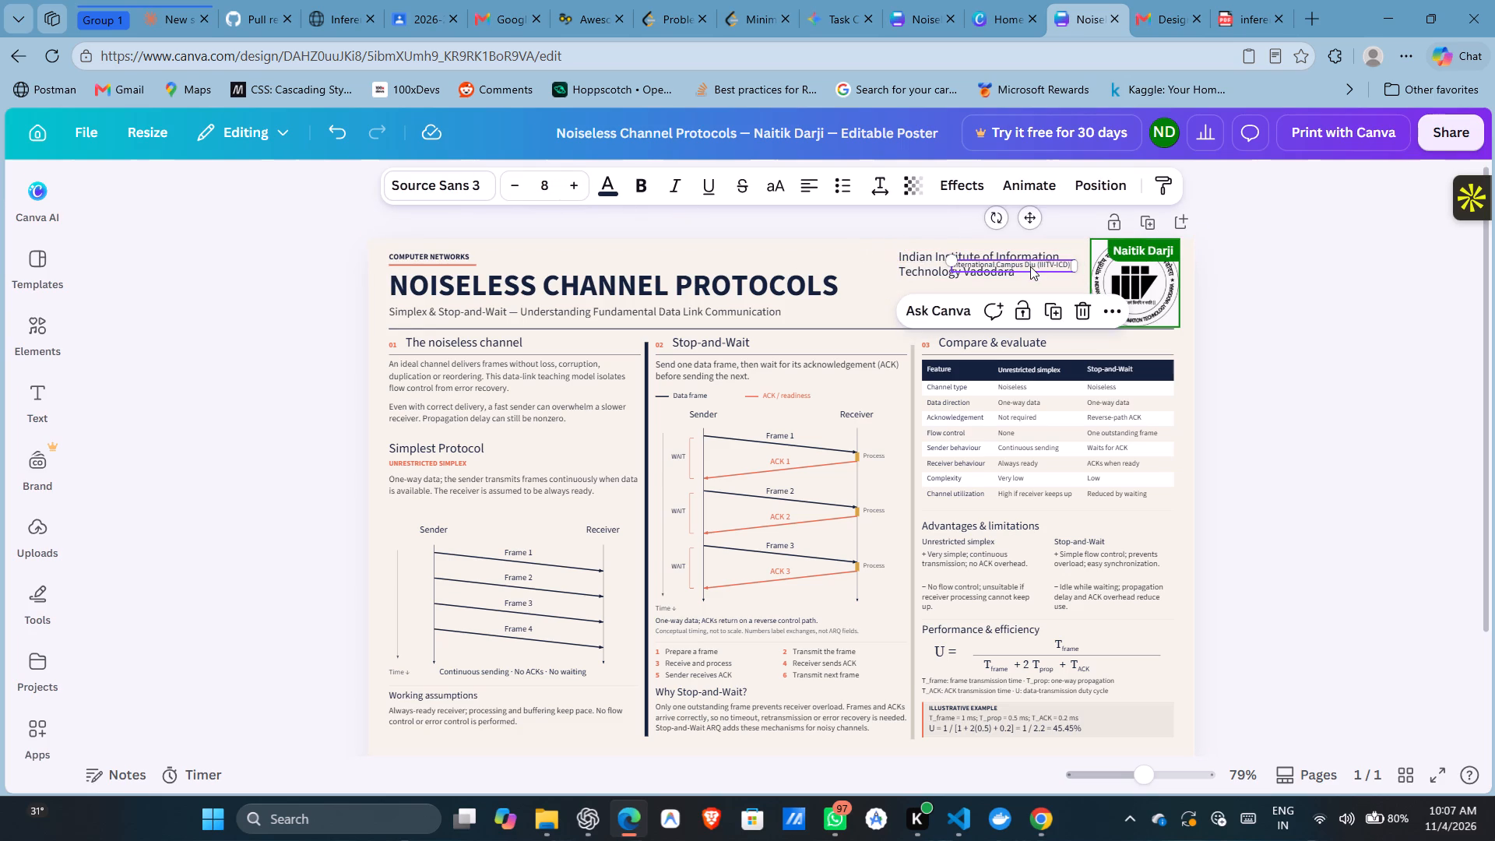
pyautogui.moveTo(1030, 266); pyautogui.dragTo(975, 282)
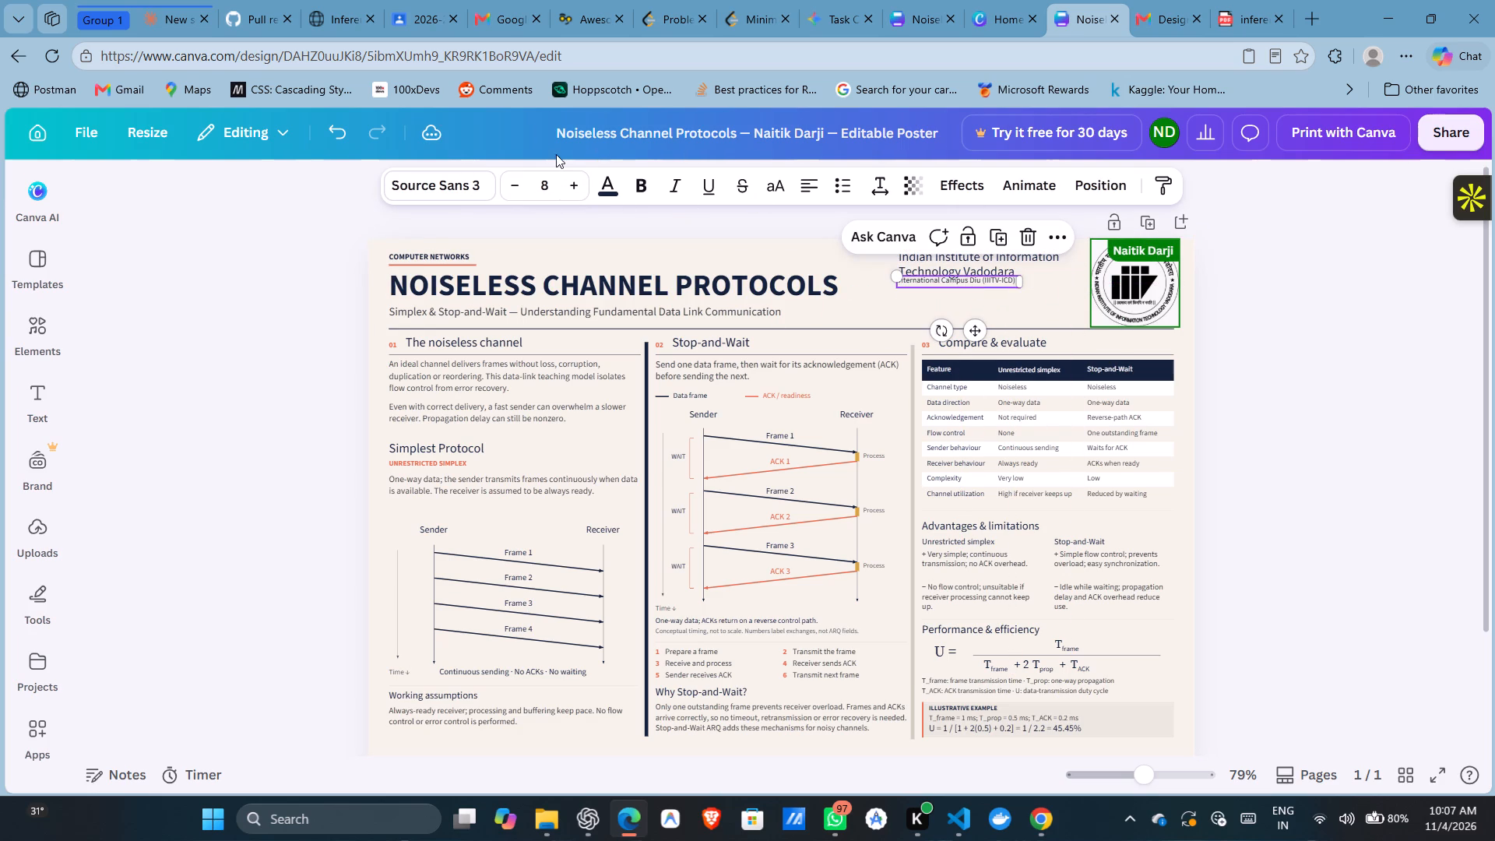
pyautogui.tripleClick(578, 178)
pyautogui.click(575, 178)
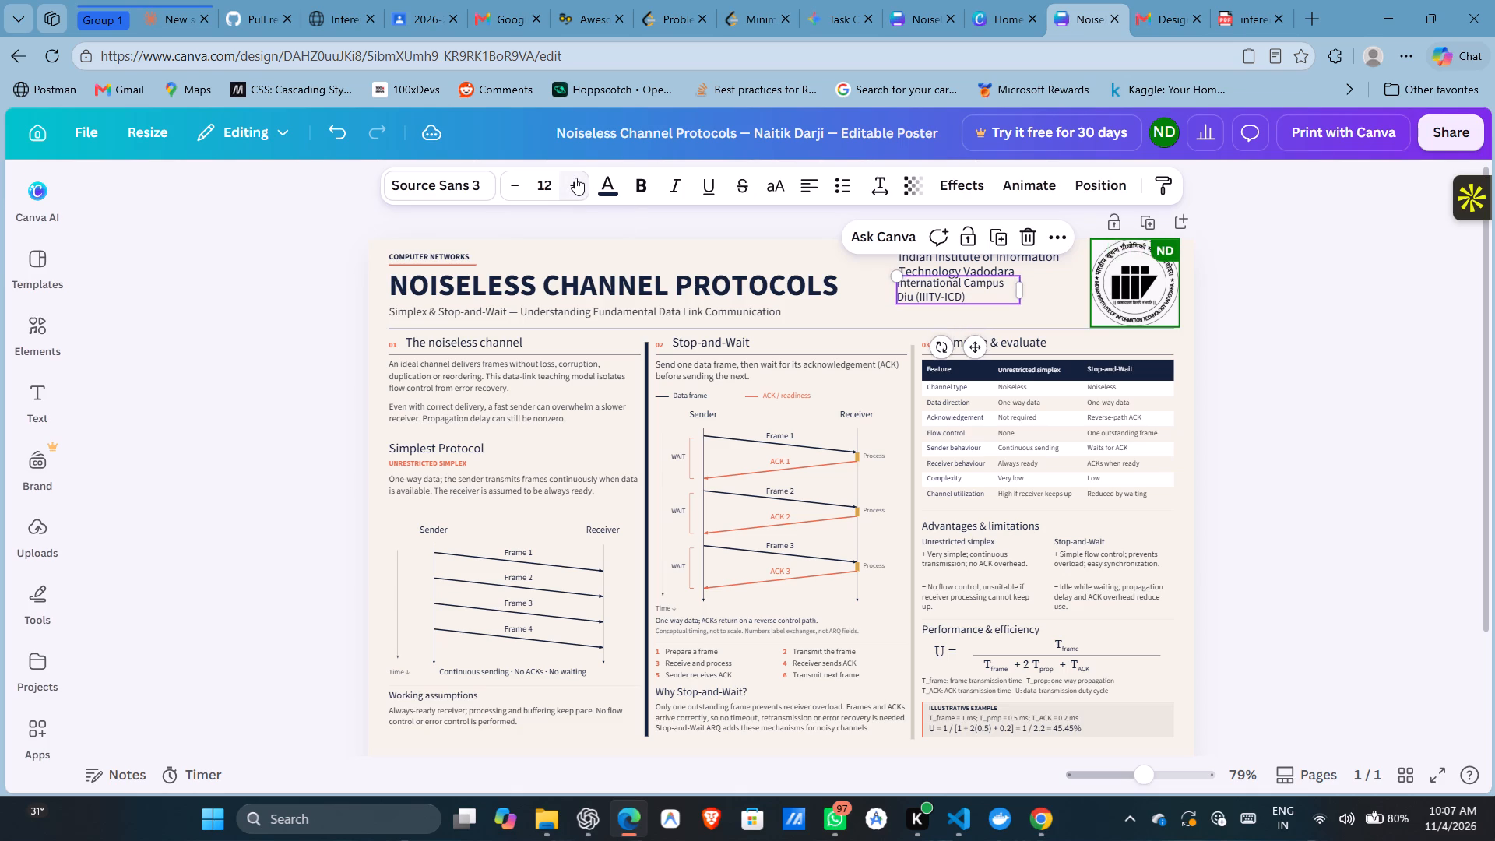
# Widen the institute name's text box from its right edge until the name fits on one line.
pyautogui.click(961, 255)
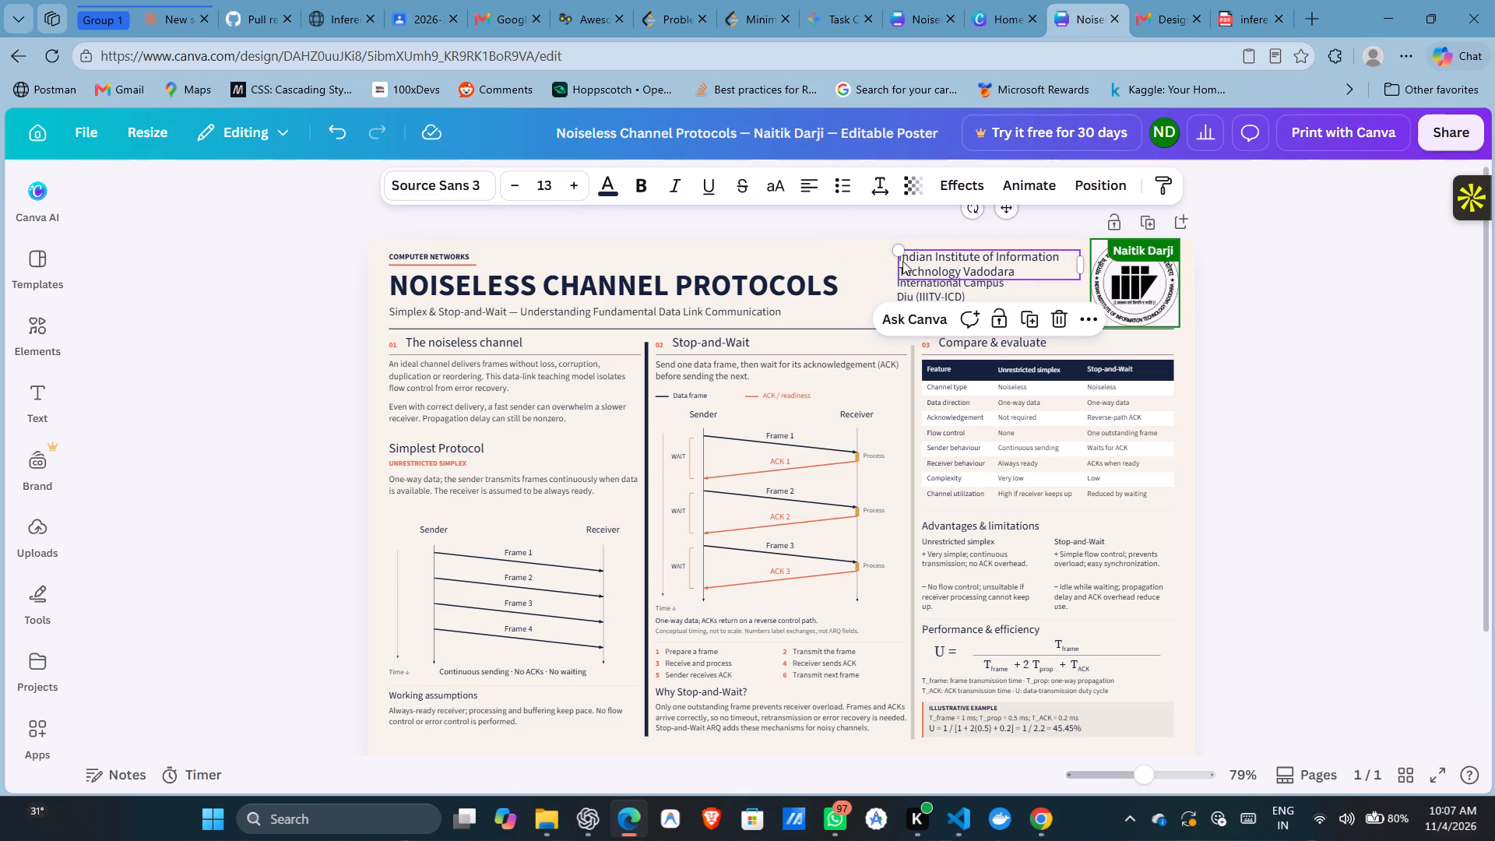
pyautogui.moveTo(1085, 265); pyautogui.dragTo(1136, 265)
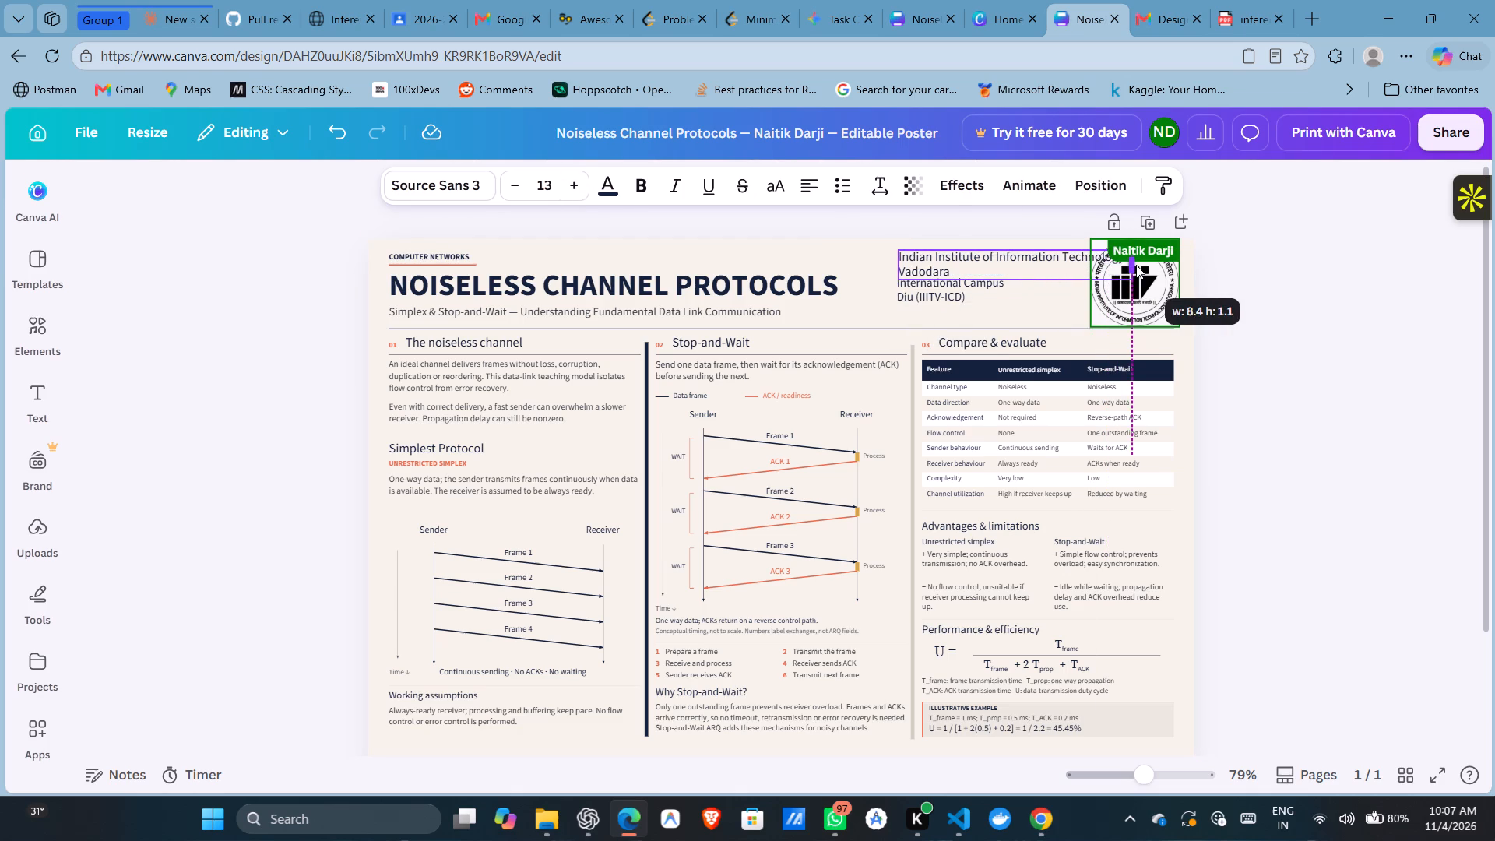
pyautogui.moveTo(1136, 265); pyautogui.dragTo(1189, 265)
# Finish fitting the institute name on one line and move it to the top of the header, ending beside the logo.
pyautogui.moveTo(1096, 253); pyautogui.dragTo(1084, 253)
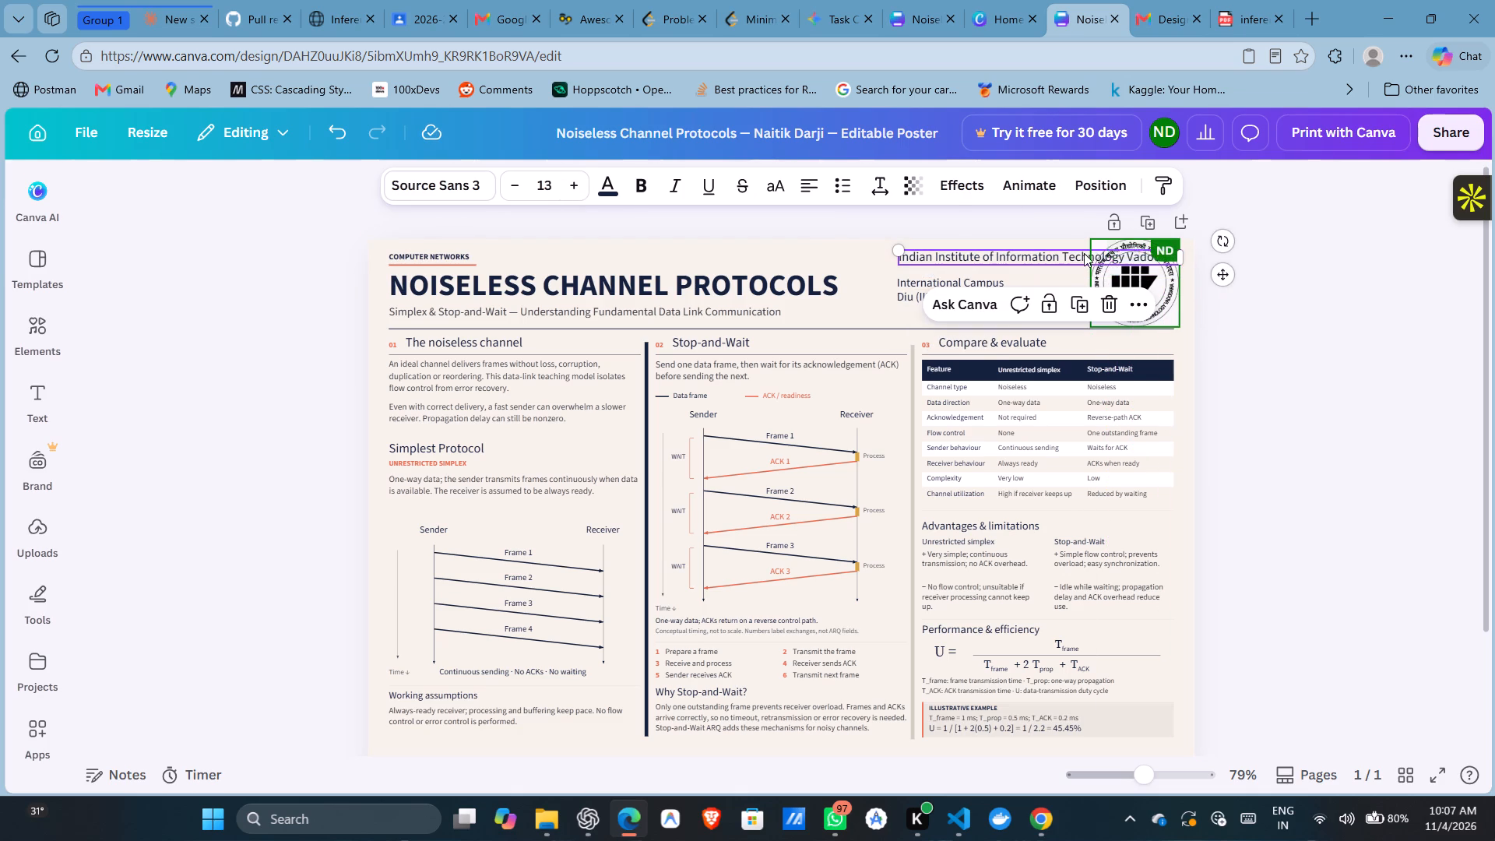
pyautogui.moveTo(1084, 253); pyautogui.dragTo(1005, 246)
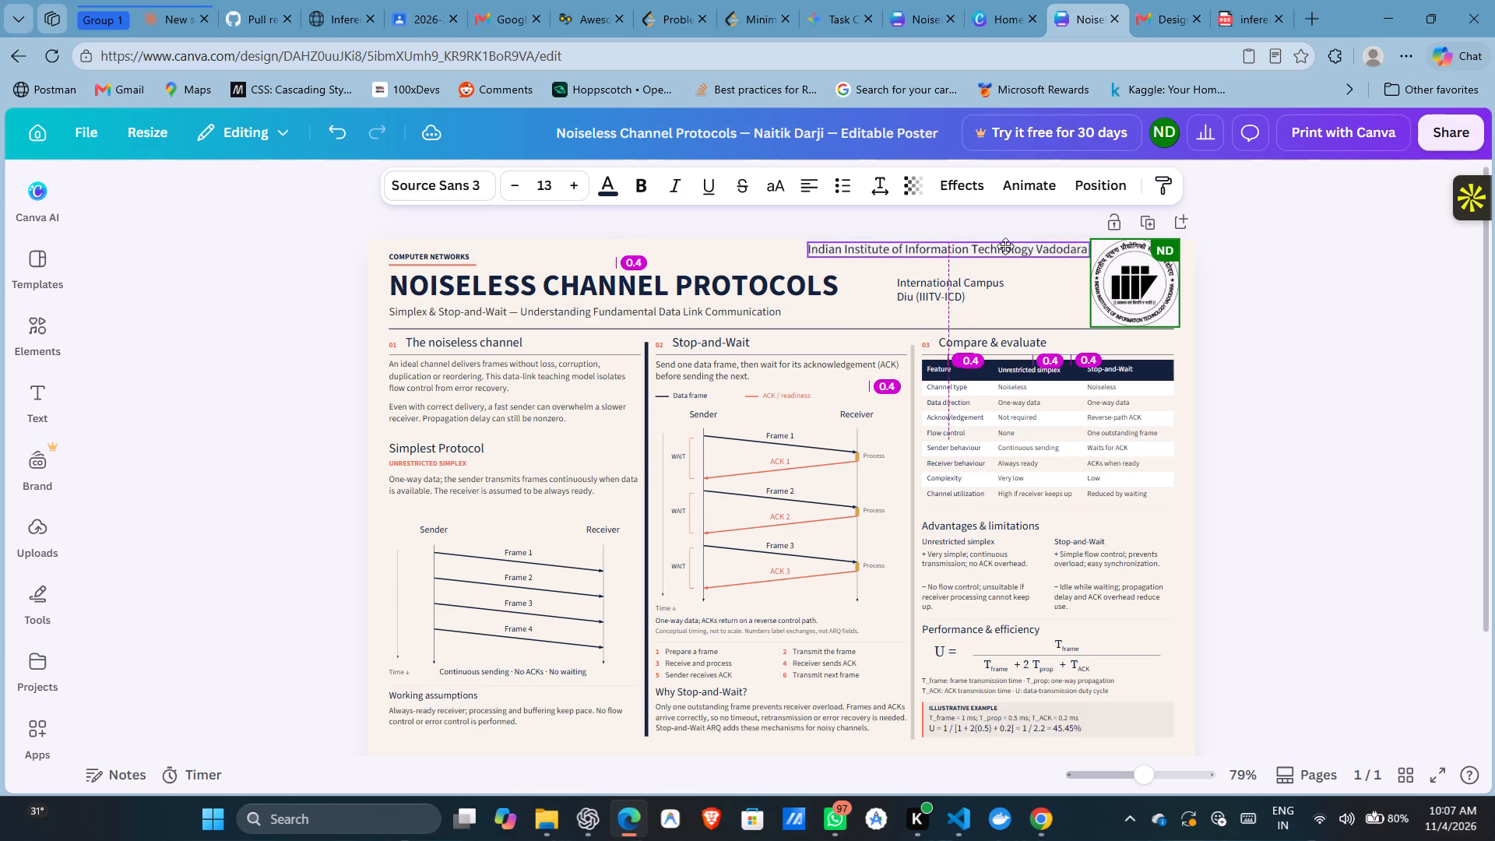
pyautogui.moveTo(1005, 246); pyautogui.dragTo(1000, 245)
pyautogui.click(1369, 313)
pyautogui.moveTo(1036, 253); pyautogui.dragTo(1043, 253)
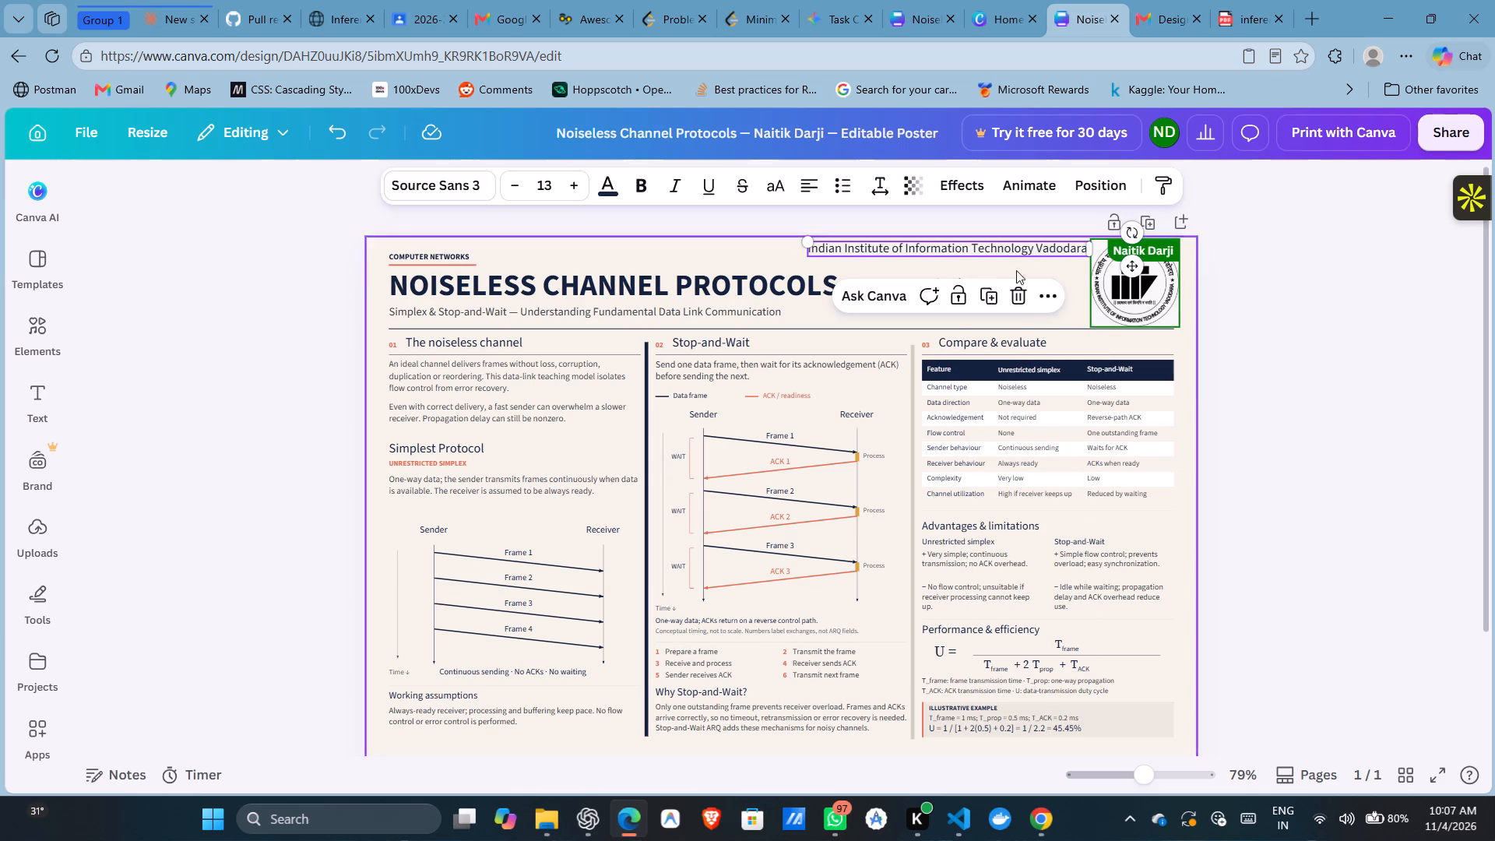
pyautogui.moveTo(1296, 270); pyautogui.dragTo(1282, 270)
# Widen the campus text box to about 6.5 so it fits on one line, and place it directly under the institute name.
pyautogui.click(962, 281)
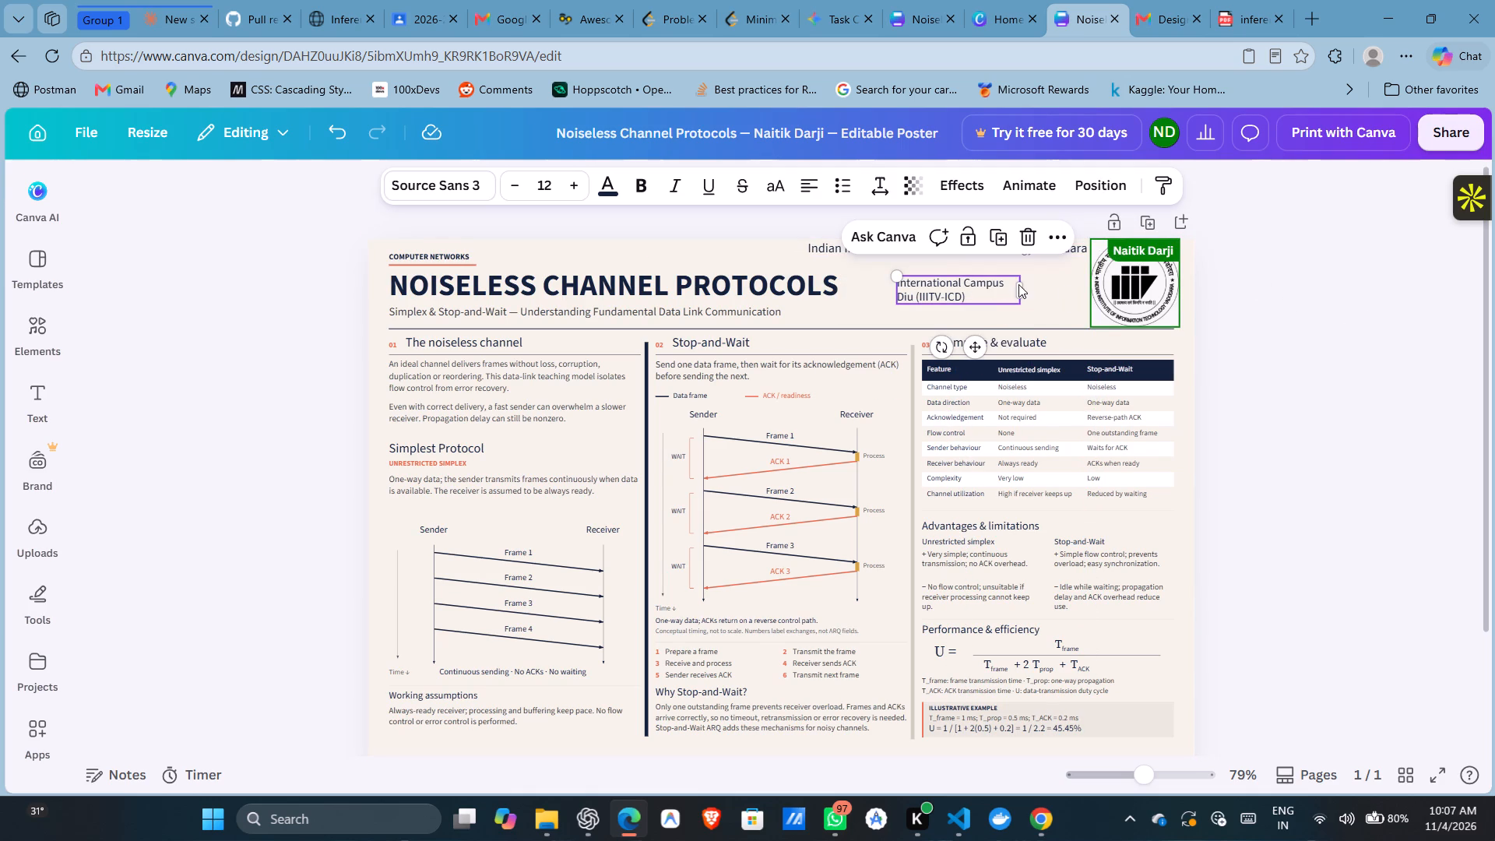
pyautogui.click(1018, 284)
pyautogui.moveTo(1018, 285); pyautogui.dragTo(1078, 287)
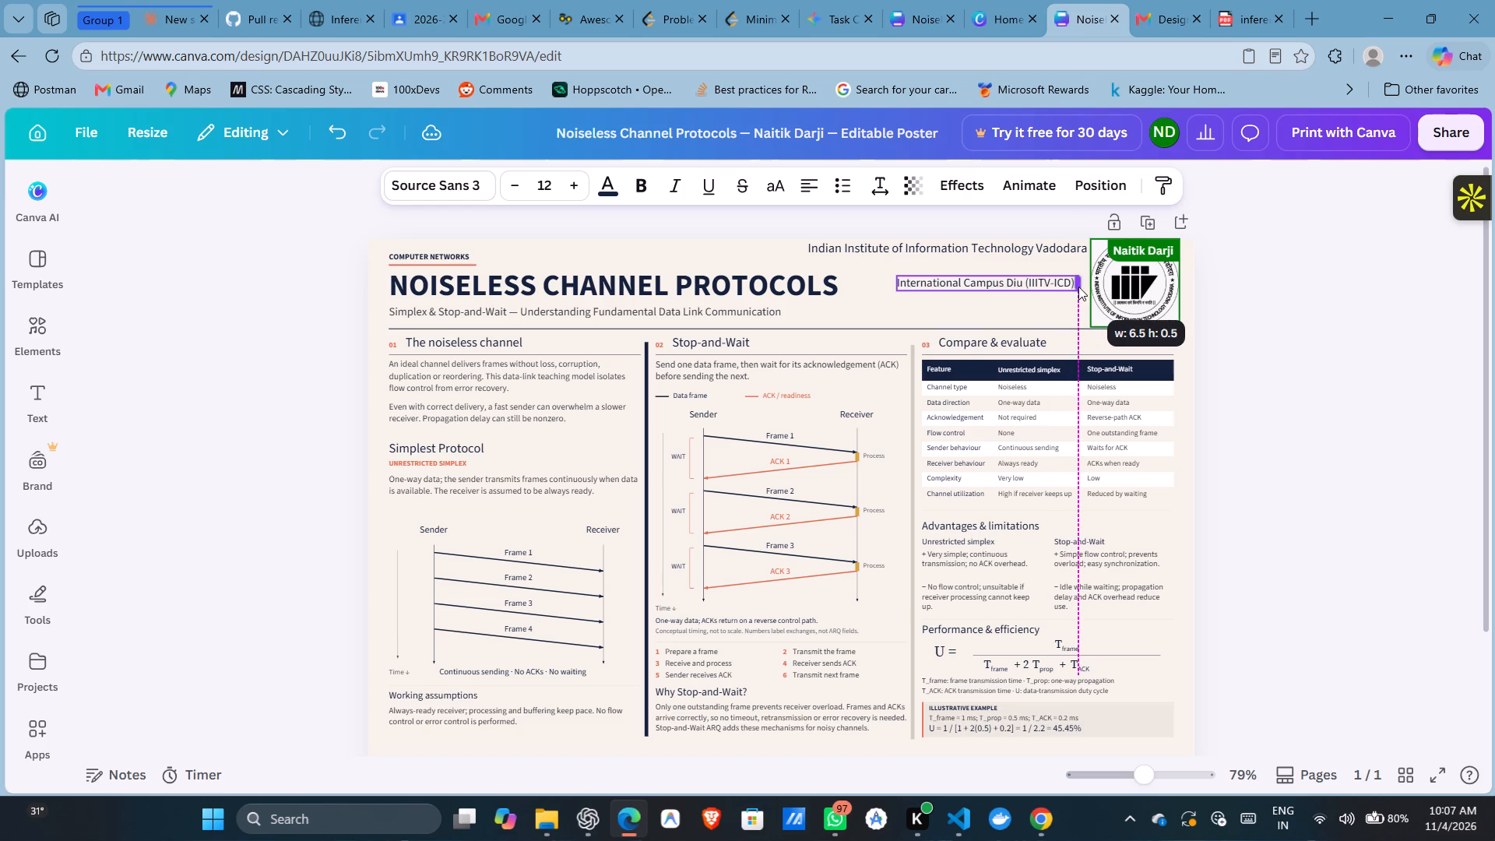
pyautogui.moveTo(1078, 287); pyautogui.dragTo(1077, 287)
pyautogui.moveTo(1027, 281); pyautogui.dragTo(1036, 259)
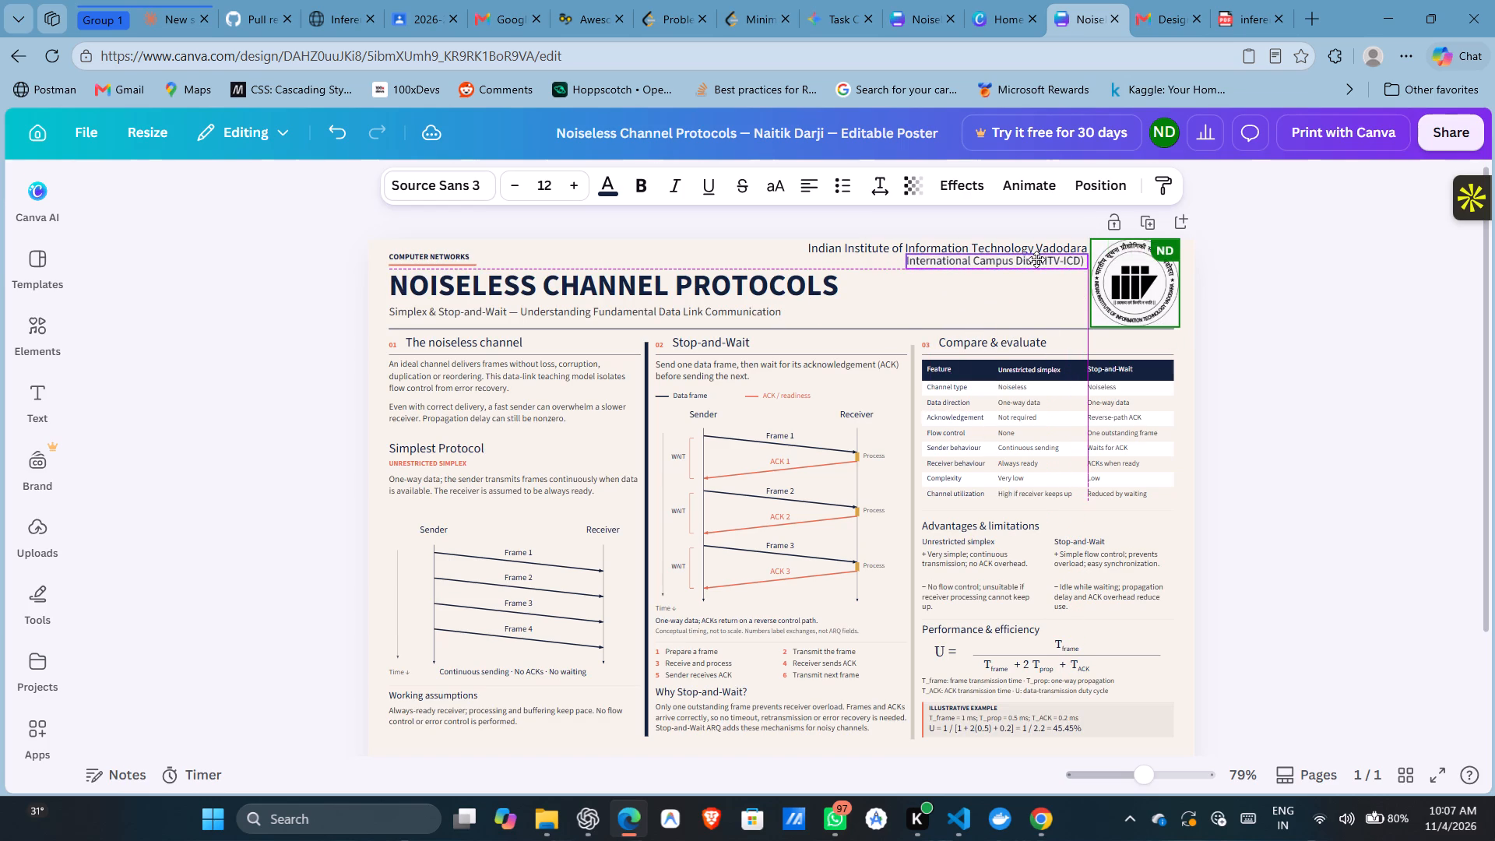
pyautogui.moveTo(1036, 259); pyautogui.dragTo(1038, 259)
pyautogui.click(1411, 329)
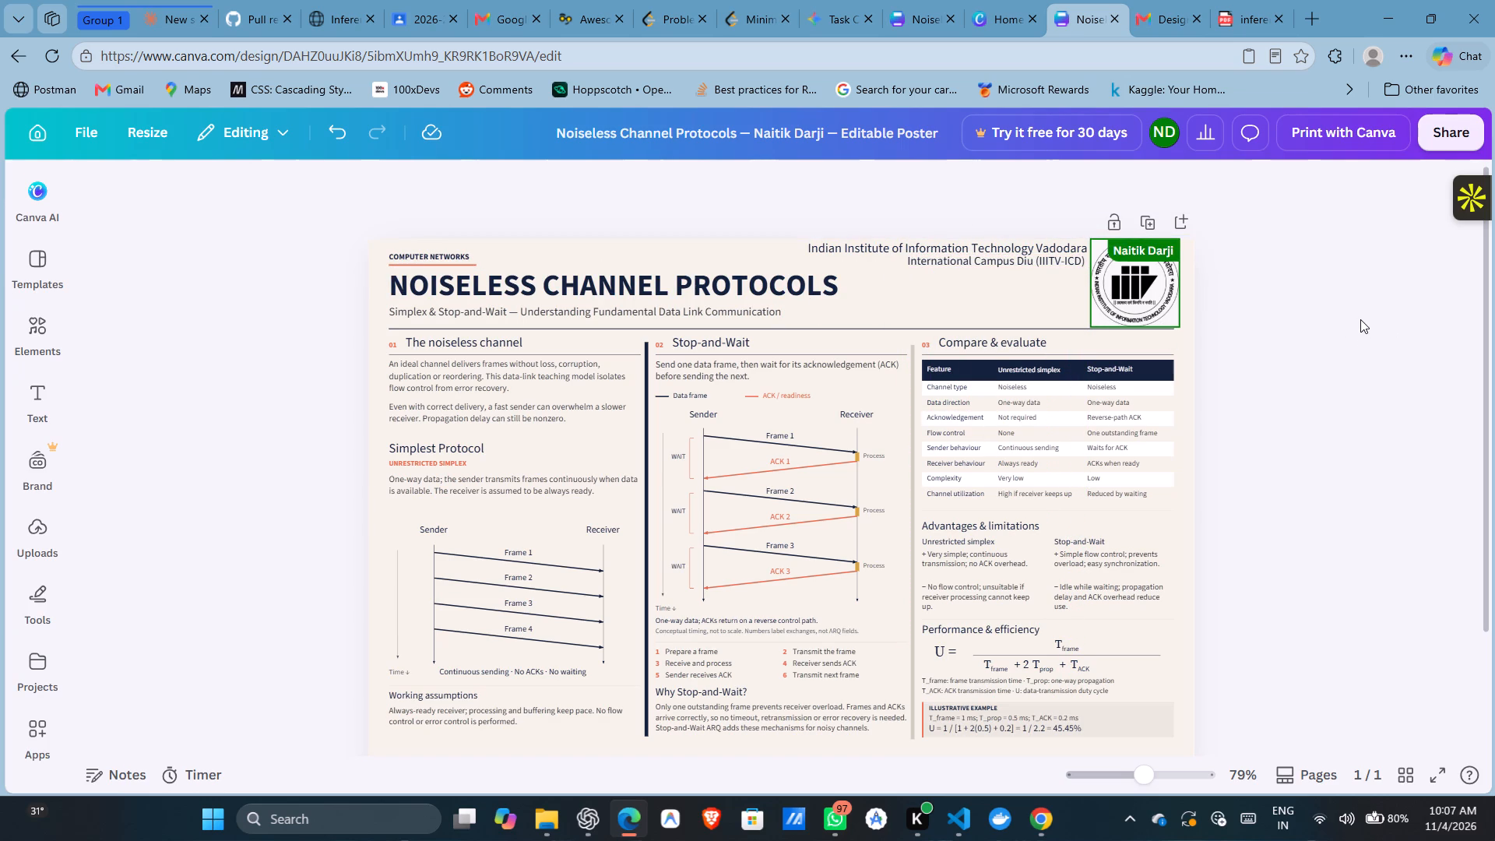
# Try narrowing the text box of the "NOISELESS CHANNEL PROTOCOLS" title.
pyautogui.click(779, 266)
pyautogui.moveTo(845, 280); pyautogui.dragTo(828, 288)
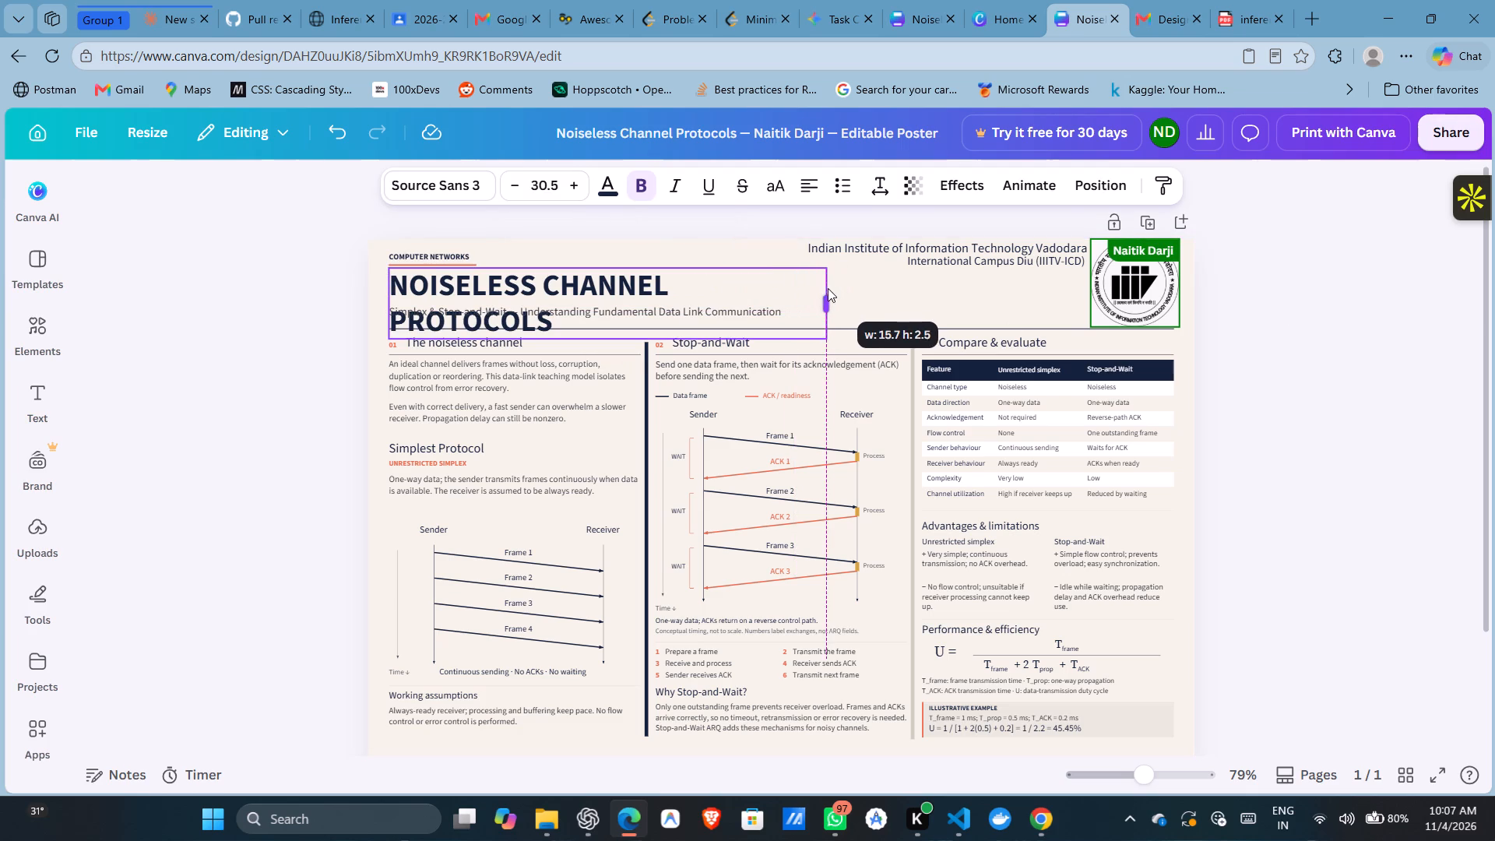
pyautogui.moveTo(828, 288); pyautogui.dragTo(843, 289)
# Set the font size of the institute name to 12.
pyautogui.click(854, 255)
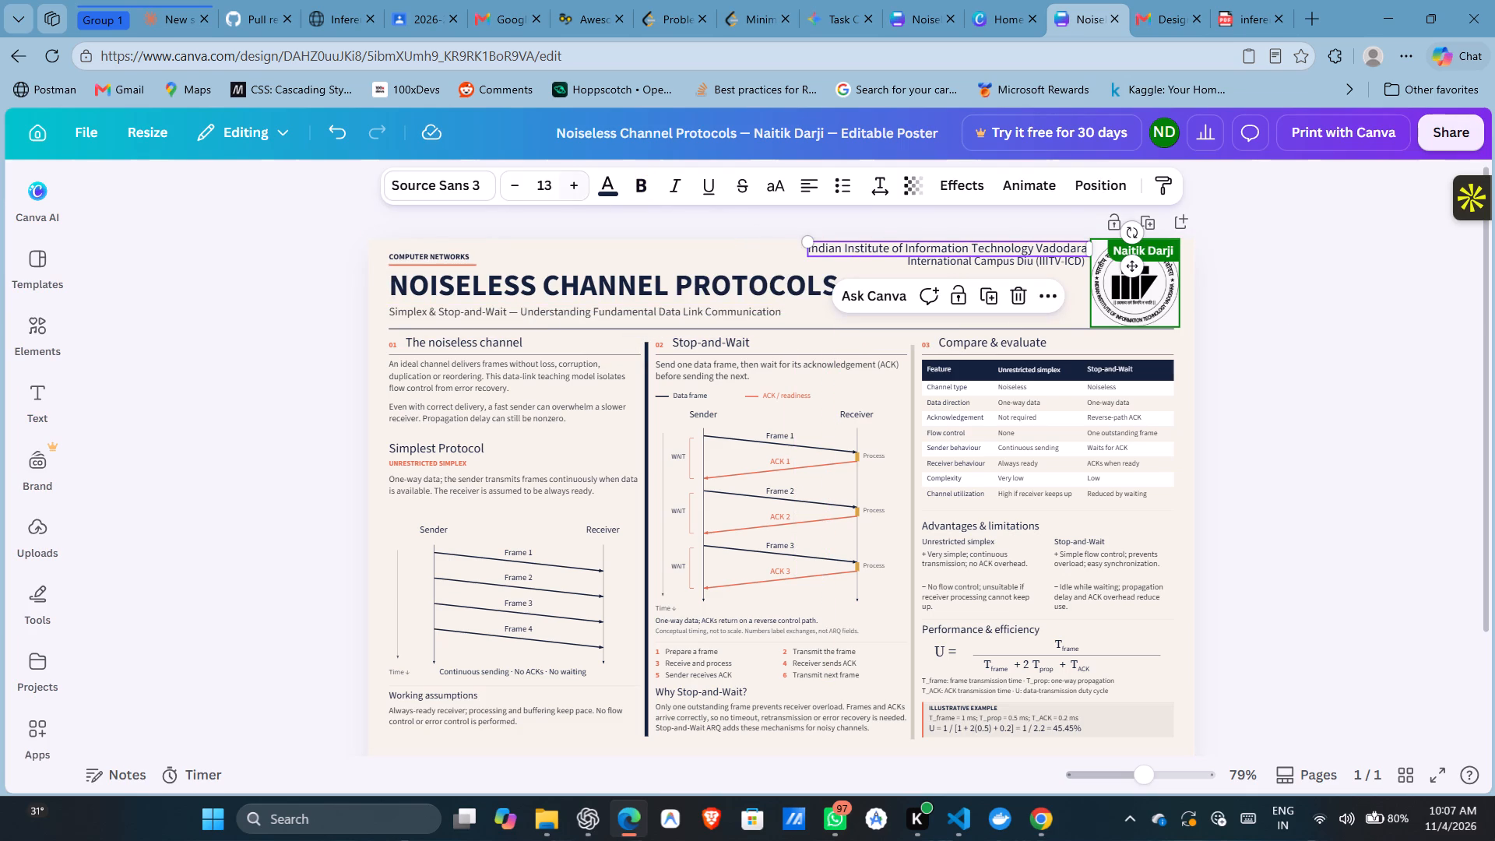
pyautogui.click(522, 188)
pyautogui.click(522, 187)
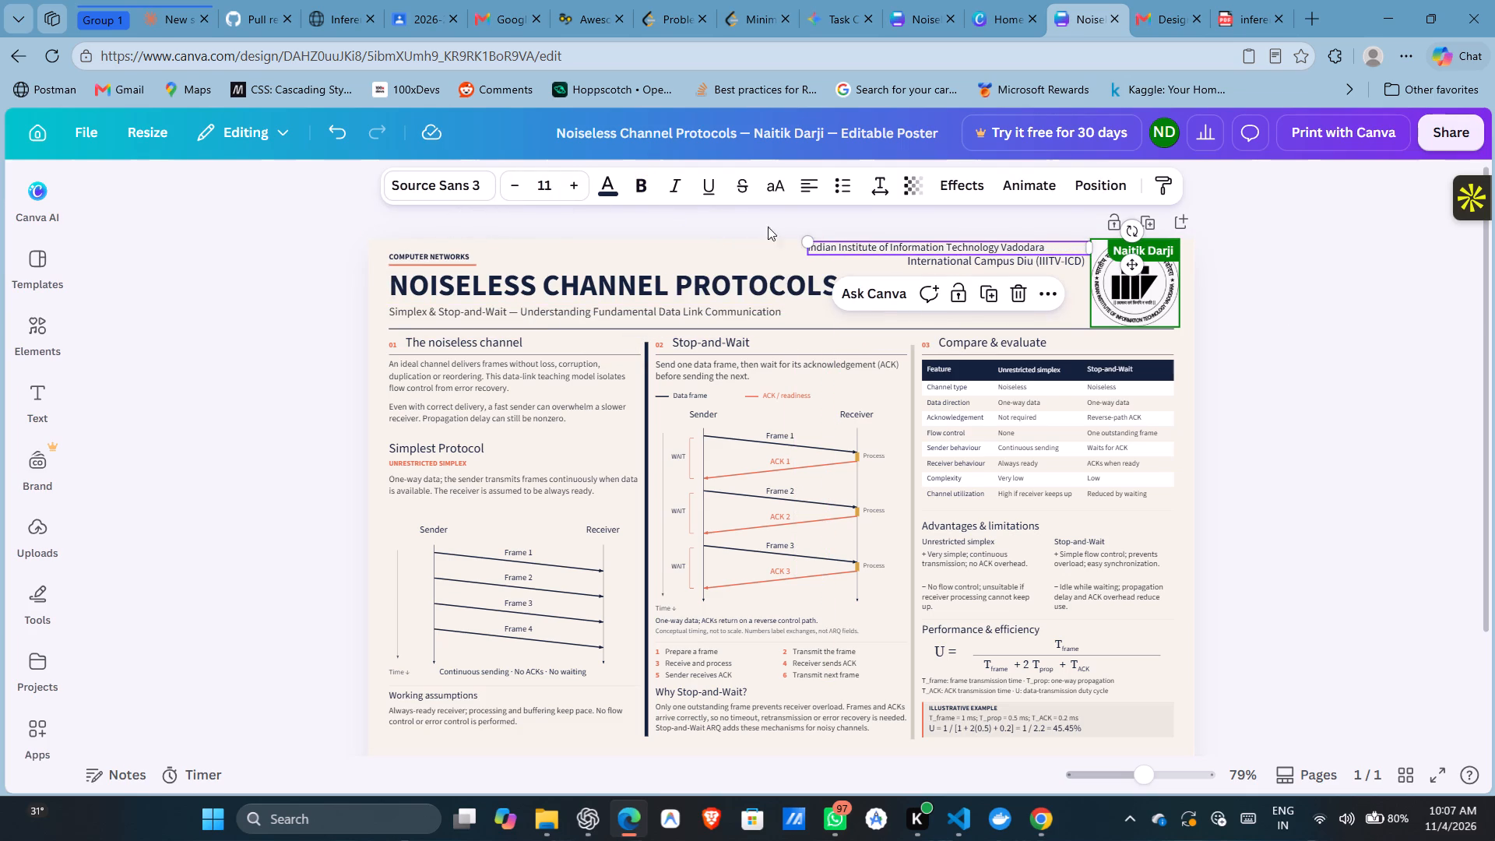
pyautogui.click(566, 181)
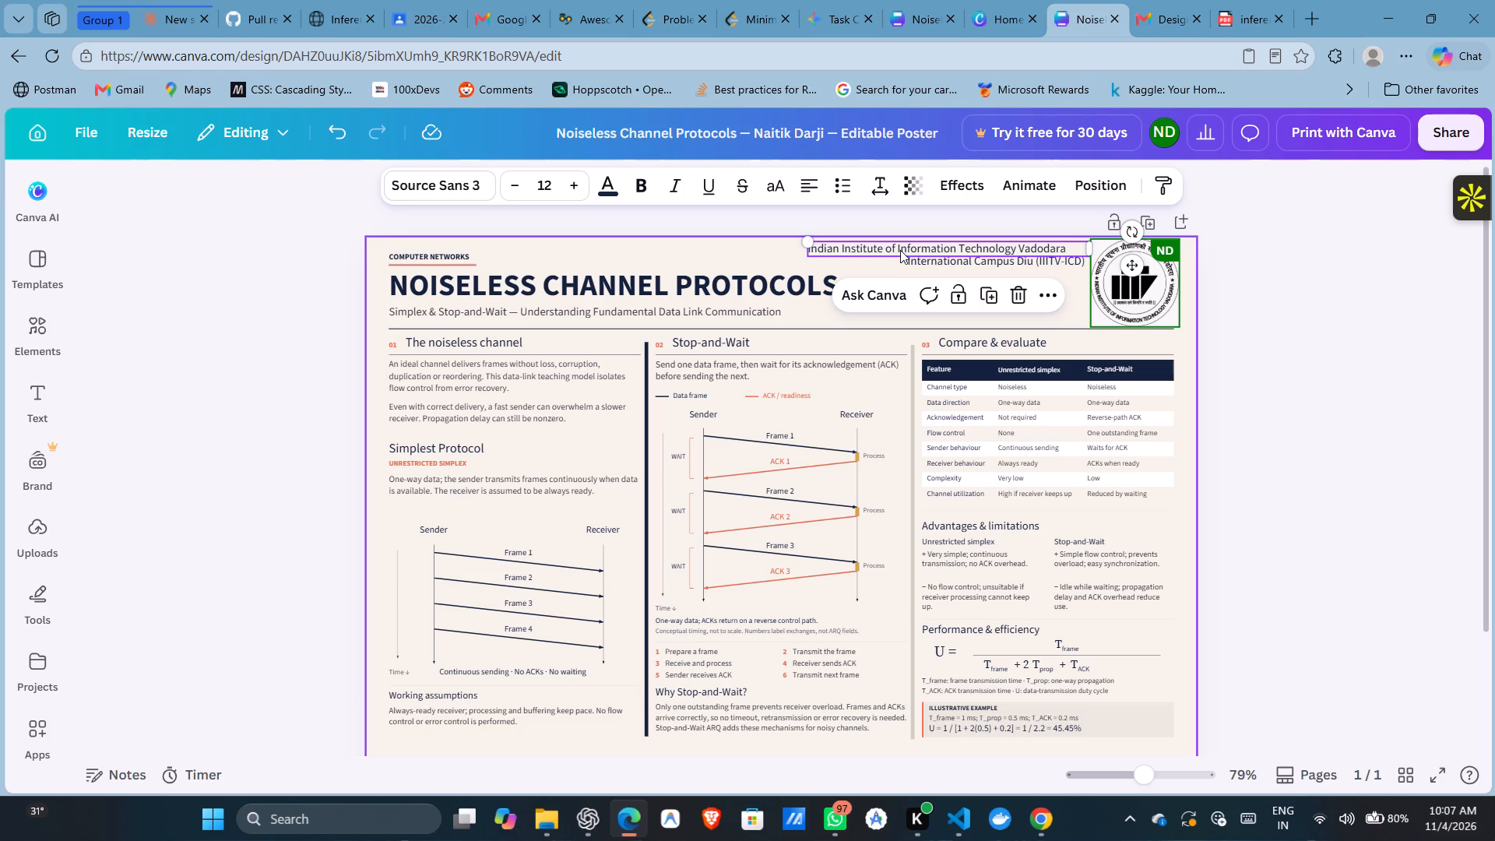
# Shift the institute name toward the logo so its end lines up with the end of the campus text below.
pyautogui.moveTo(900, 250); pyautogui.dragTo(924, 251)
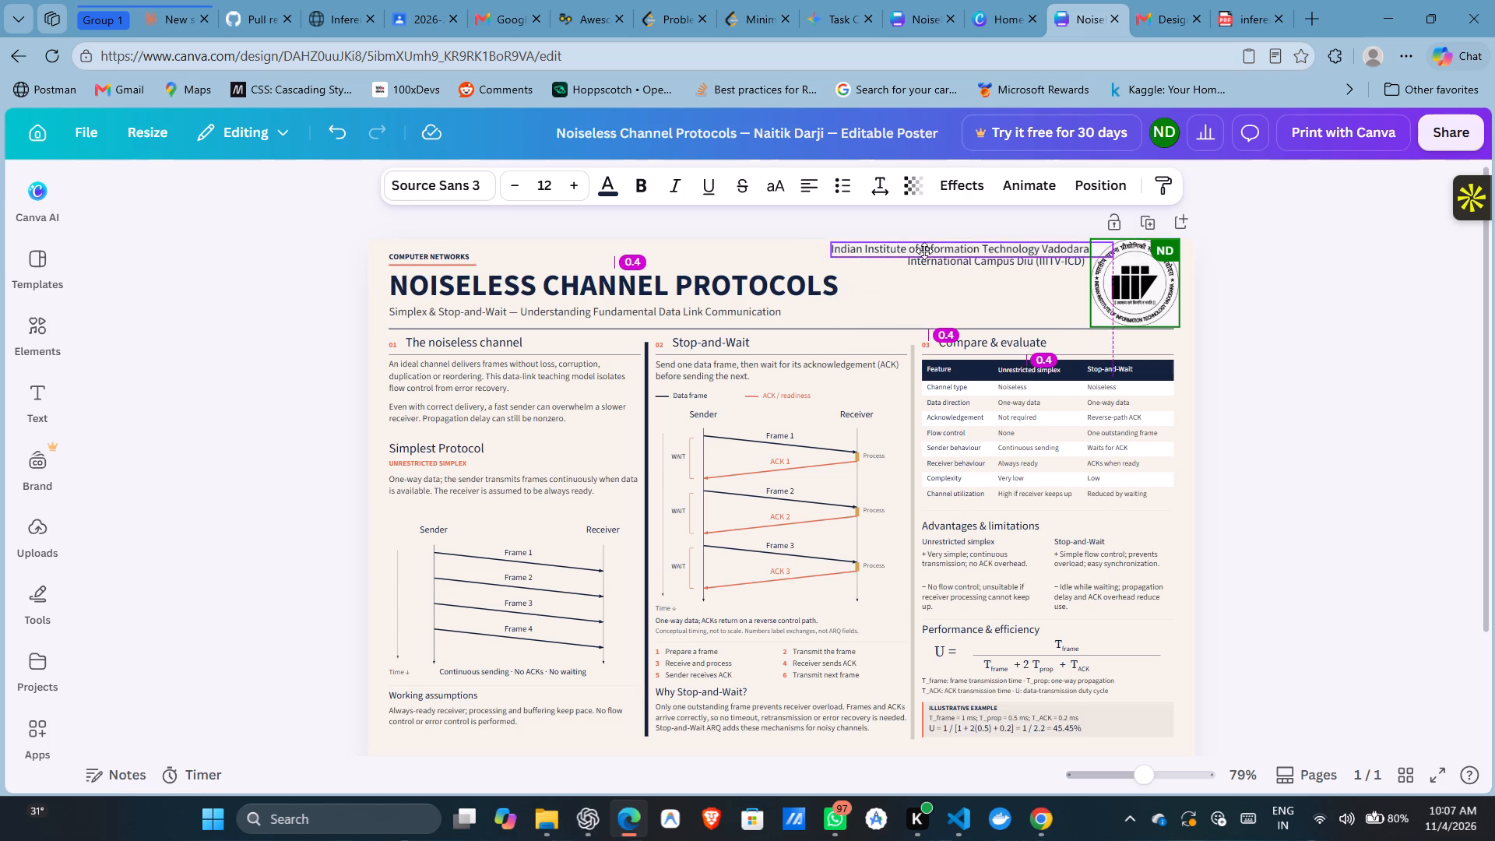
pyautogui.moveTo(924, 251); pyautogui.dragTo(921, 248)
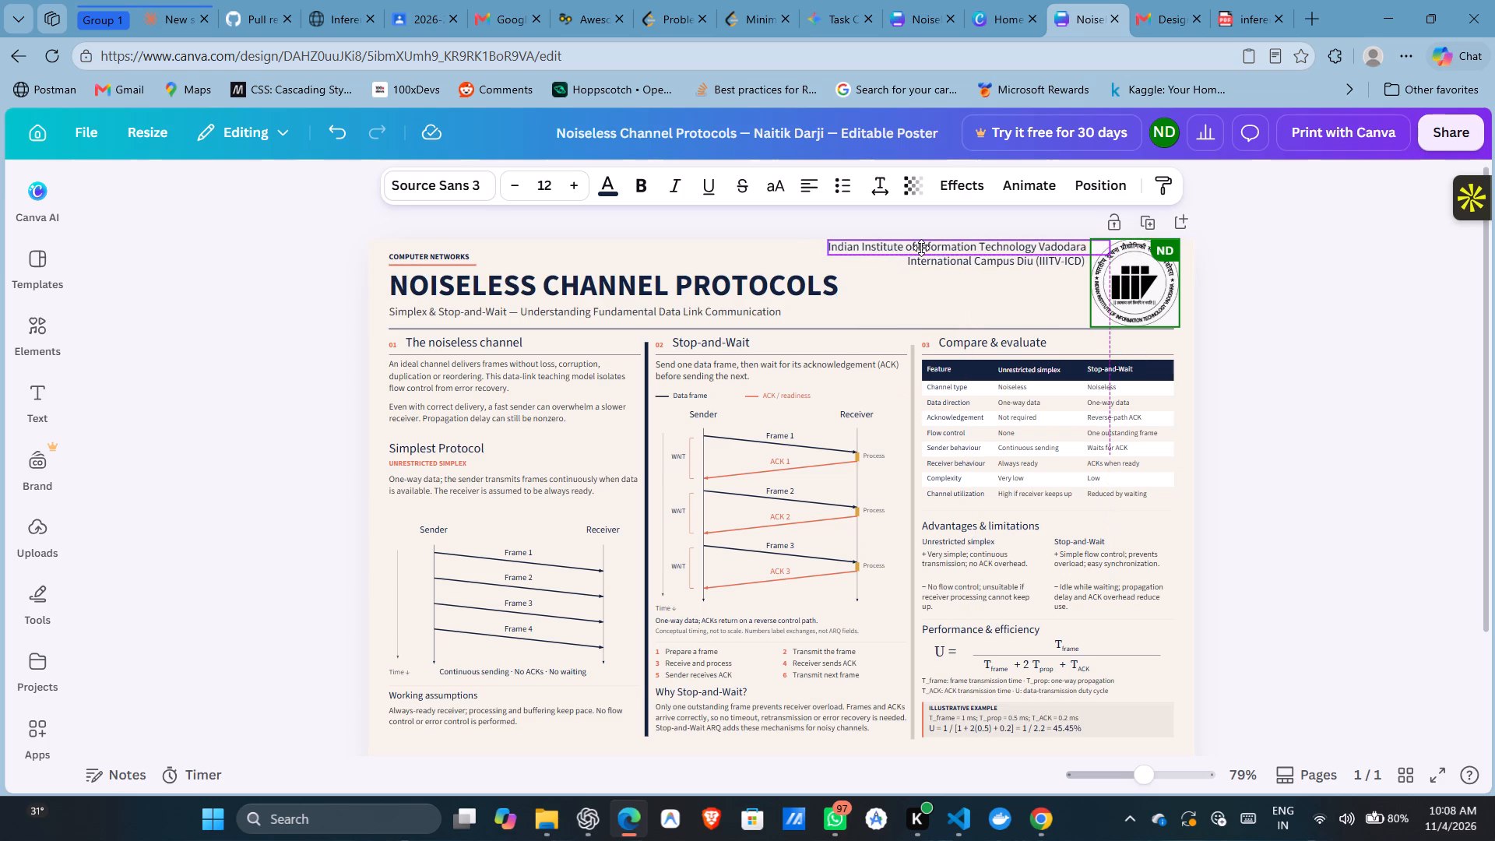
pyautogui.moveTo(921, 248); pyautogui.dragTo(922, 248)
pyautogui.click(955, 264)
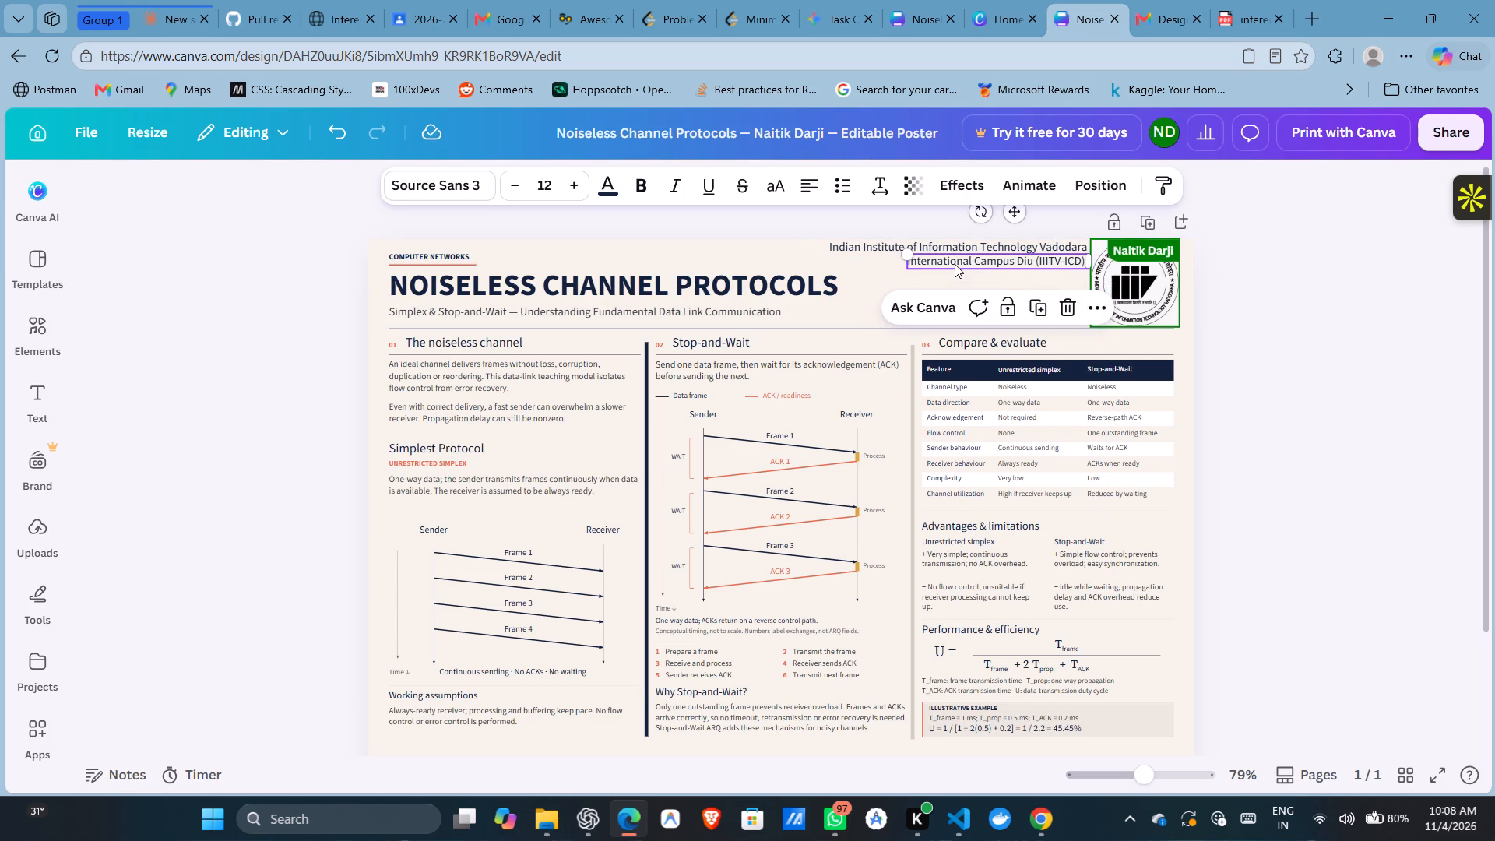
pyautogui.click(1307, 308)
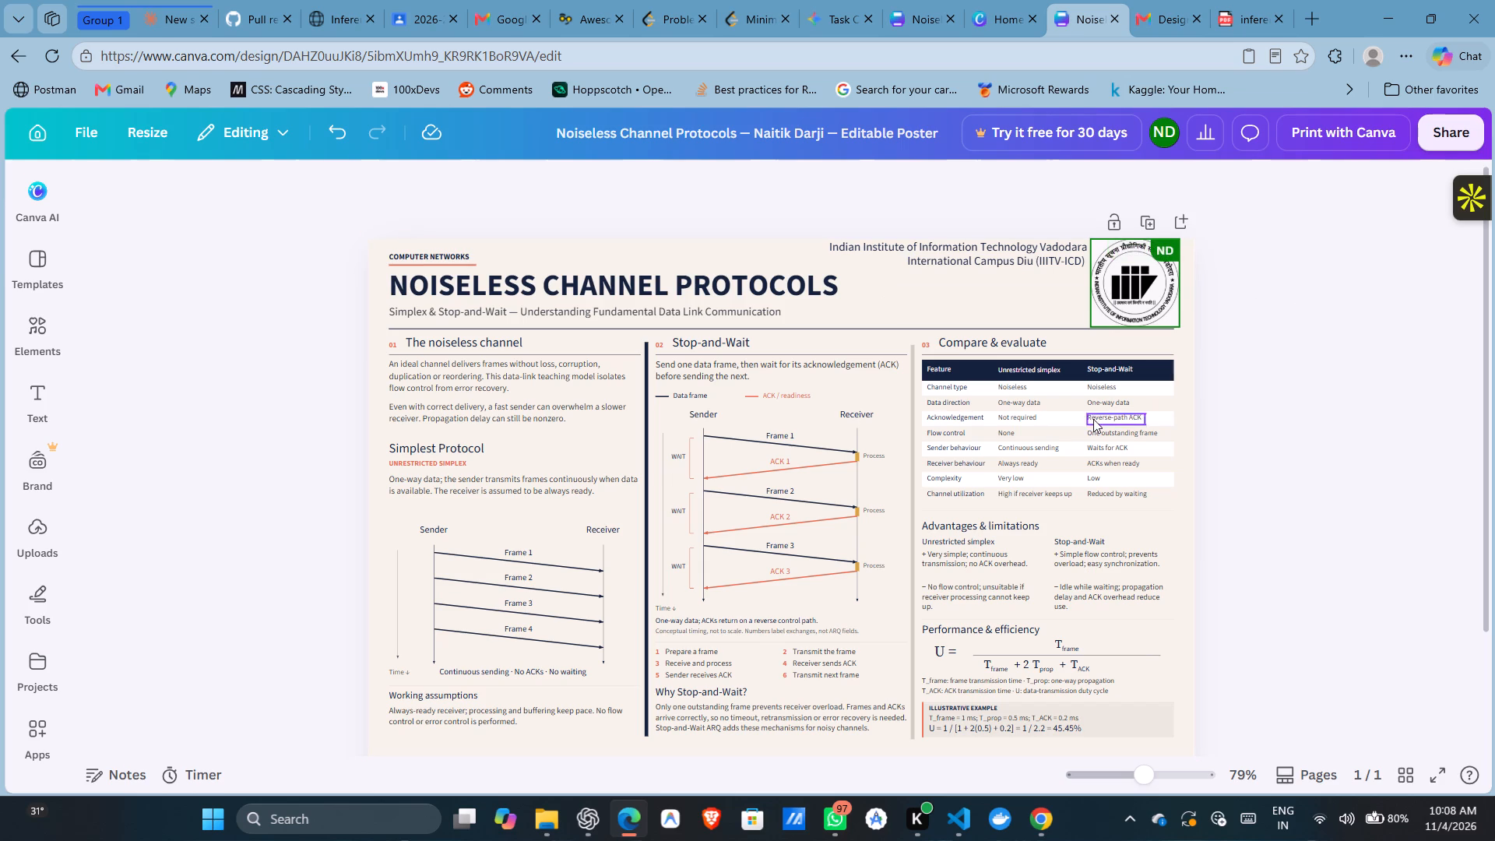
# Widen the "Simplex & Stop-and-Wait" subtitle's text box and set its font size to 12.5.
pyautogui.click(620, 311)
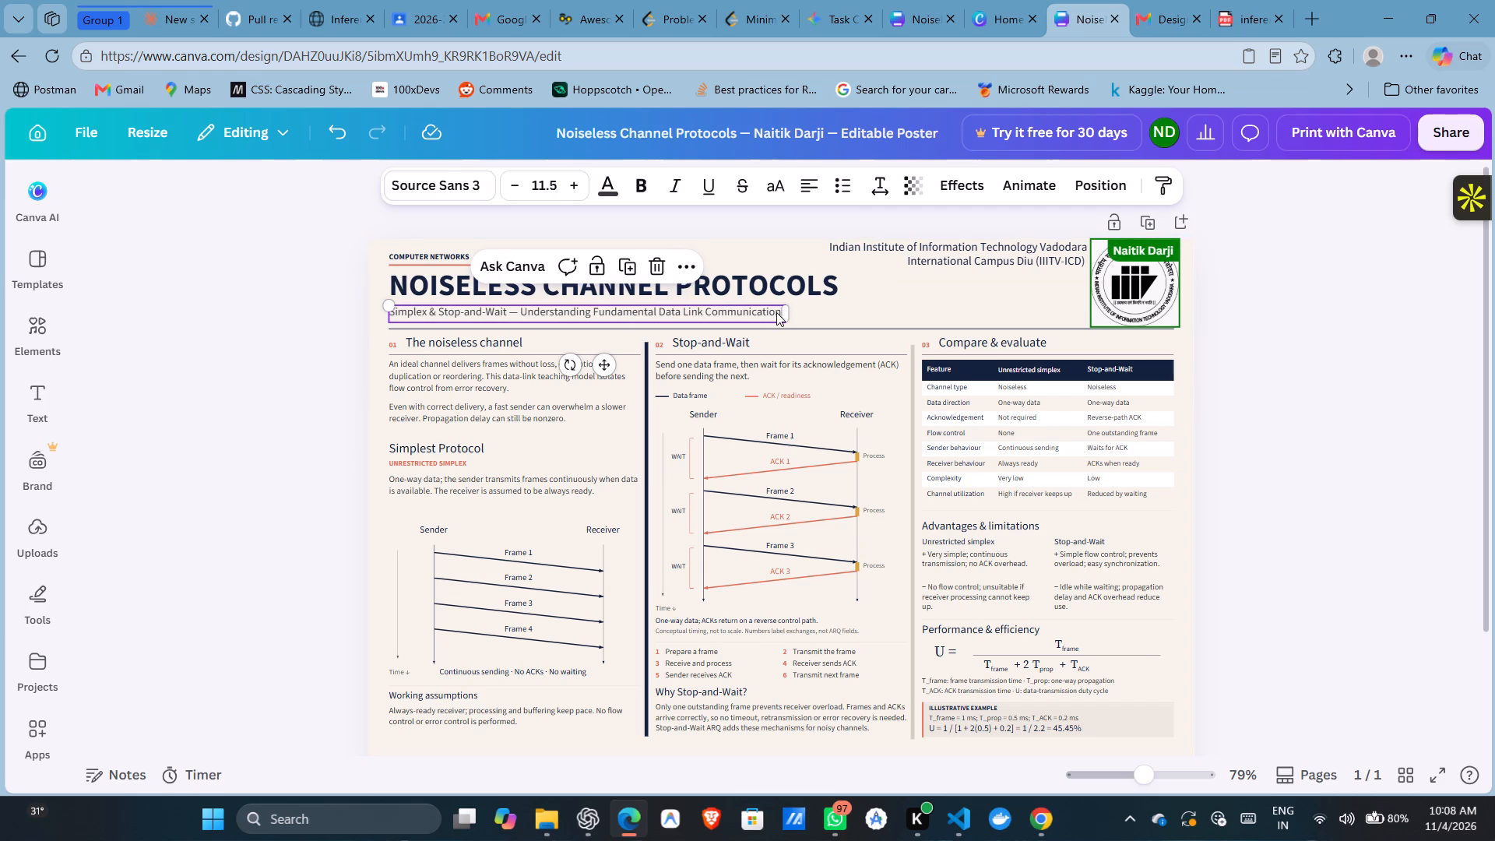
pyautogui.moveTo(790, 315); pyautogui.dragTo(825, 319)
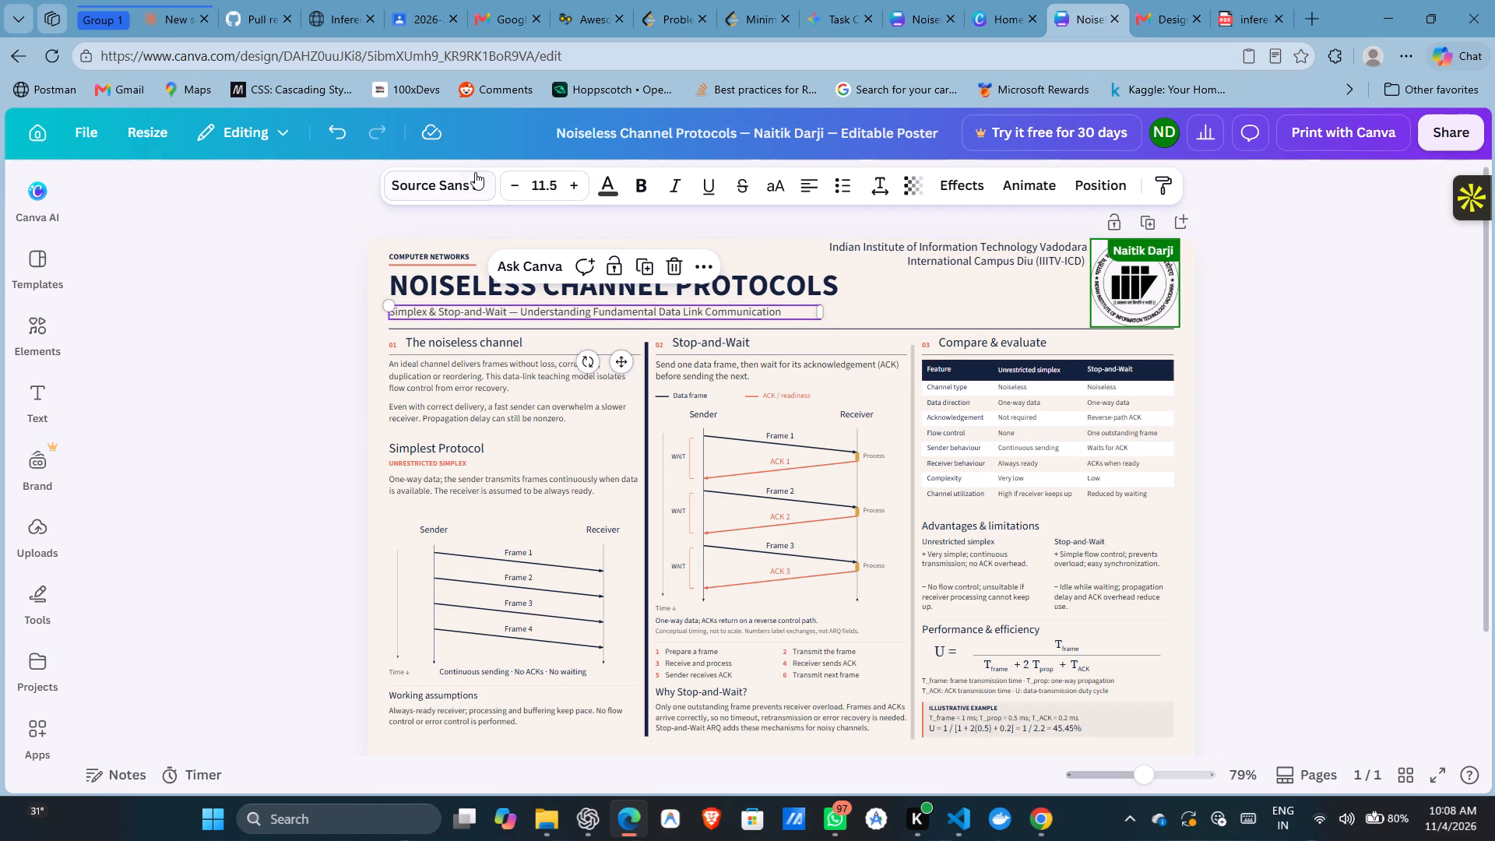
pyautogui.click(569, 181)
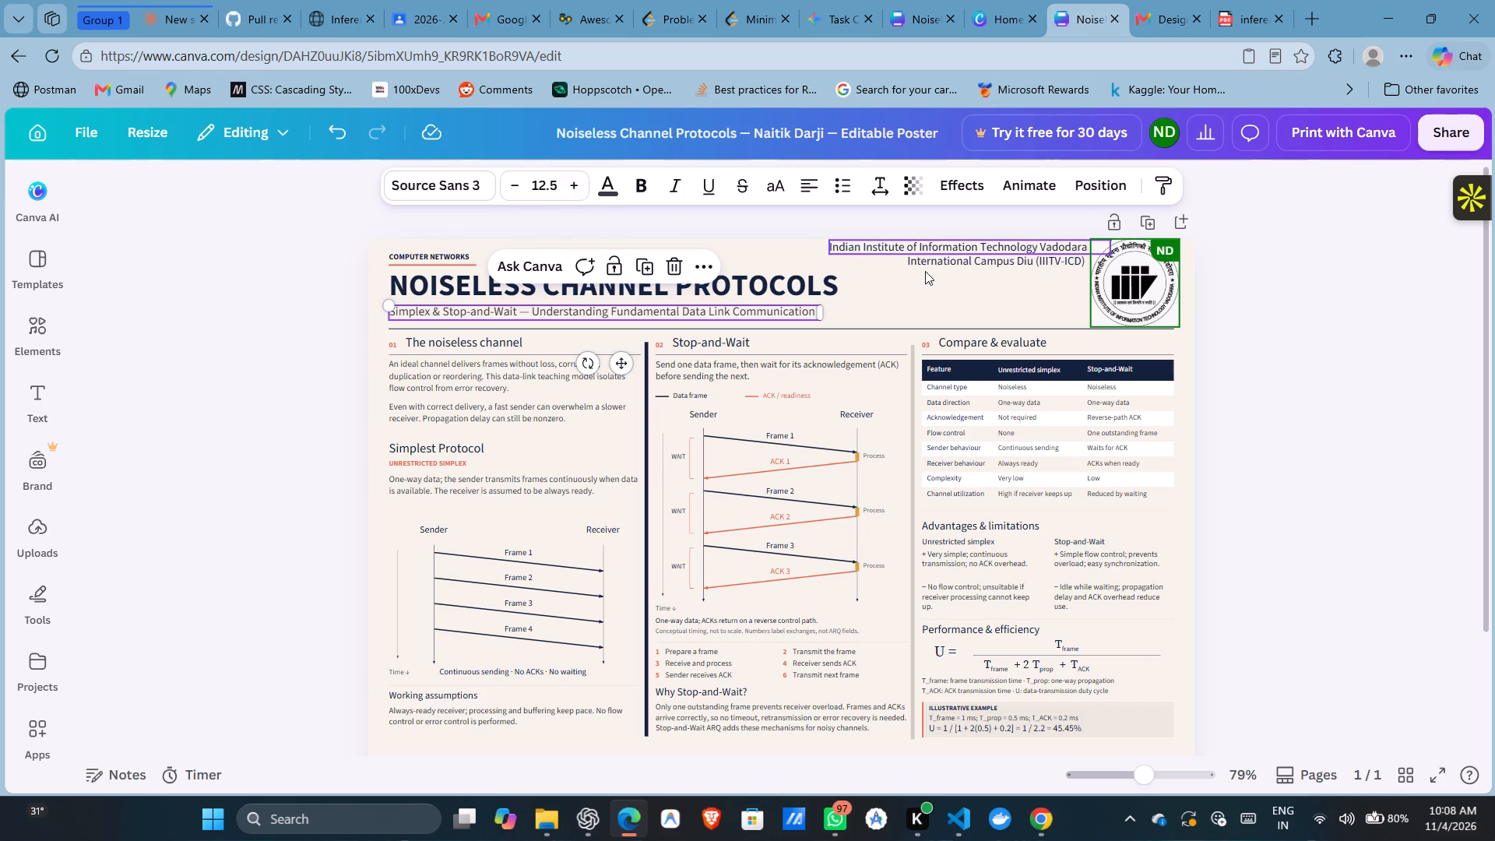
pyautogui.click(1311, 333)
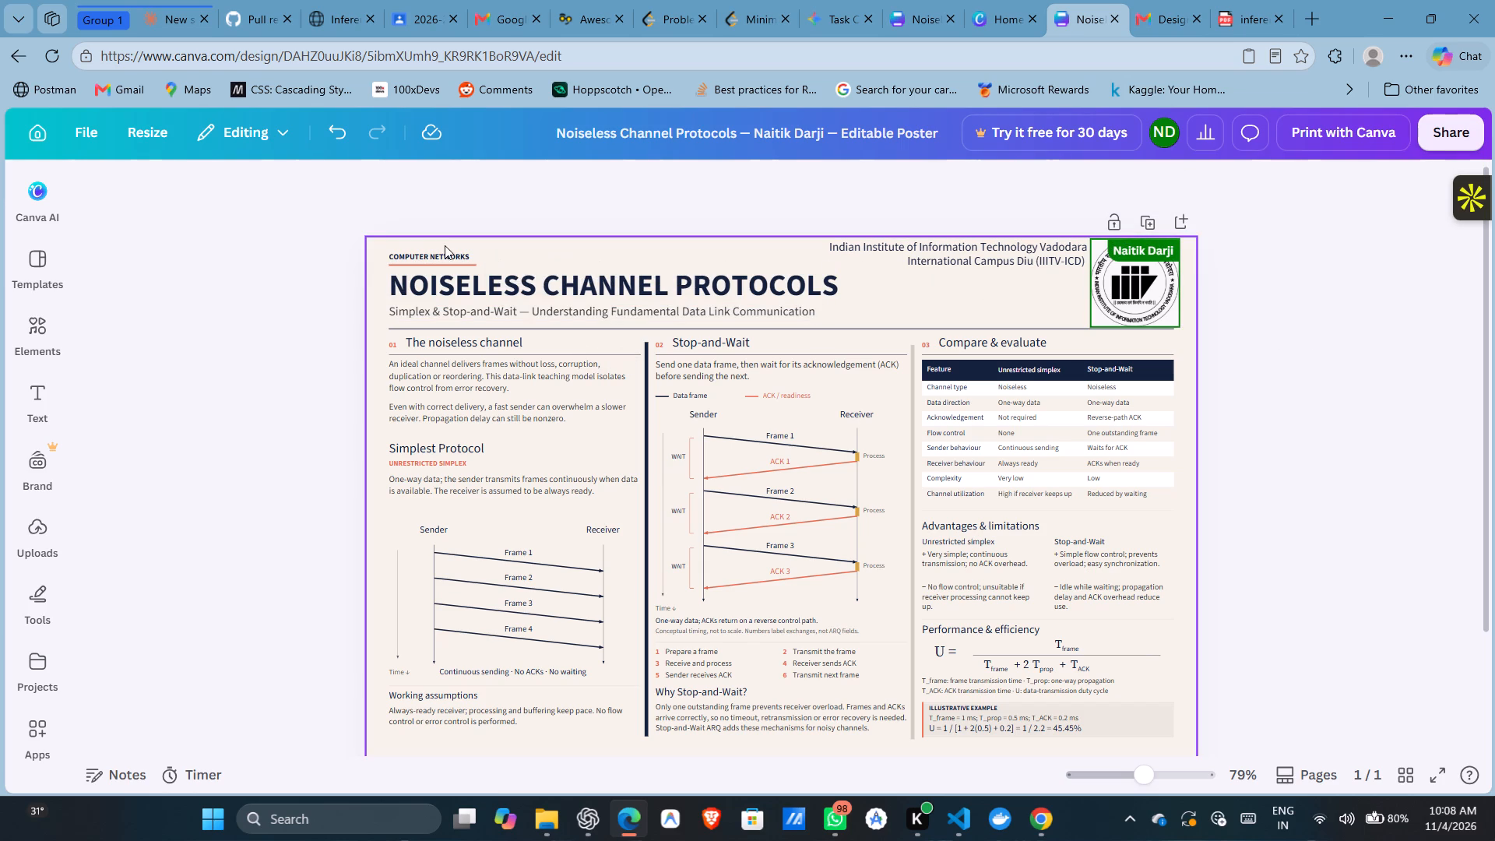
# Set the "COMPUTER NETWORKS" label's font size to 10 and widen its text box so it stays on one line.
pyautogui.click(459, 252)
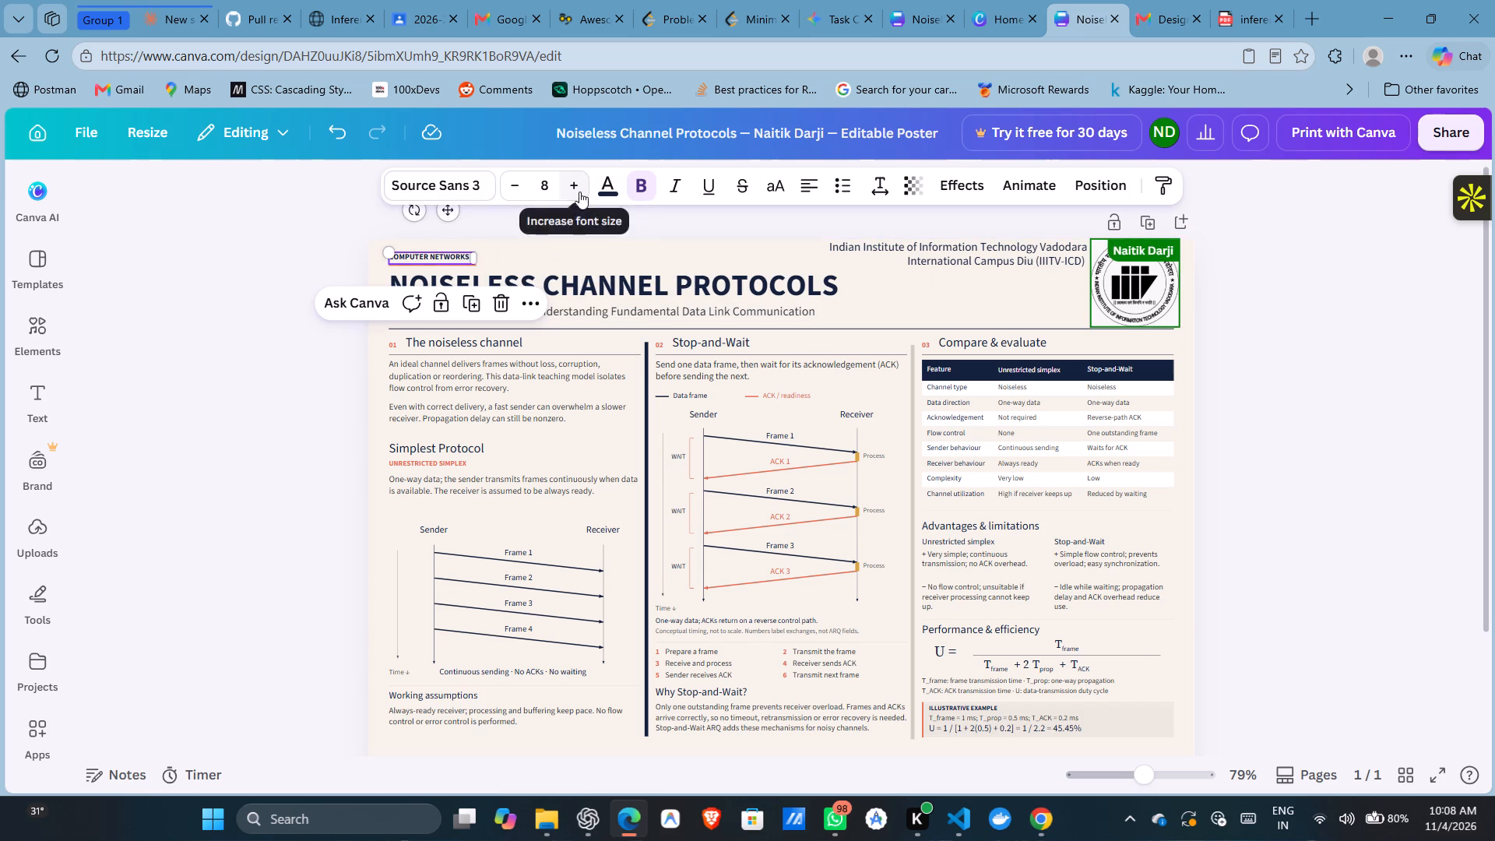
pyautogui.doubleClick(579, 192)
pyautogui.moveTo(477, 263); pyautogui.dragTo(511, 263)
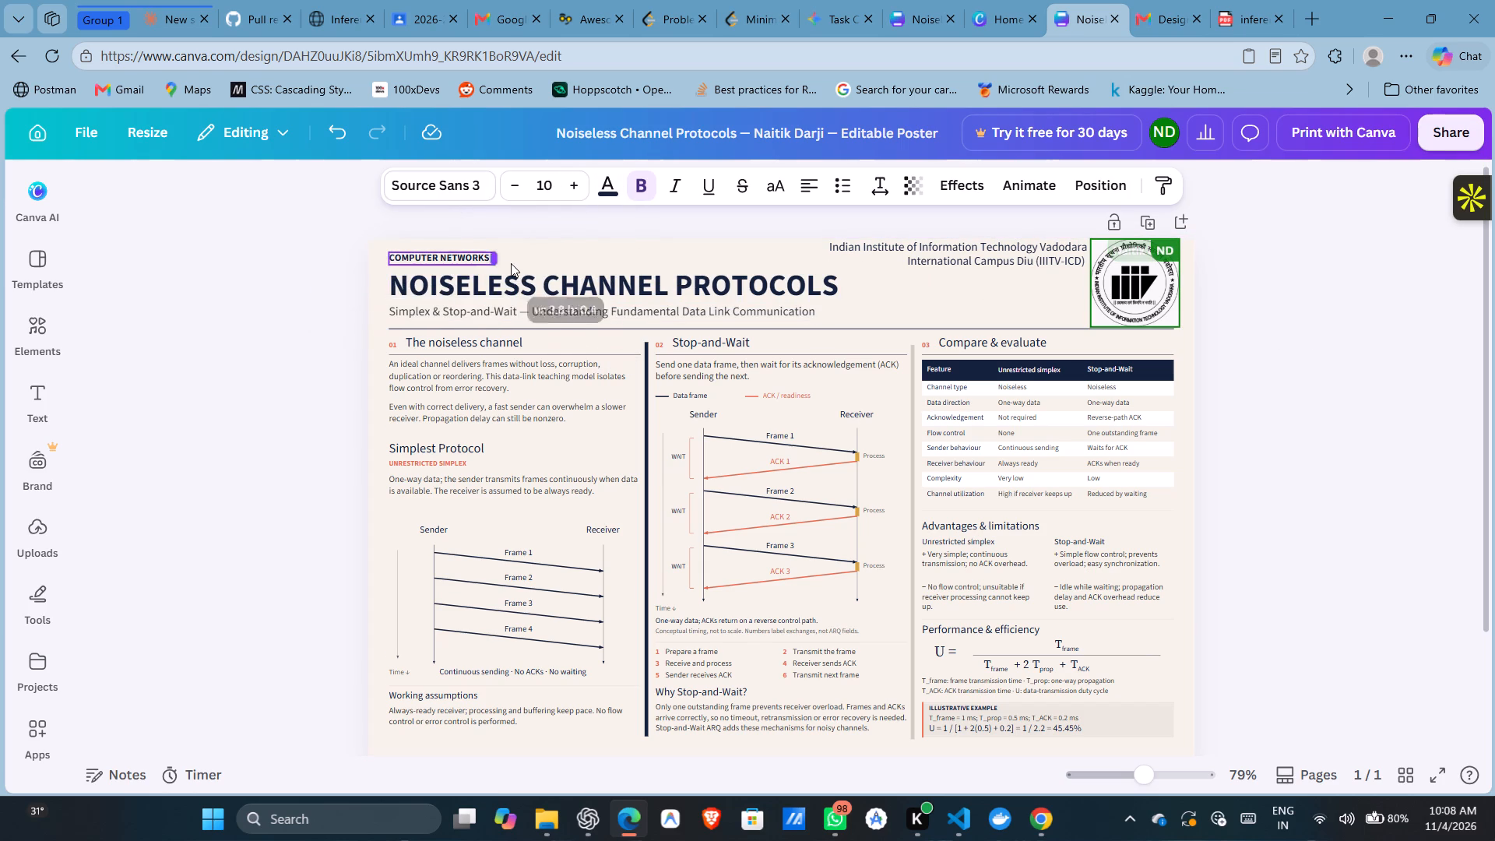
pyautogui.moveTo(511, 263); pyautogui.dragTo(518, 262)
pyautogui.click(589, 254)
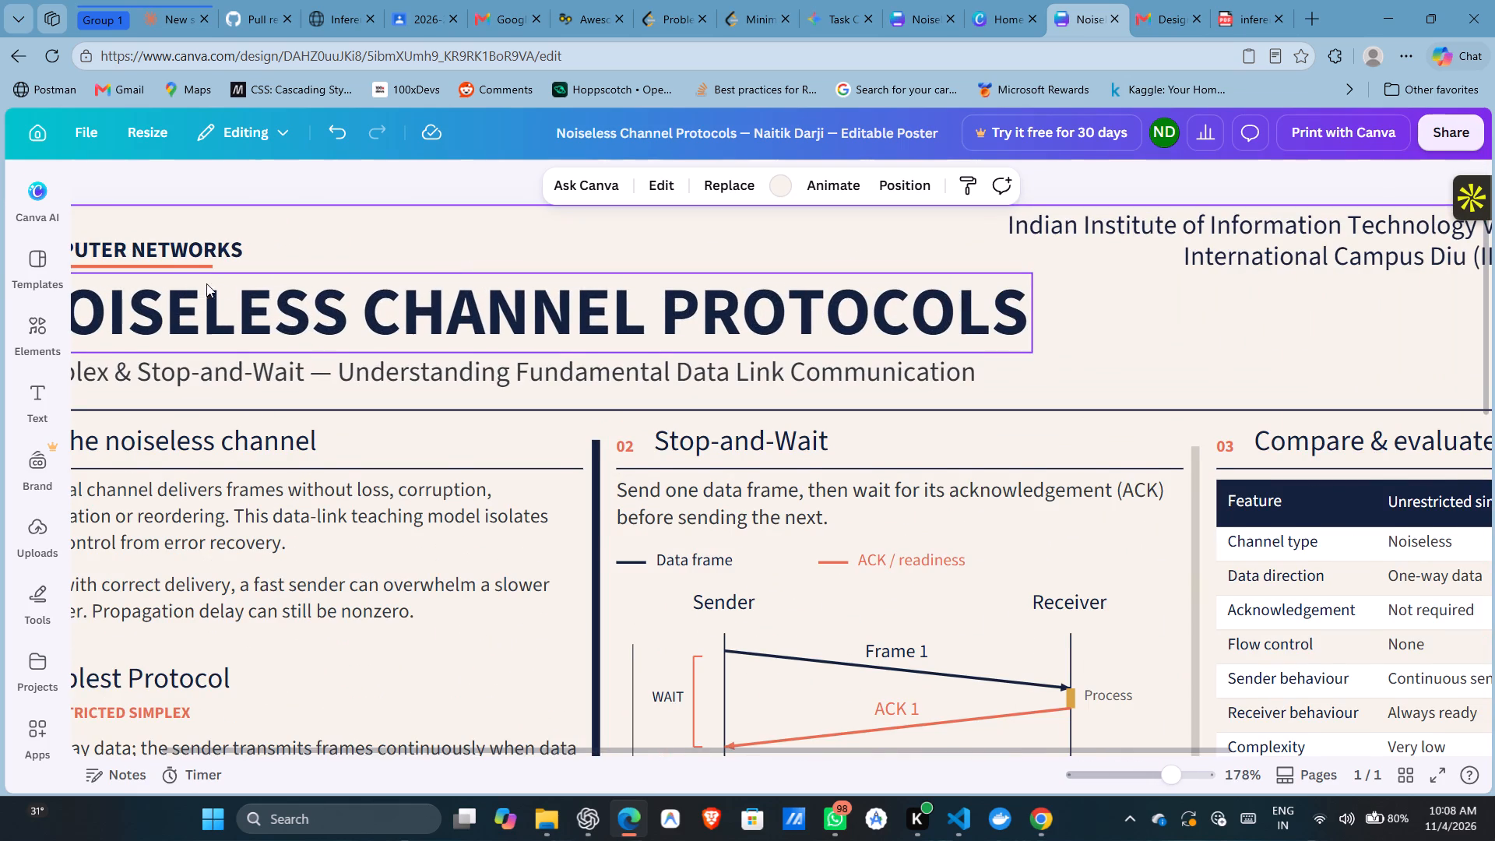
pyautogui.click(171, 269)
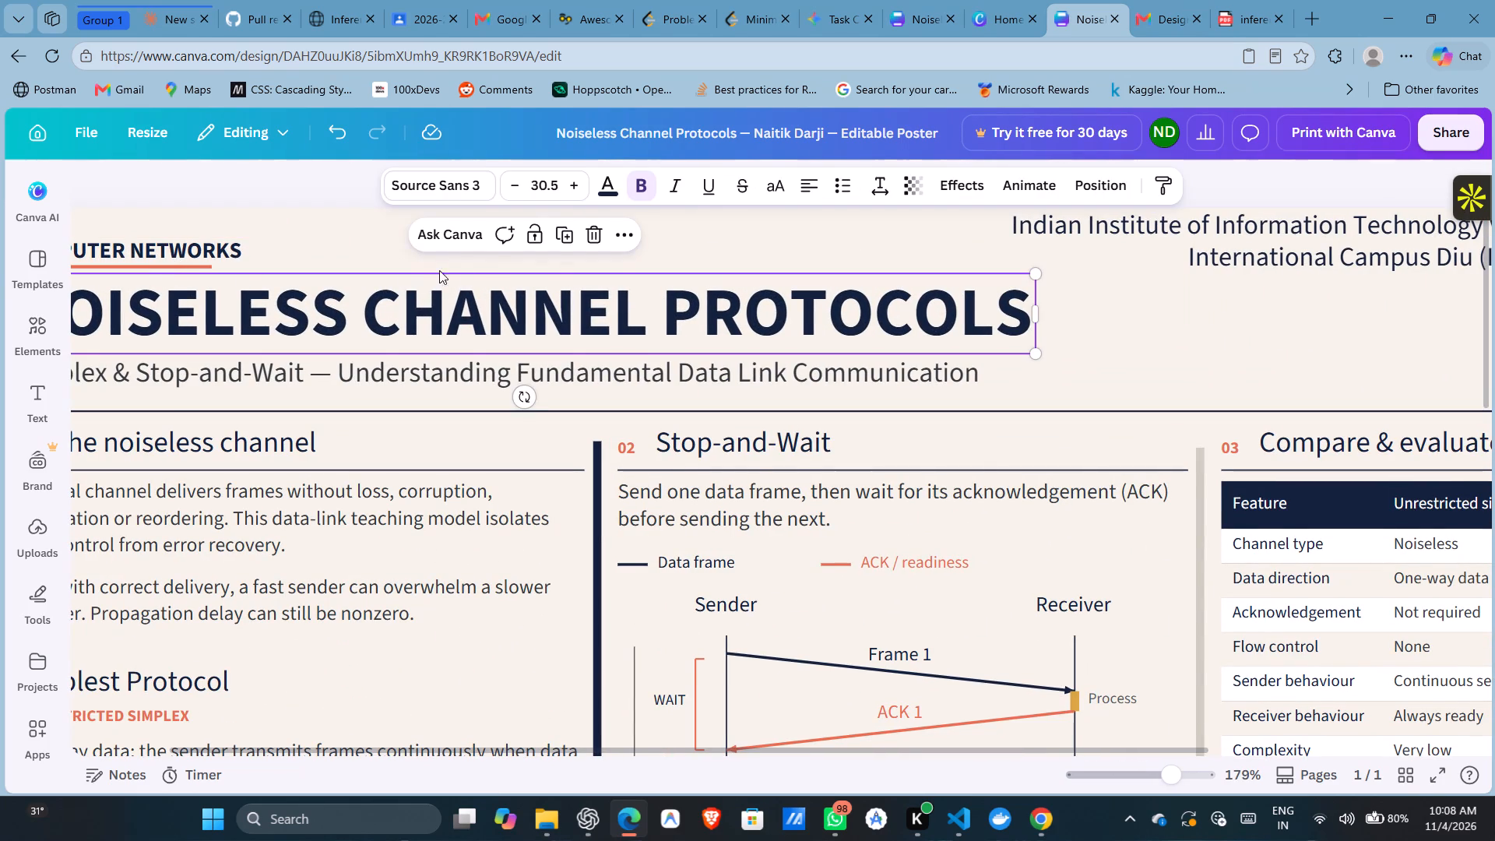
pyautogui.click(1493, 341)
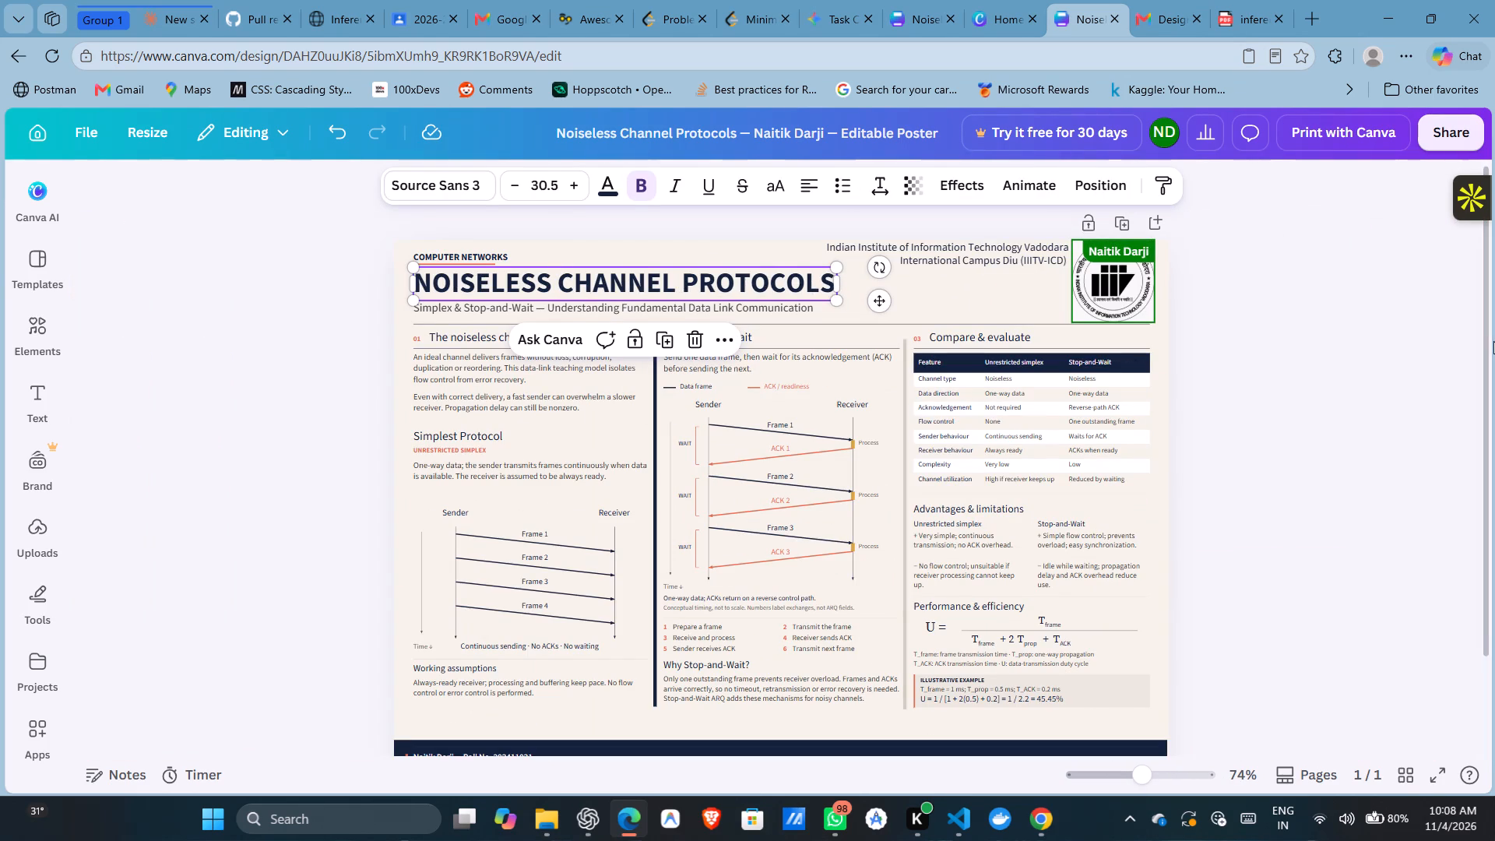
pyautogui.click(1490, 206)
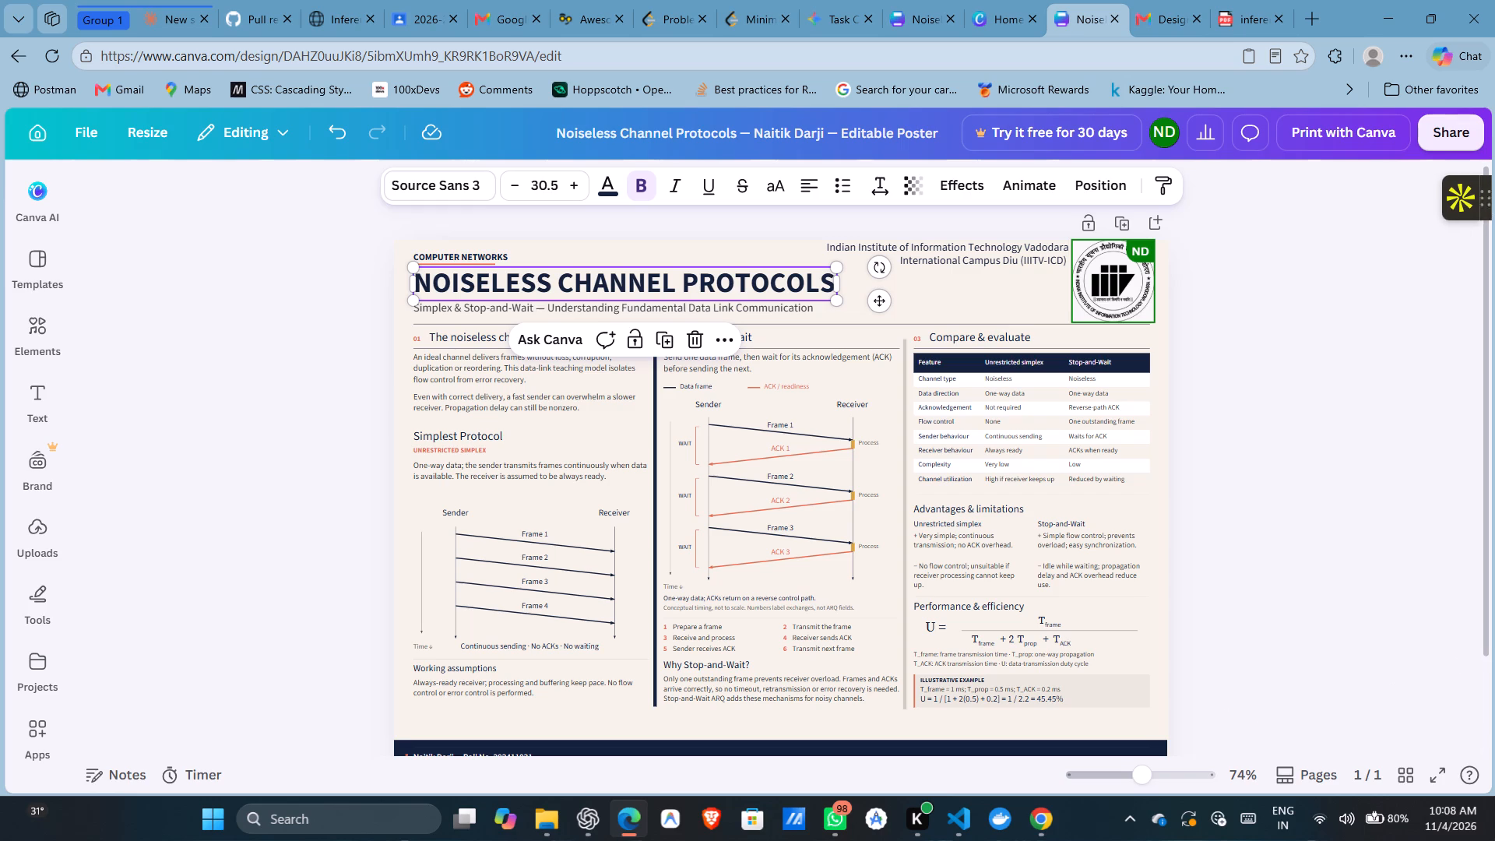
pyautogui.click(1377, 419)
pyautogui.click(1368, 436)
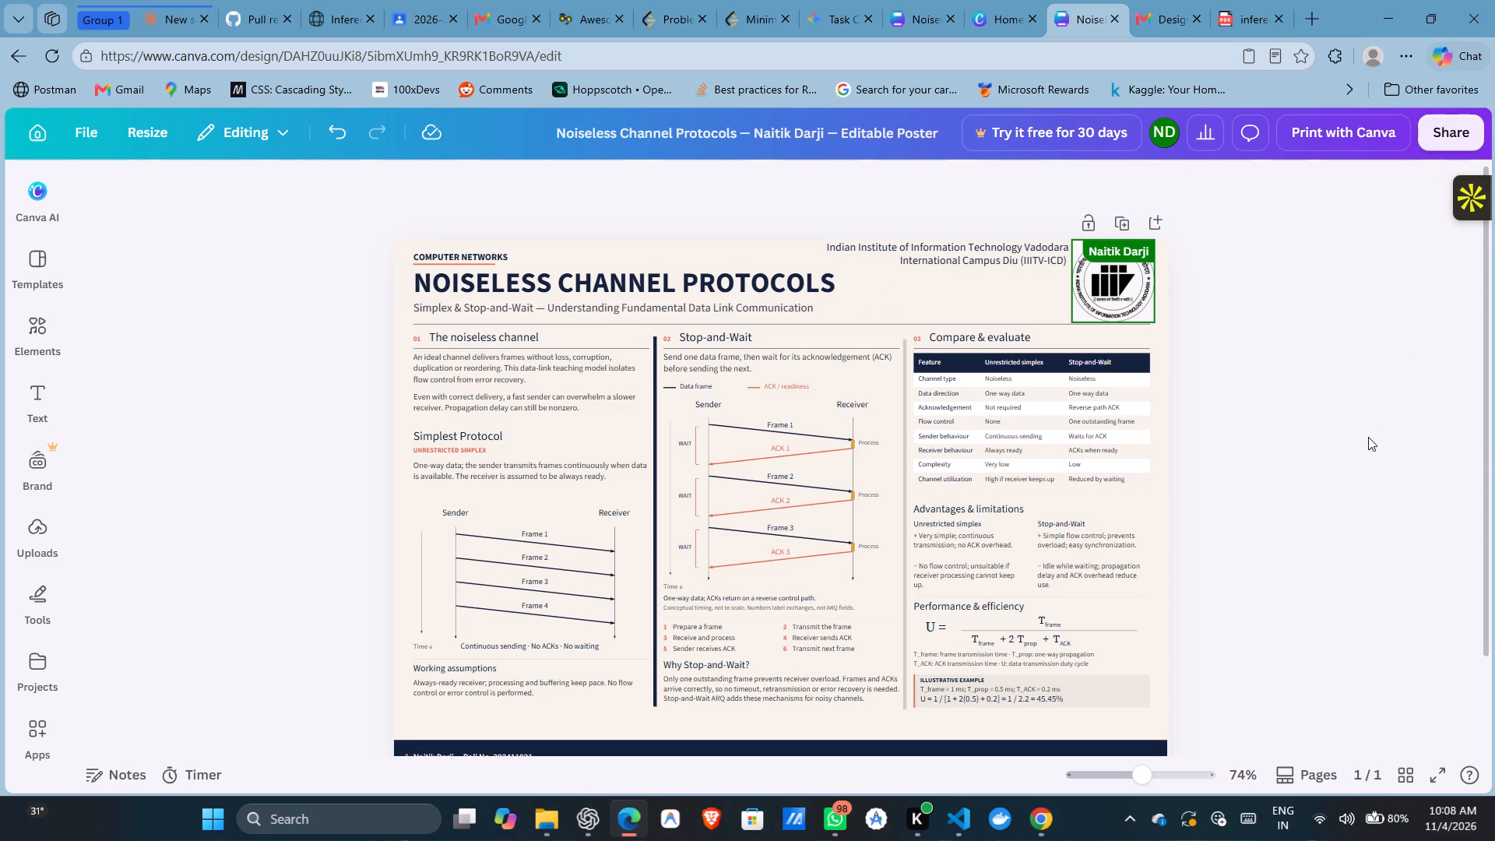
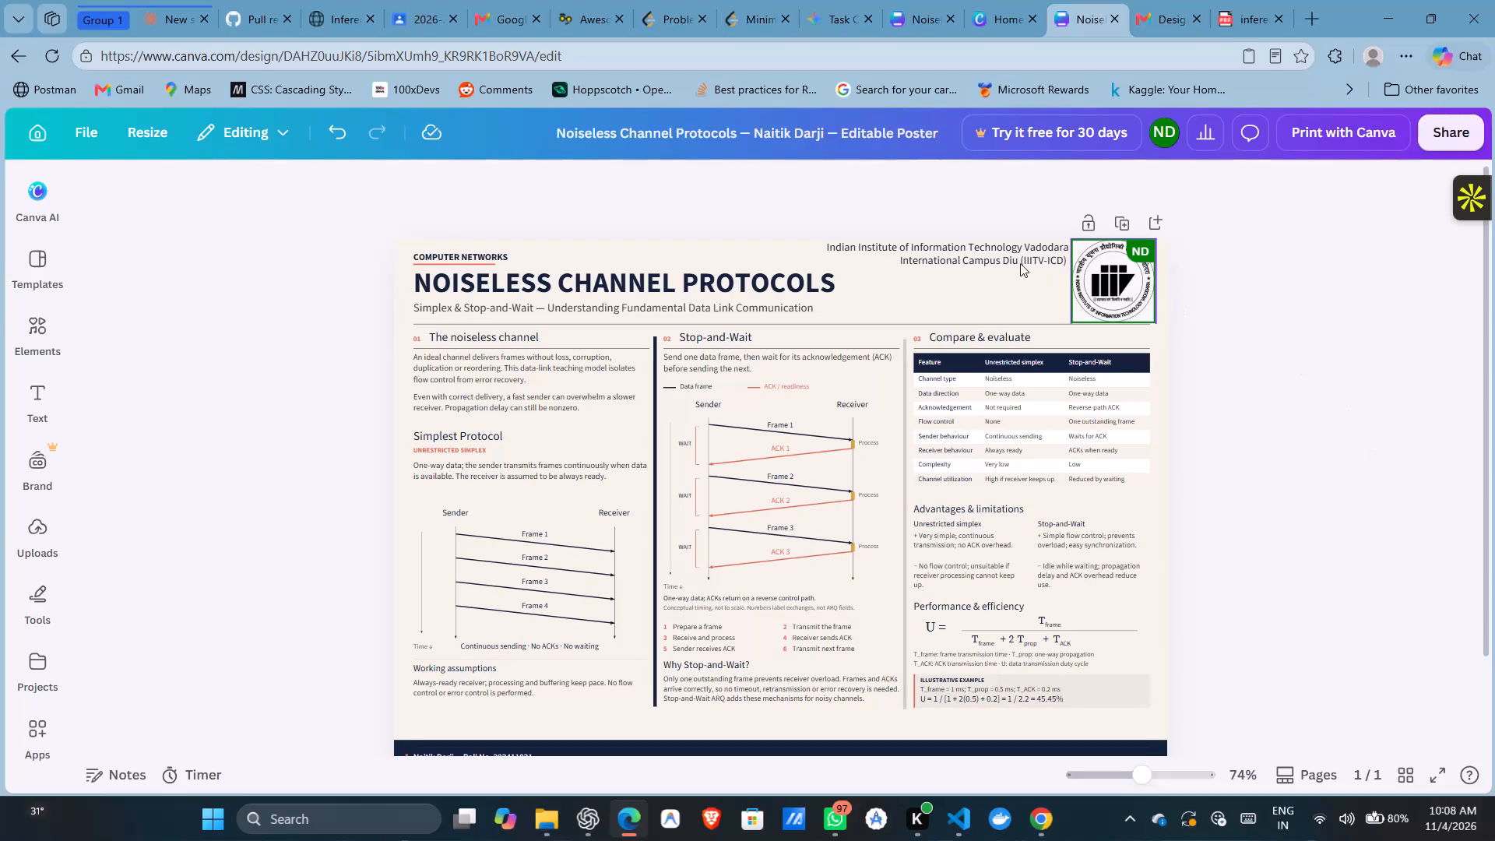
# Move the campus text and the institute name down beside the logo, stacked just above the header's dividing line.
pyautogui.moveTo(1018, 262); pyautogui.dragTo(1017, 315)
pyautogui.moveTo(983, 248); pyautogui.dragTo(983, 304)
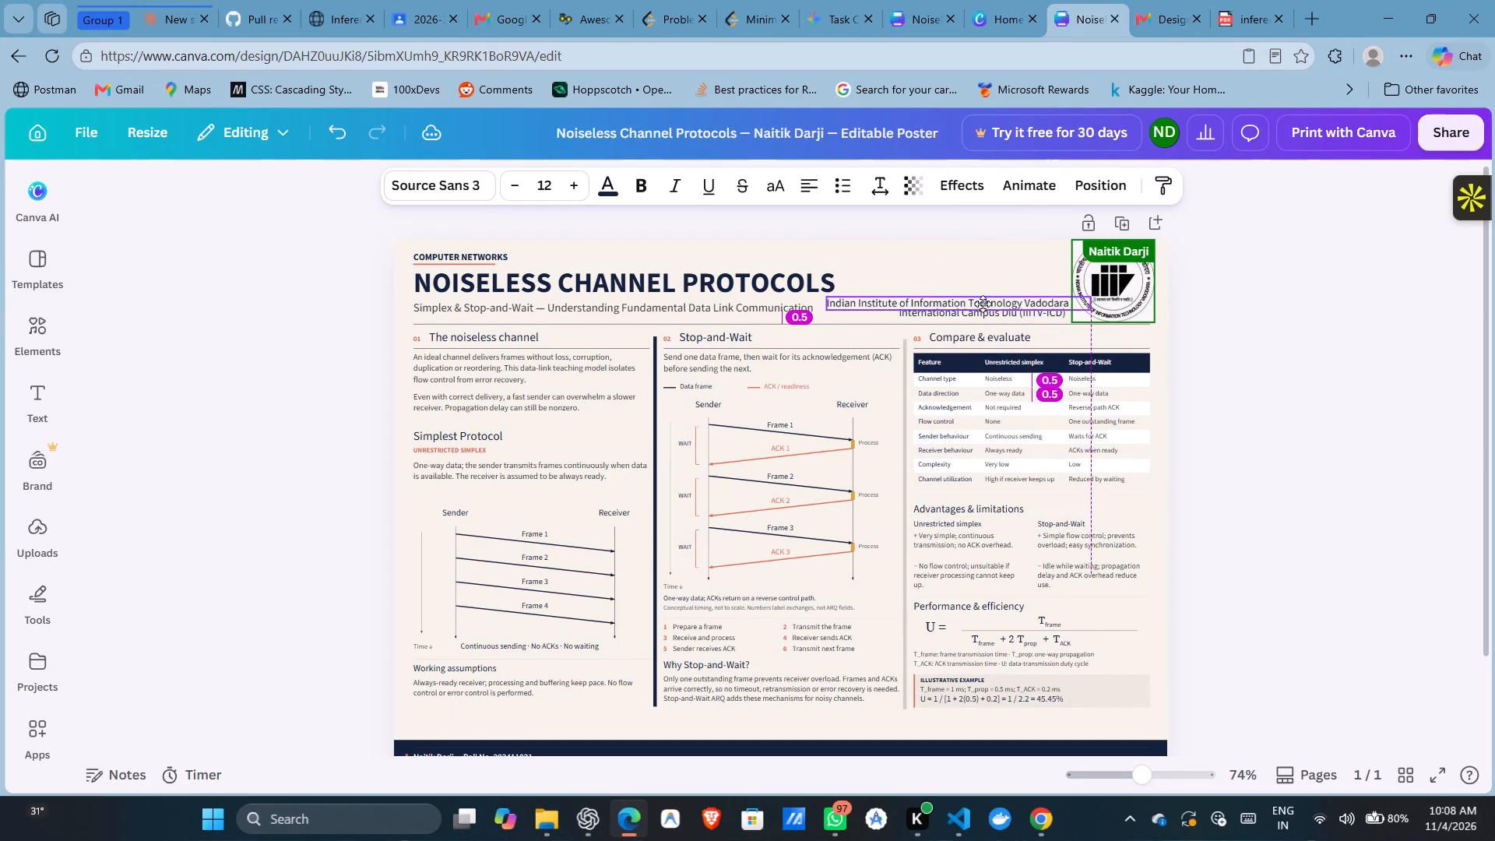
pyautogui.moveTo(983, 304); pyautogui.dragTo(983, 307)
pyautogui.click(1388, 315)
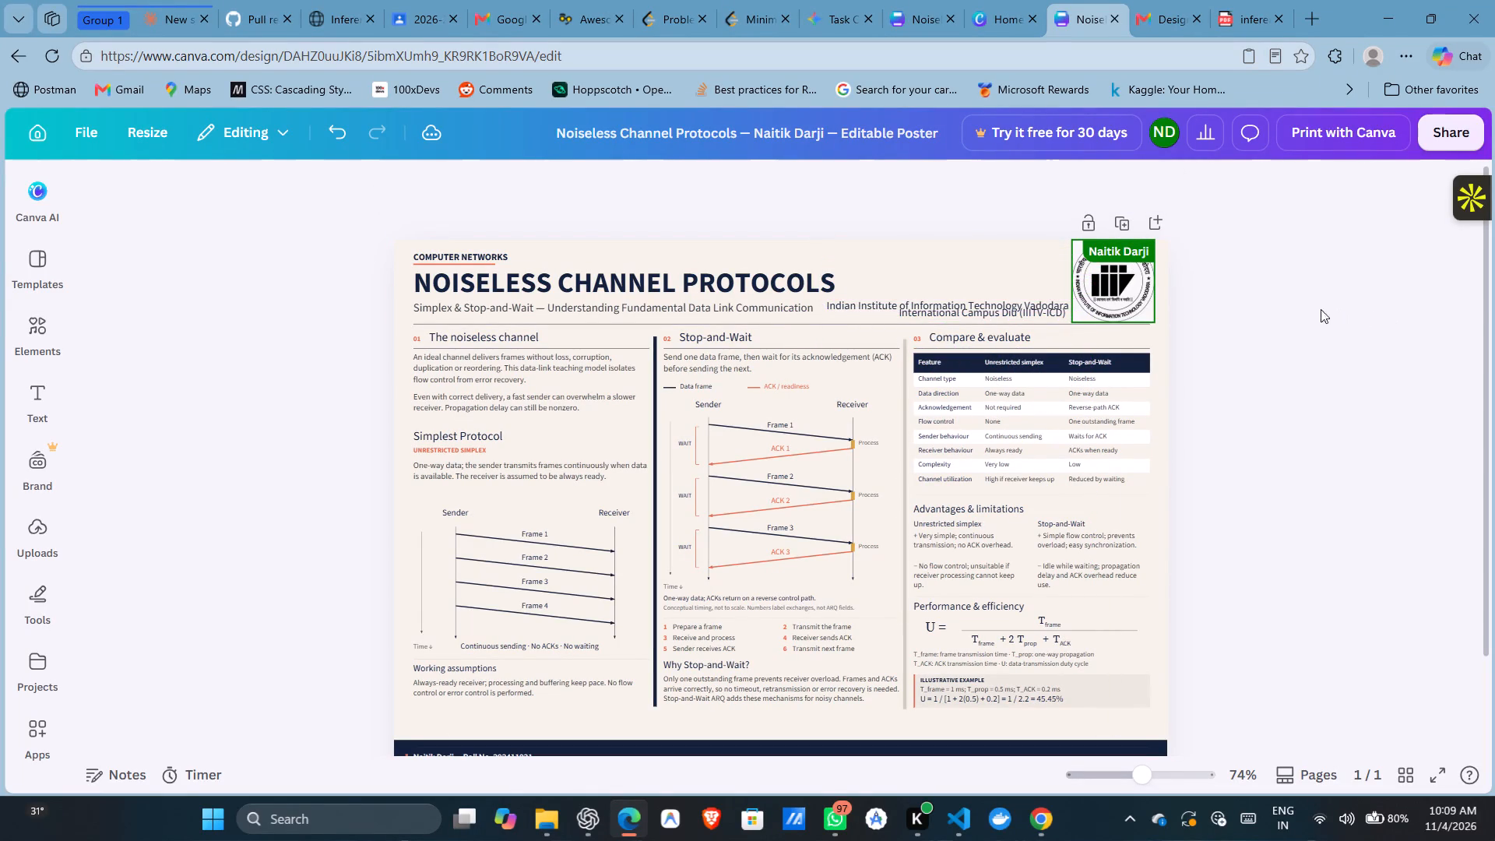
pyautogui.click(1038, 303)
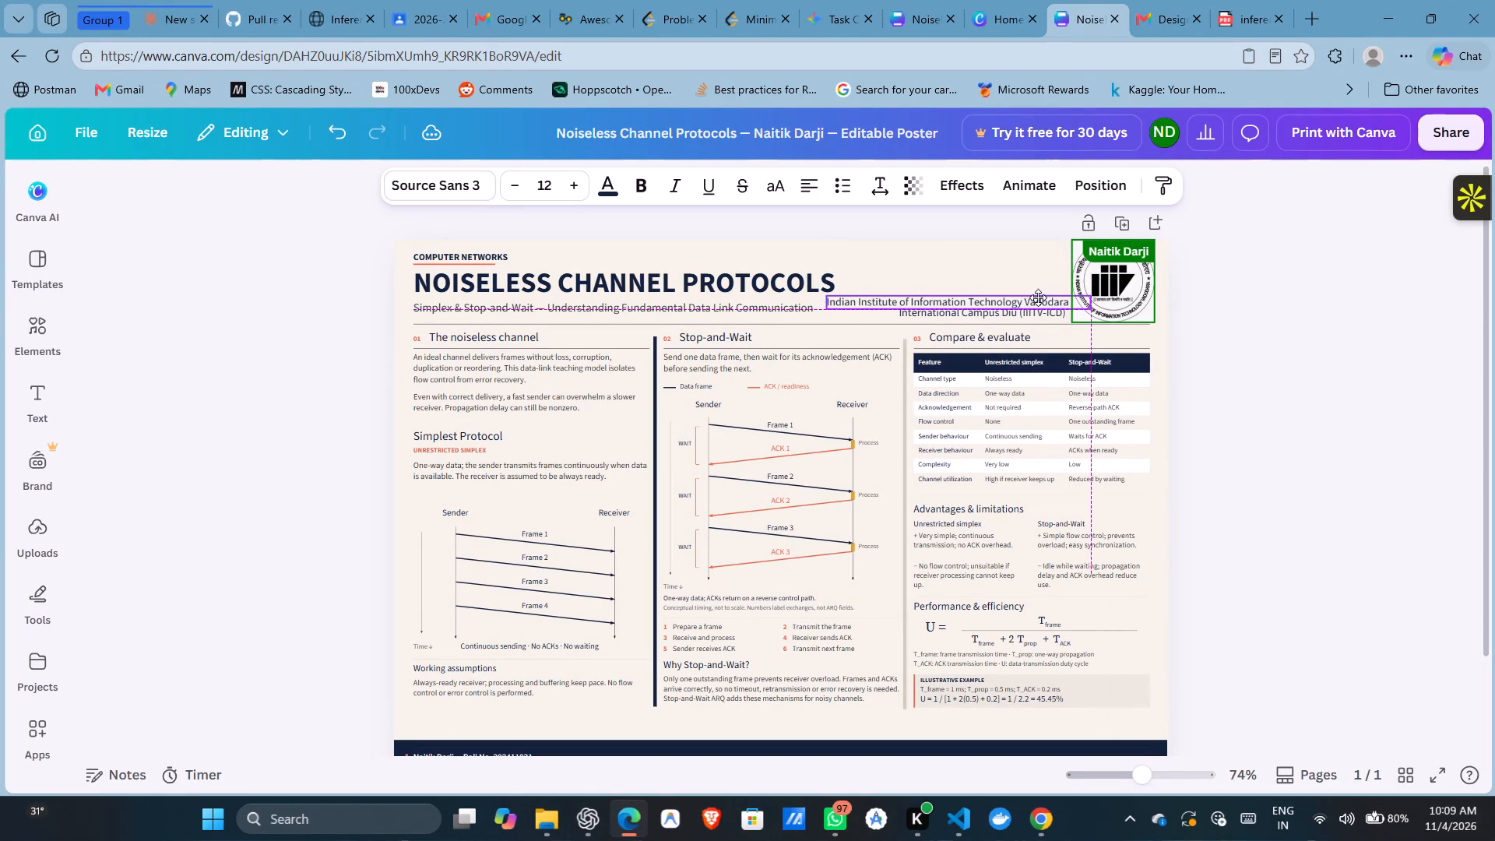
pyautogui.click(1388, 358)
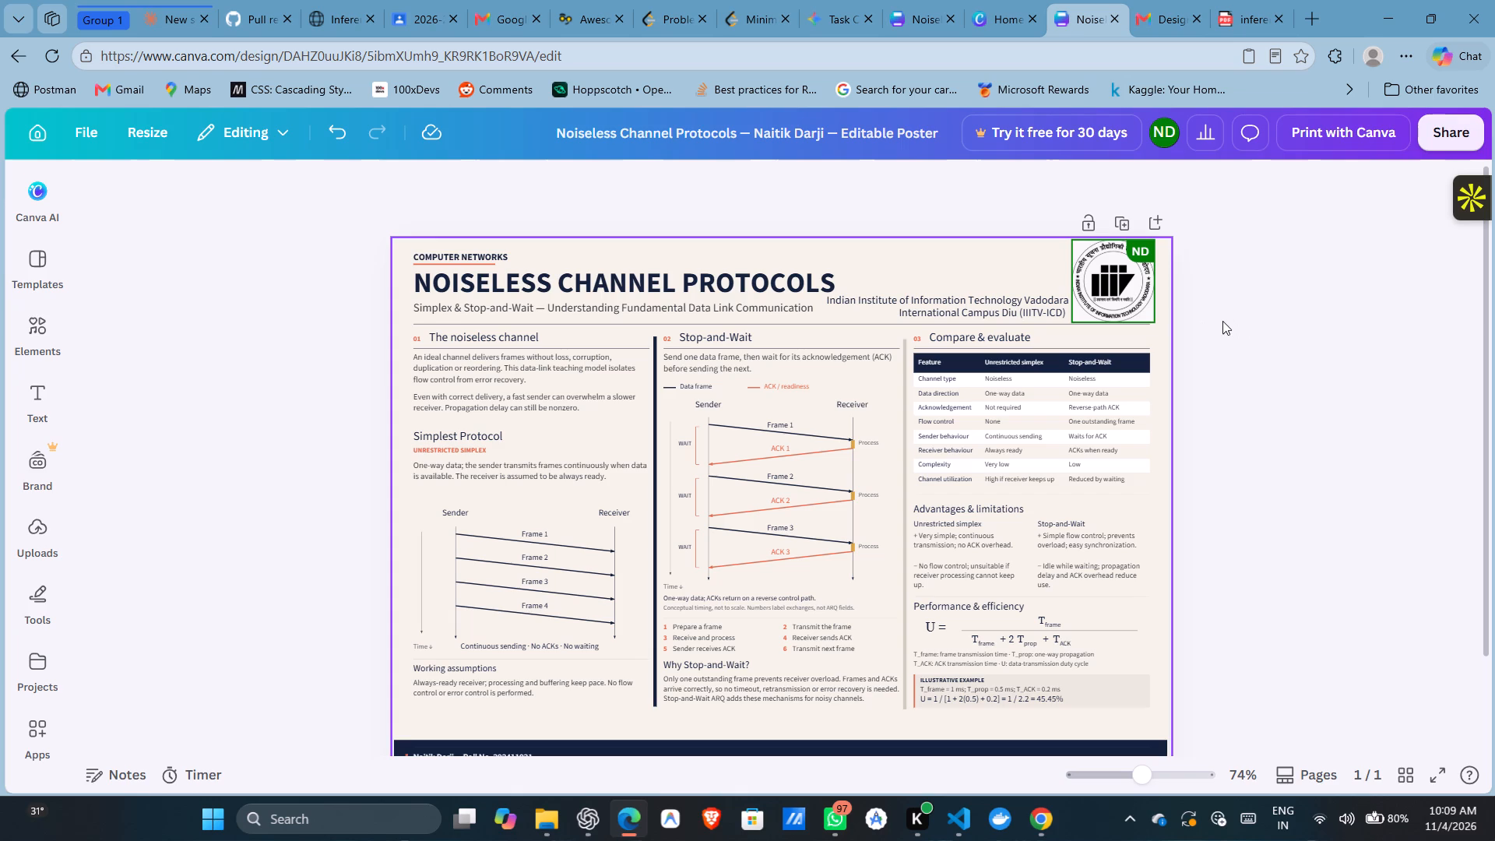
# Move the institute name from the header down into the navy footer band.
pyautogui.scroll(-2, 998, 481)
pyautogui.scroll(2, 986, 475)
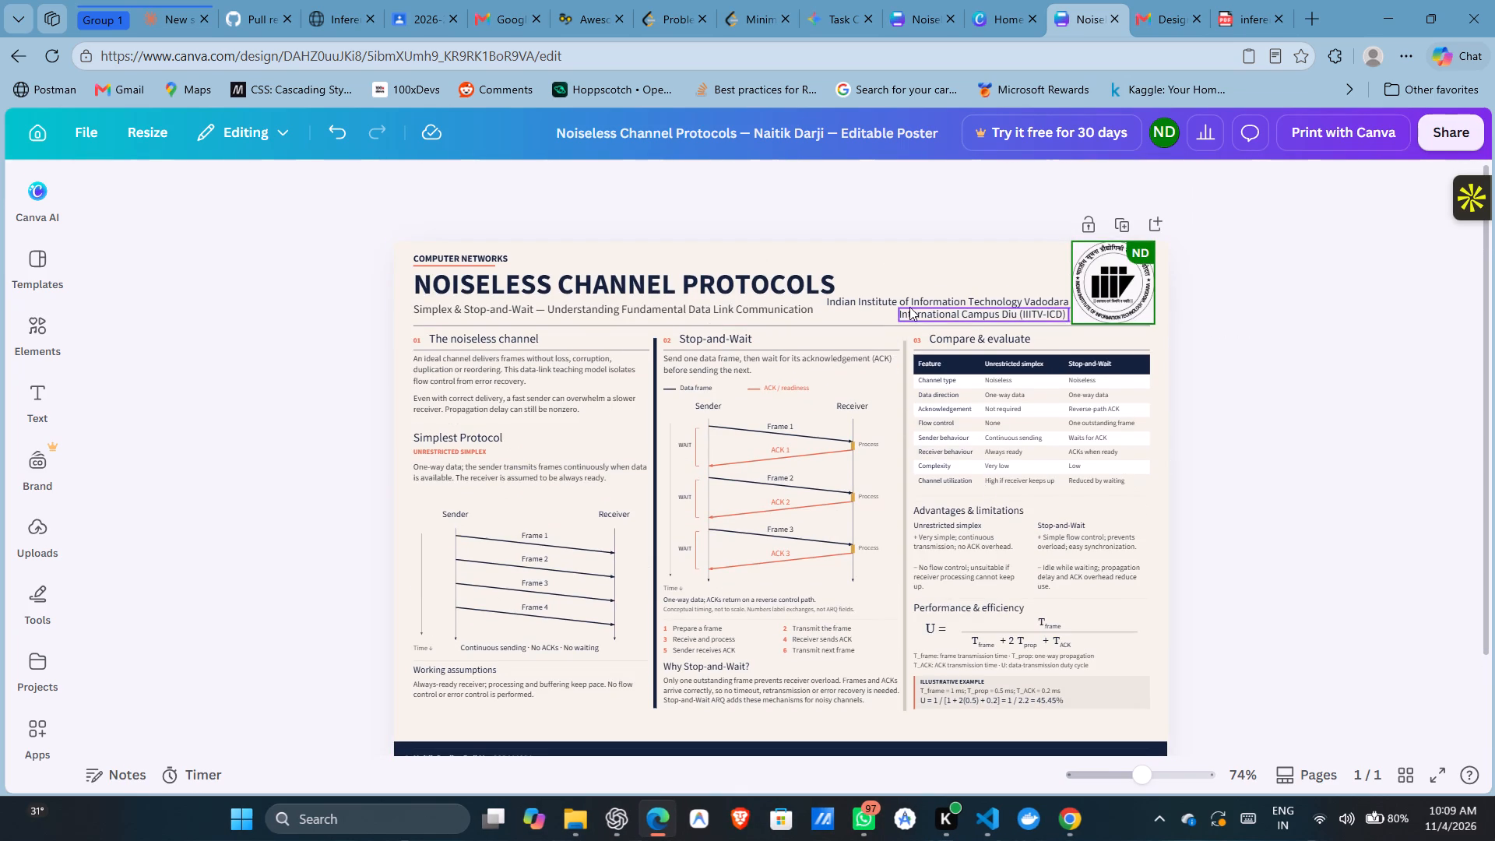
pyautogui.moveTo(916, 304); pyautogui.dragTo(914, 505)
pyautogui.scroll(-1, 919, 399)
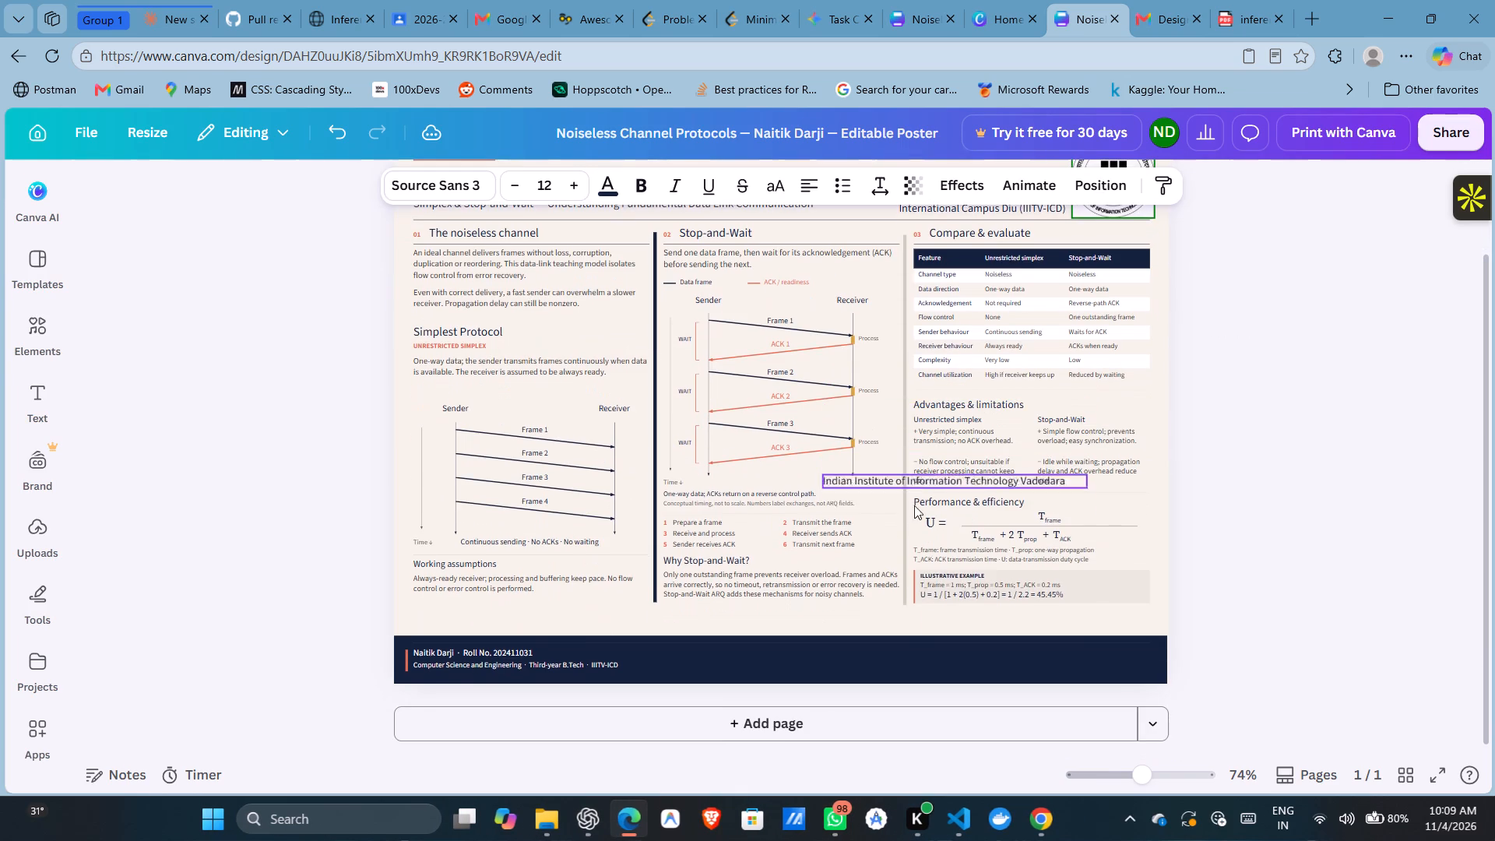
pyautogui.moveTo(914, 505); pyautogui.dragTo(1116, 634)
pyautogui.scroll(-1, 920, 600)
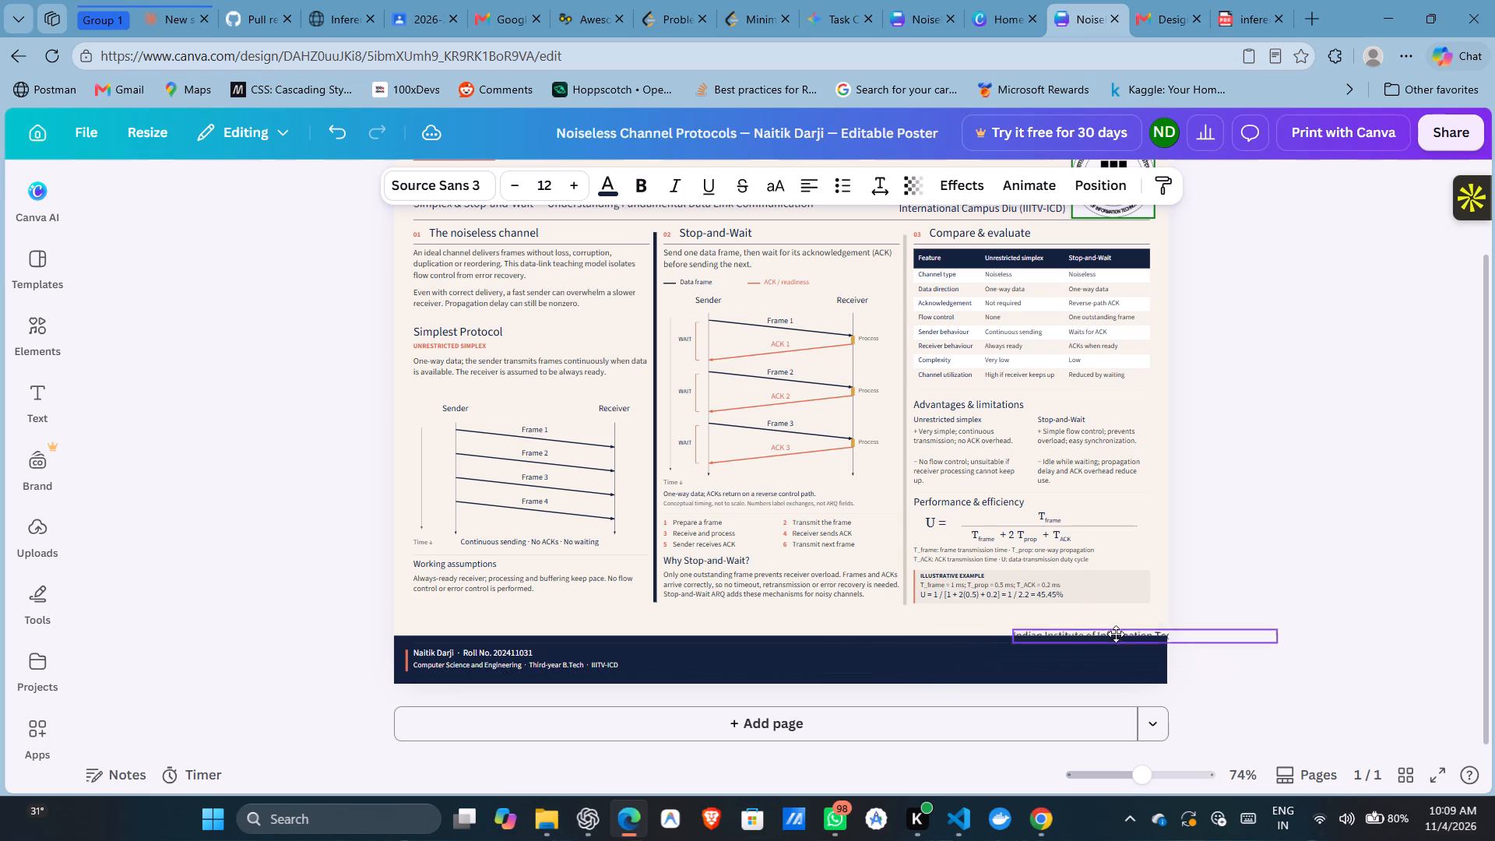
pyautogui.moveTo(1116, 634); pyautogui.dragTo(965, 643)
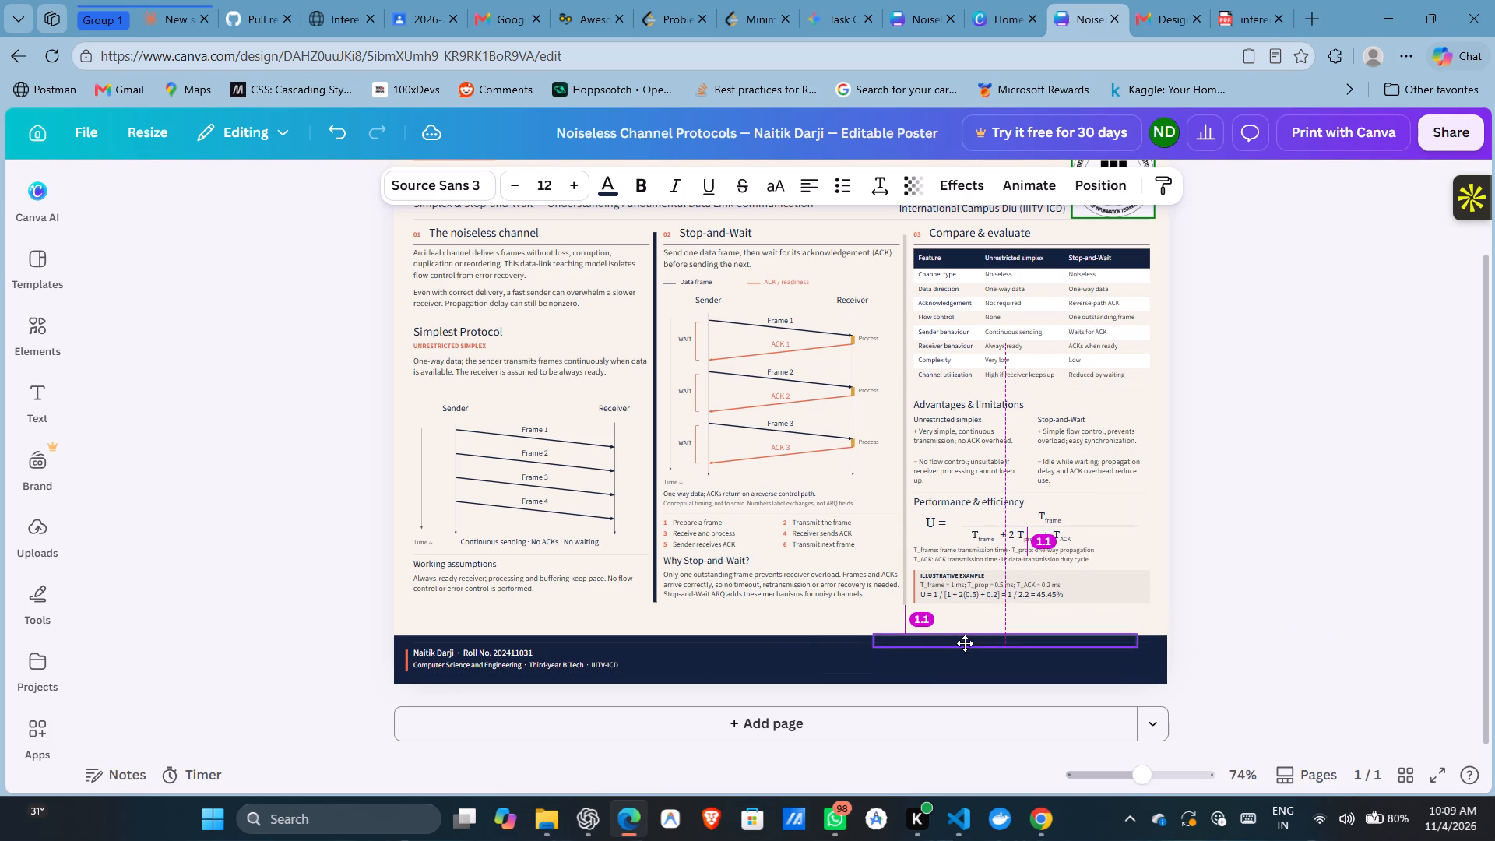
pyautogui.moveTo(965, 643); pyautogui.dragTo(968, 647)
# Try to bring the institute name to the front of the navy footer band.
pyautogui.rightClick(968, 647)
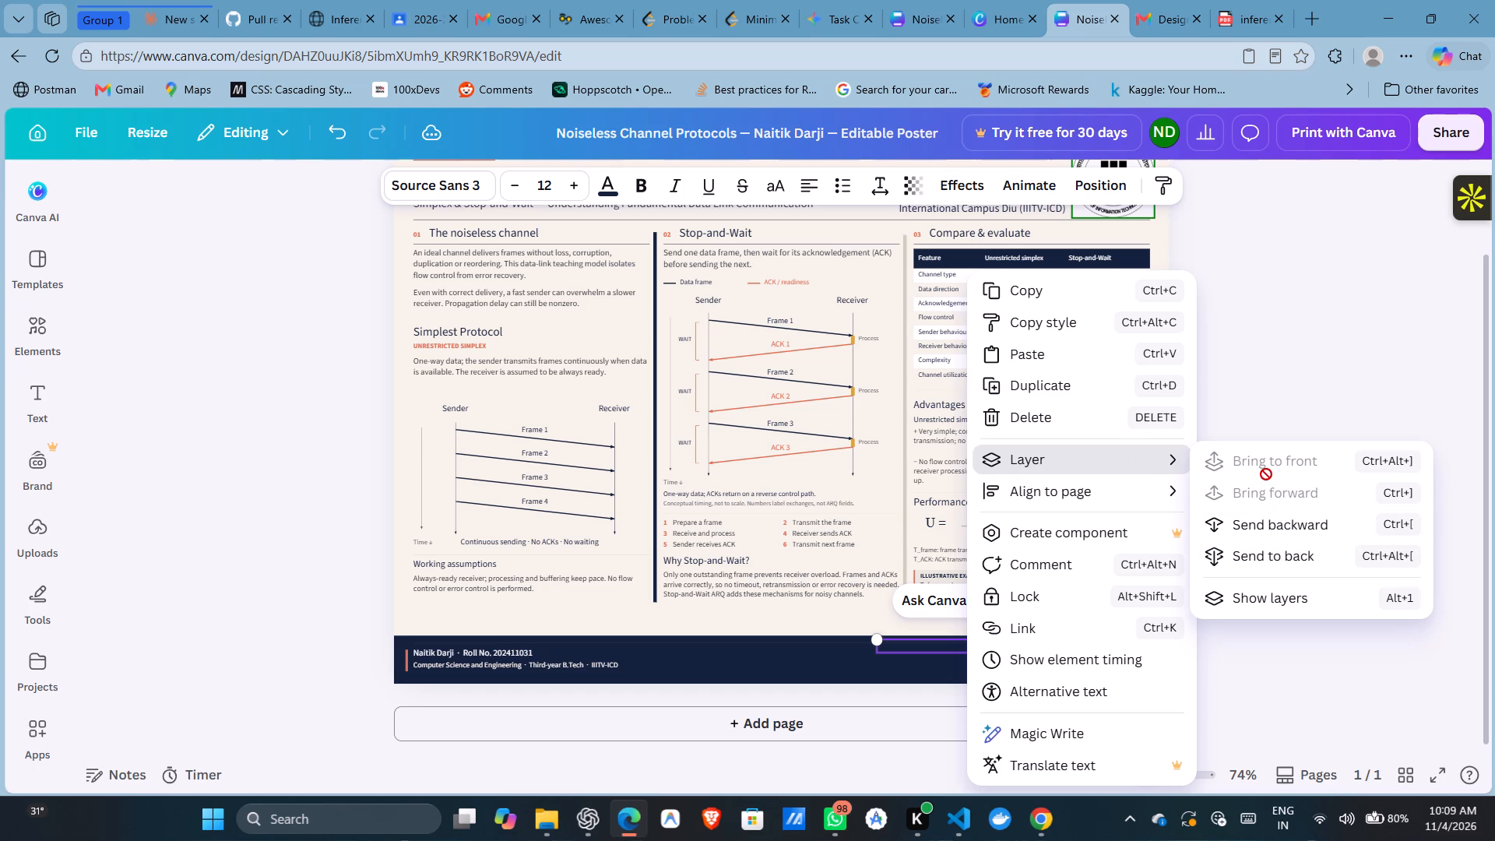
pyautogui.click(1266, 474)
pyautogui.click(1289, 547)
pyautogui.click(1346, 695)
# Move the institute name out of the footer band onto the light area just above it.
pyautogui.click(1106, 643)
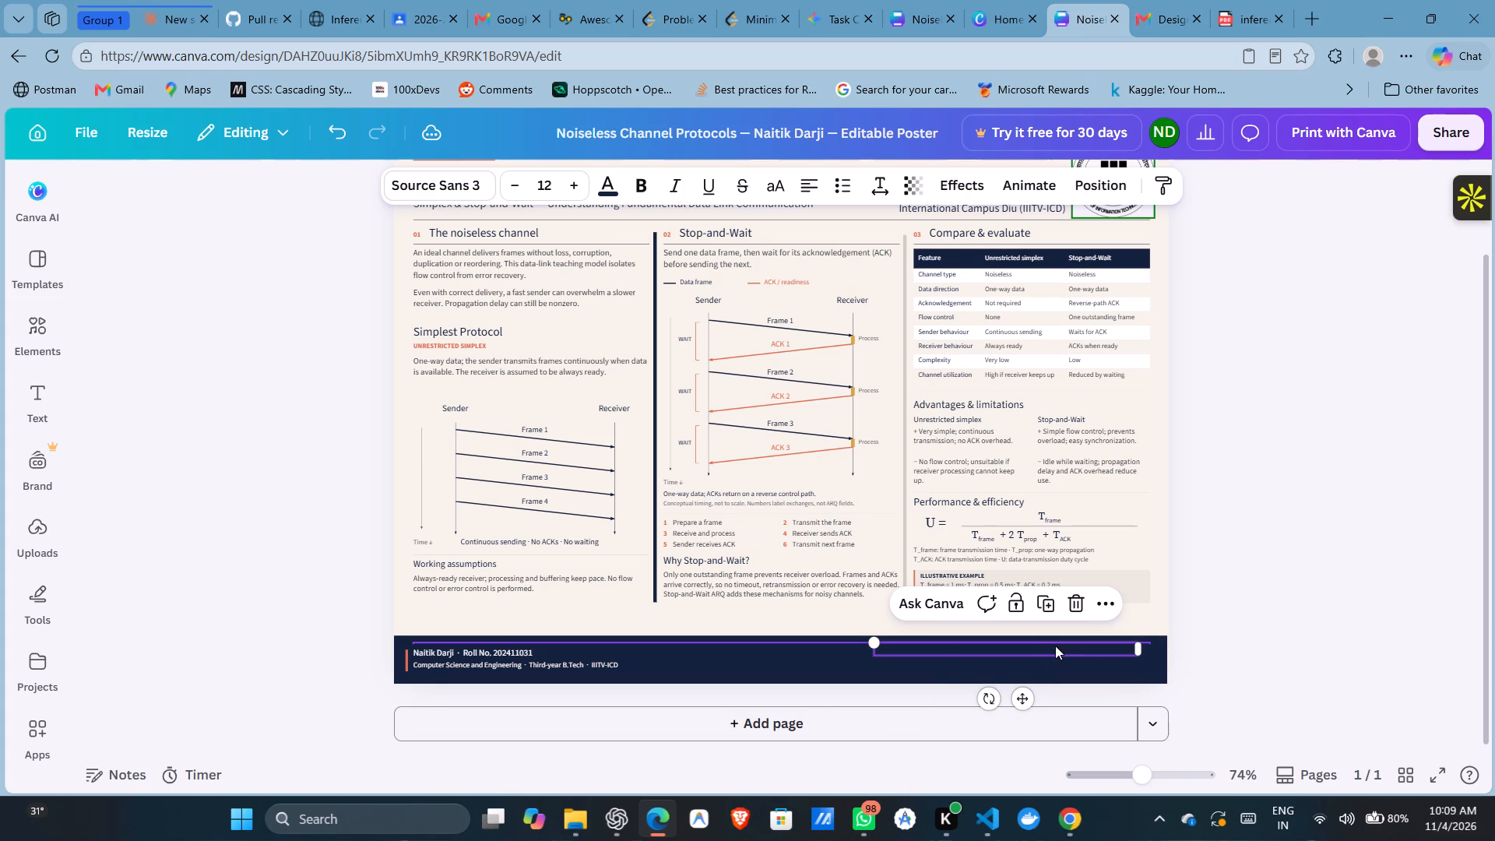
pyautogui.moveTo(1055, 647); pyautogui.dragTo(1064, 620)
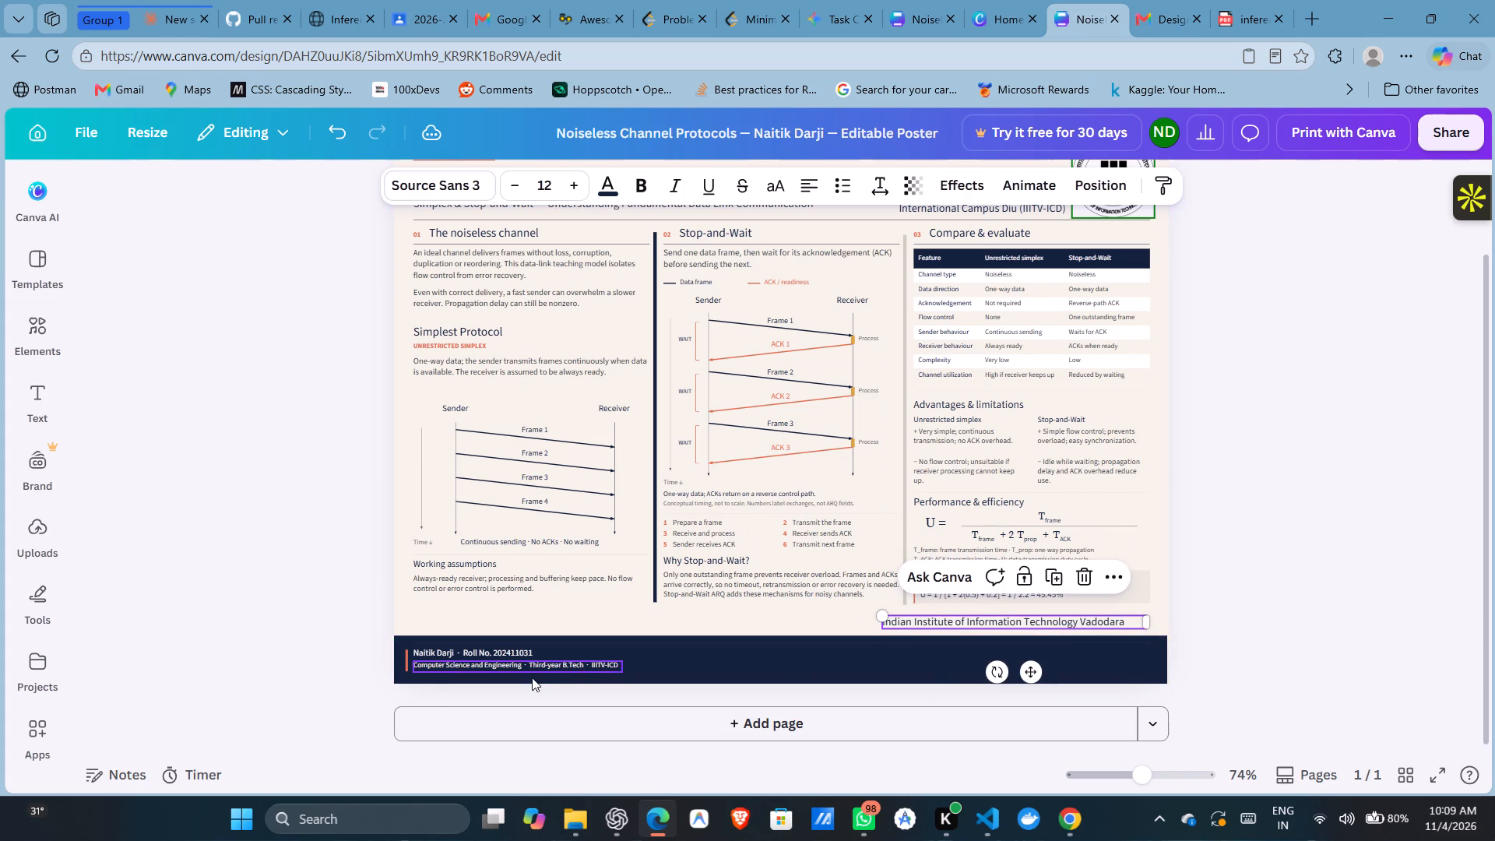
# Duplicate the footer's "Computer Science and Engineering" line and place the copy in the band below the institute name.
pyautogui.click(556, 658)
pyautogui.click(571, 667)
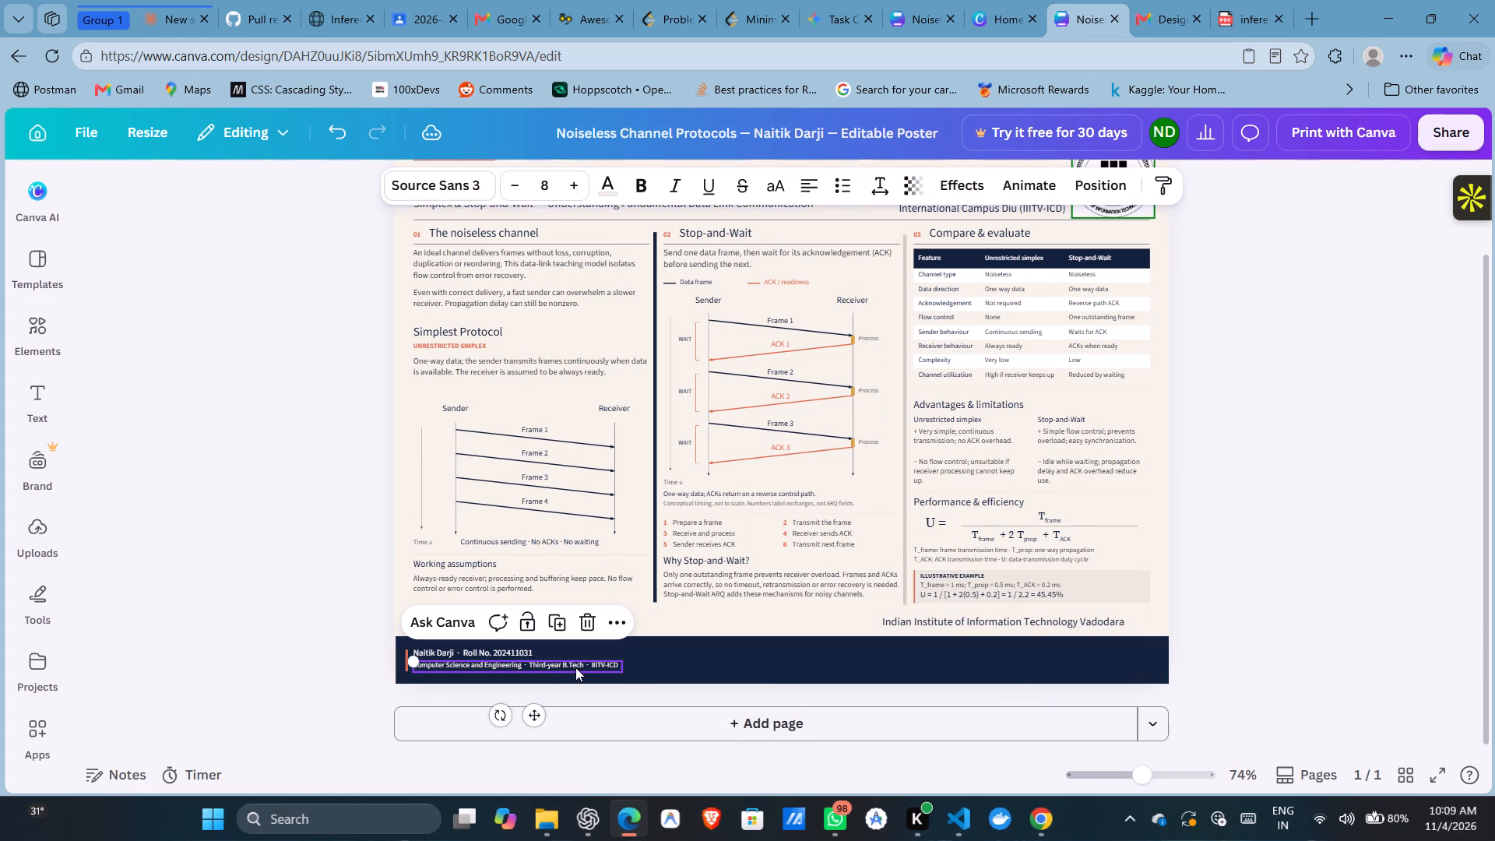
pyautogui.hotkey('ctrl', 'c')
pyautogui.click(818, 672)
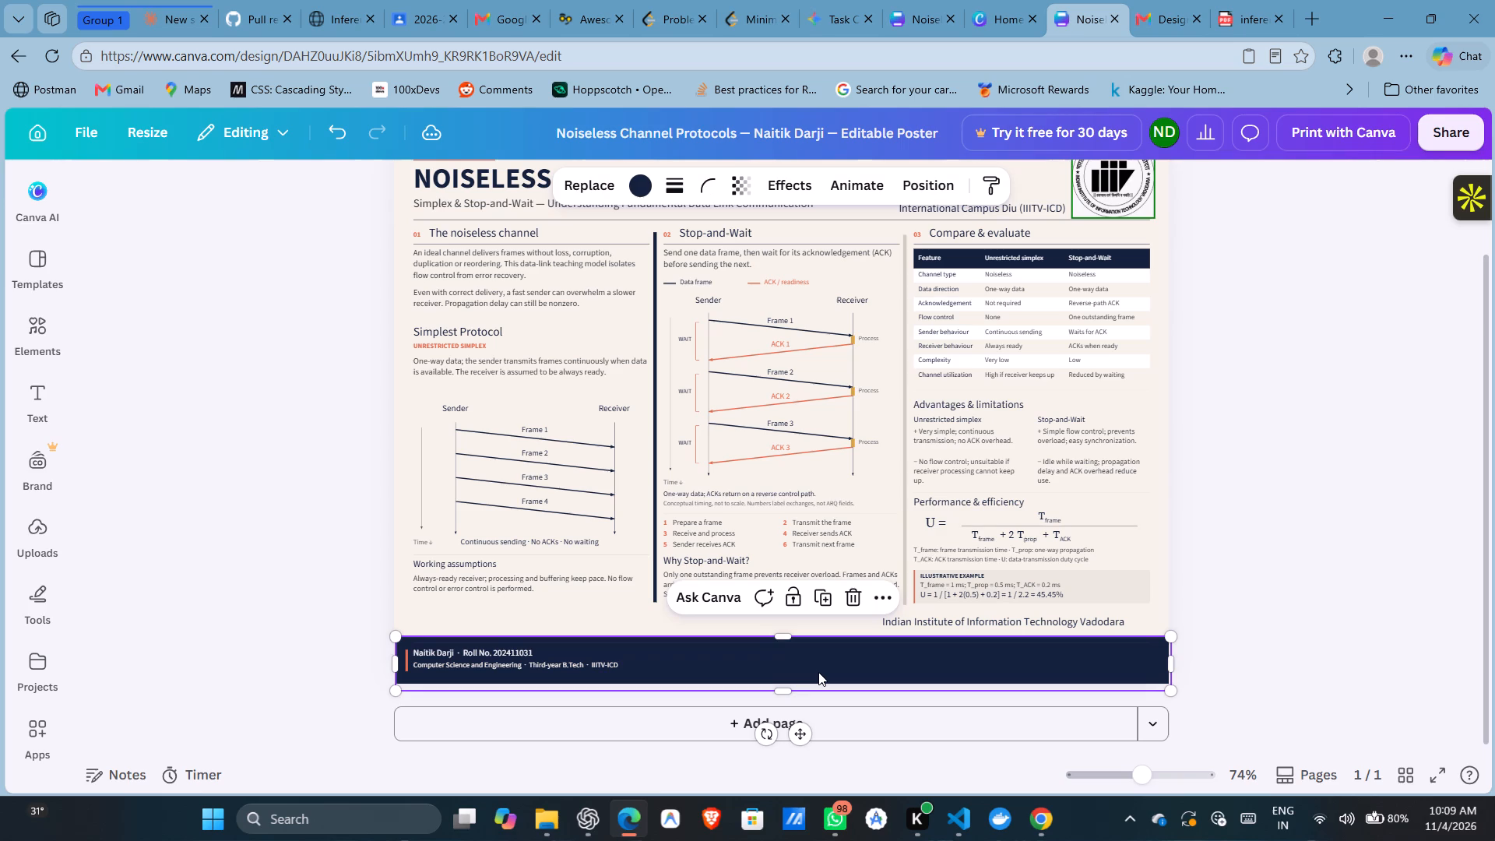
pyautogui.hotkey('ctrl', 'v')
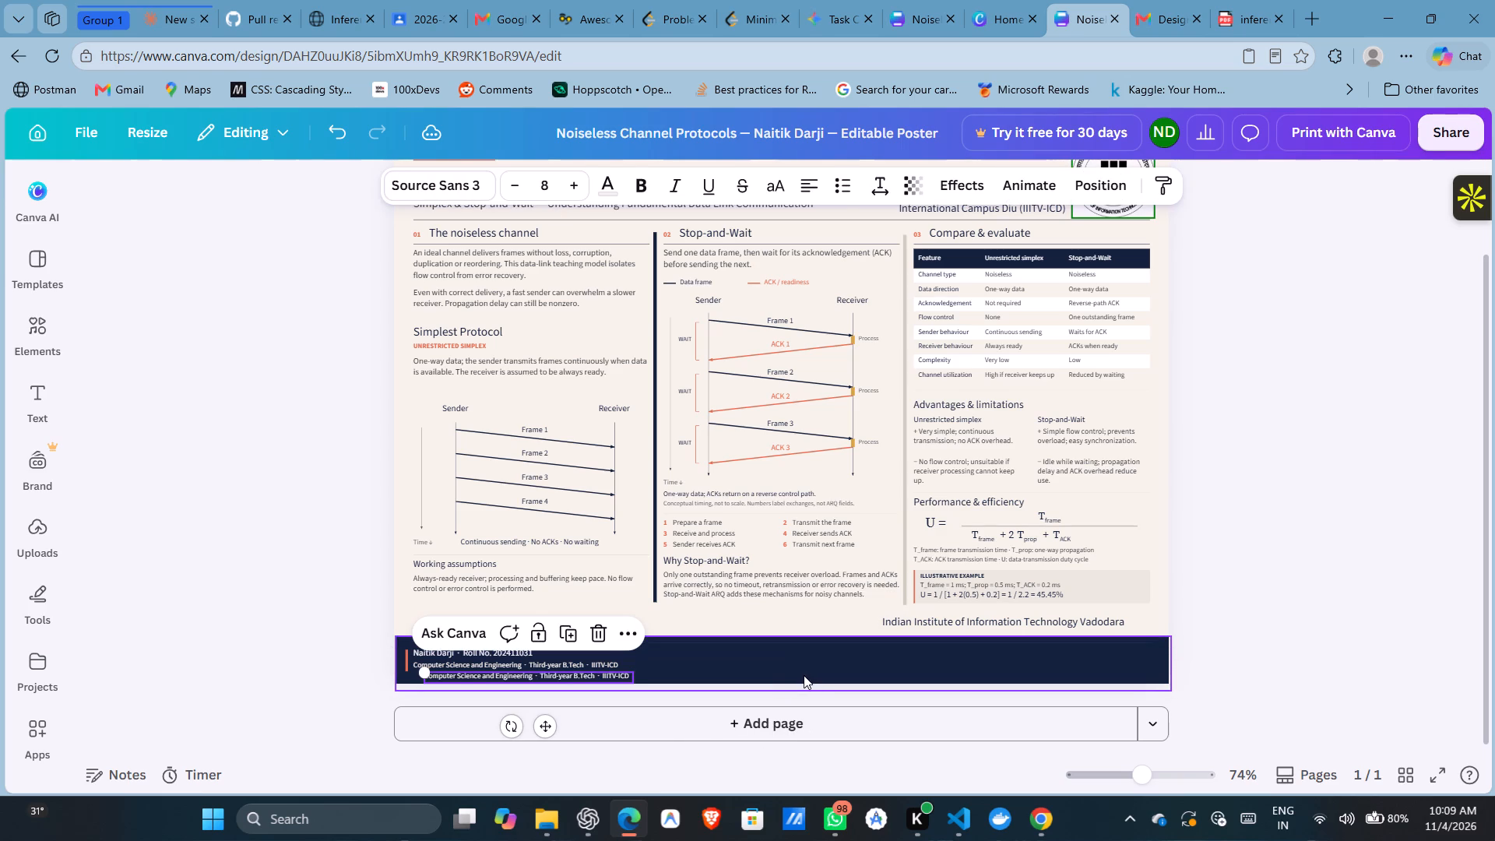
pyautogui.moveTo(589, 670); pyautogui.dragTo(909, 646)
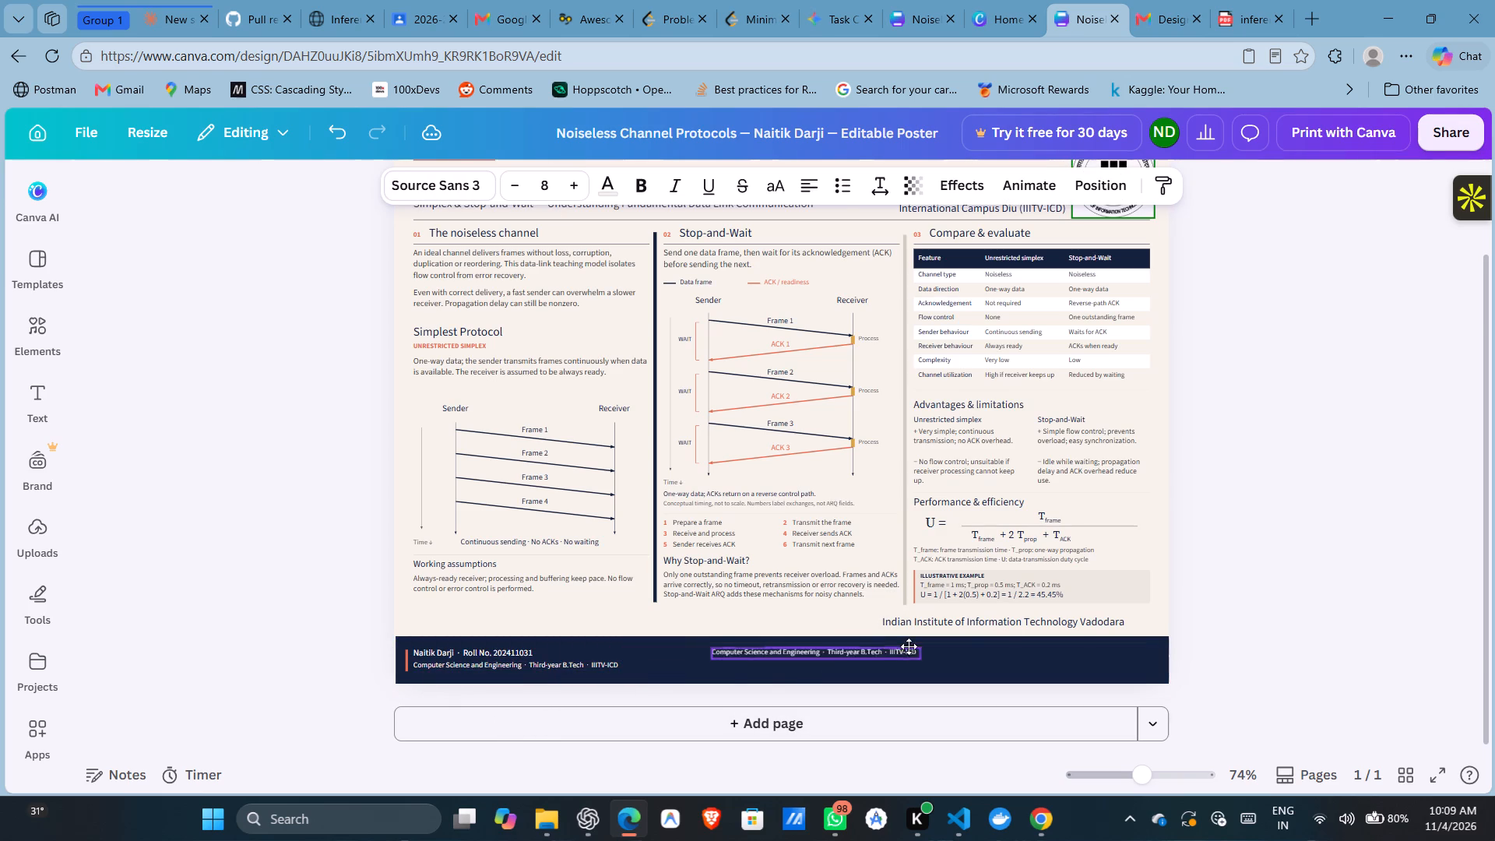
pyautogui.moveTo(909, 646); pyautogui.dragTo(1092, 641)
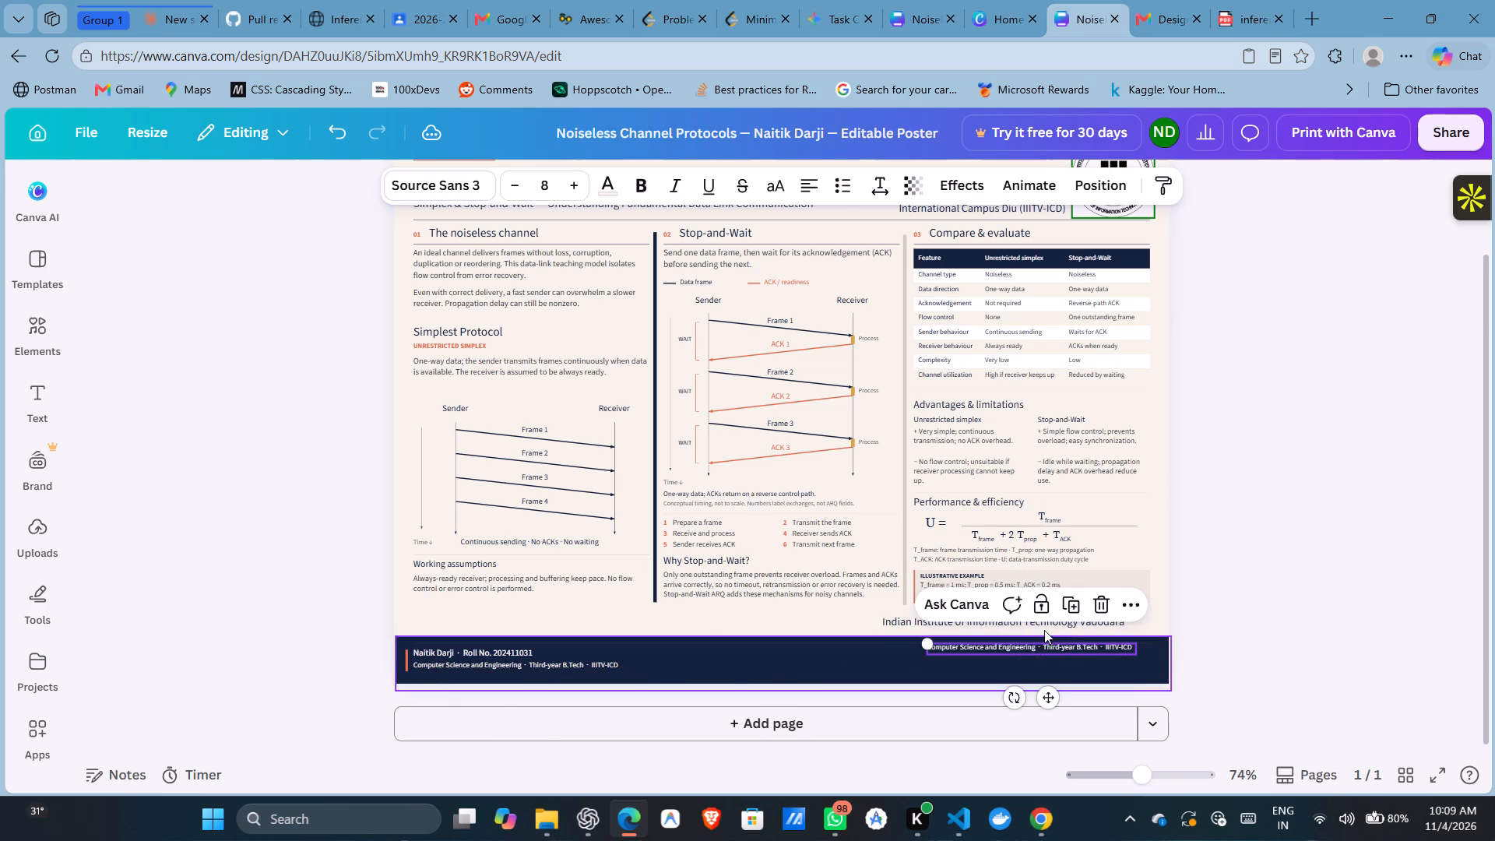
# Replace the duplicated footer line's text with "Indian Institute of Information Technology Vadodara", widen its box and set its font size to 12.
pyautogui.click(1011, 624)
pyautogui.doubleClick(1011, 624)
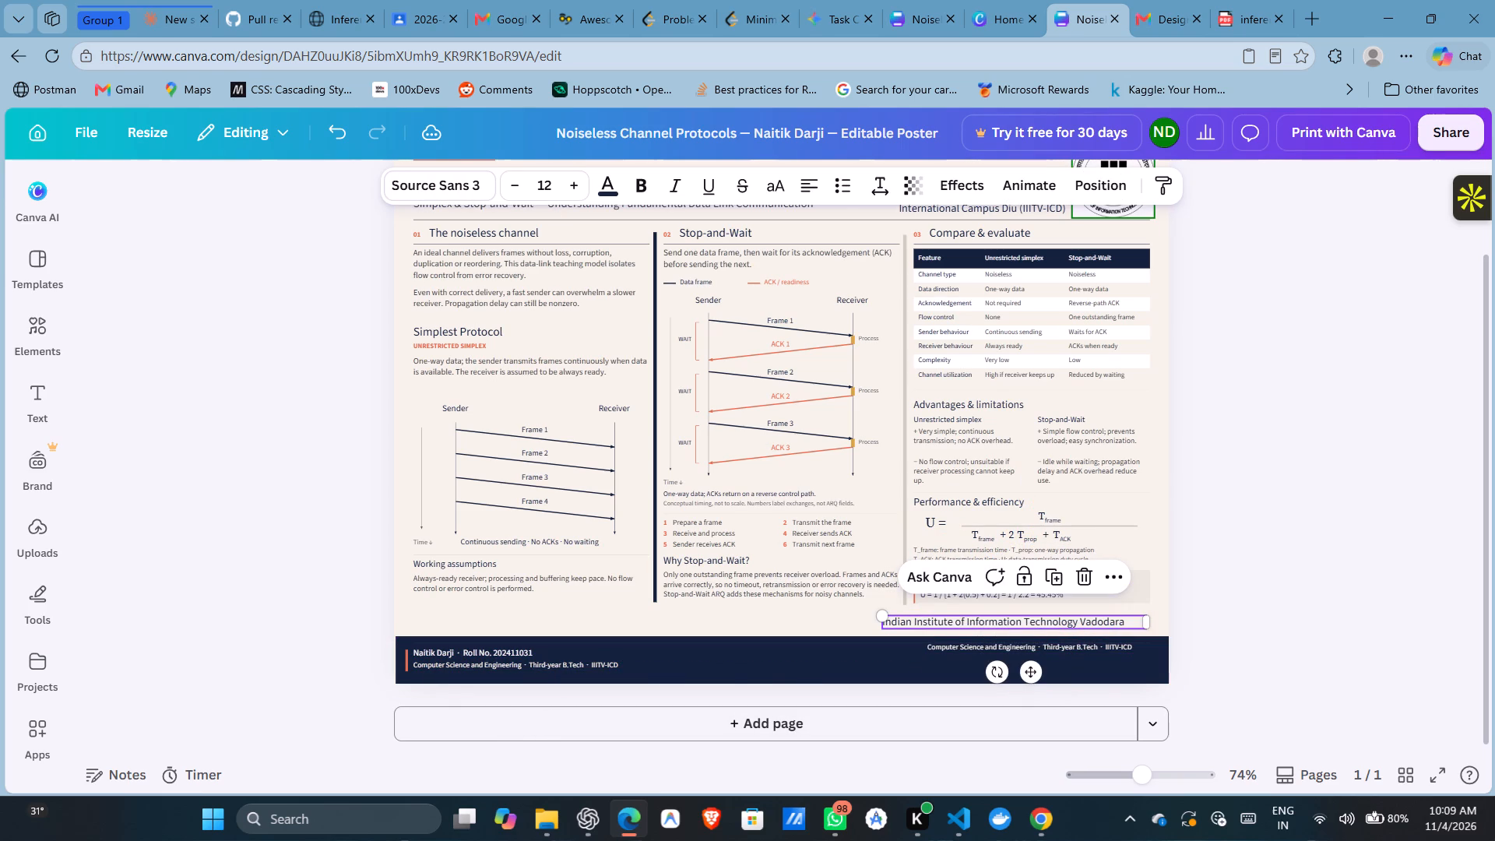
pyautogui.hotkey('ctrl', 'c')
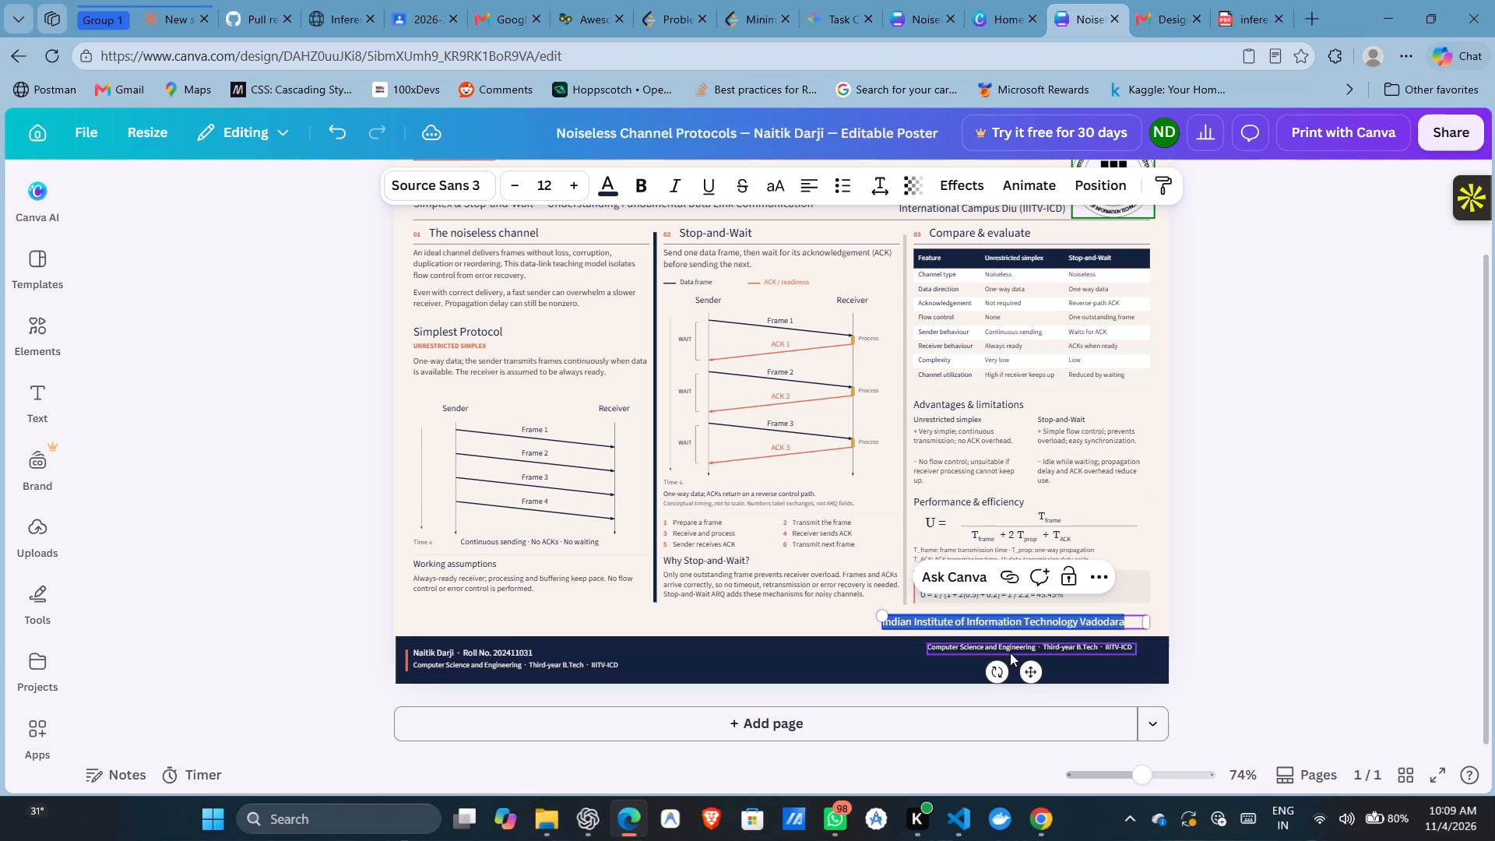
pyautogui.tripleClick(1010, 649)
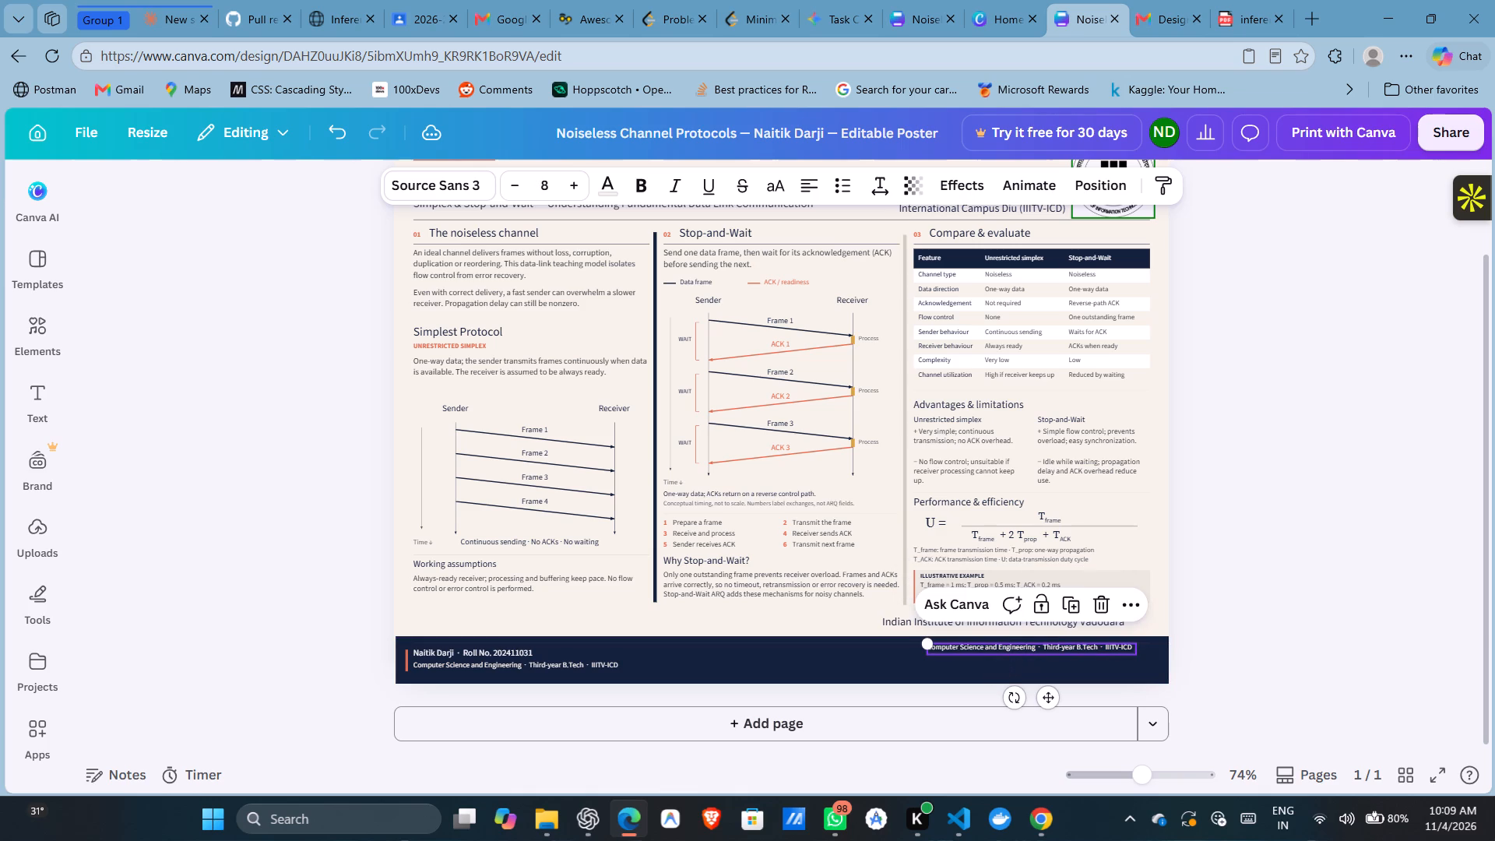
pyautogui.hotkey('ctrl', 'v')
pyautogui.moveTo(922, 639); pyautogui.dragTo(845, 637)
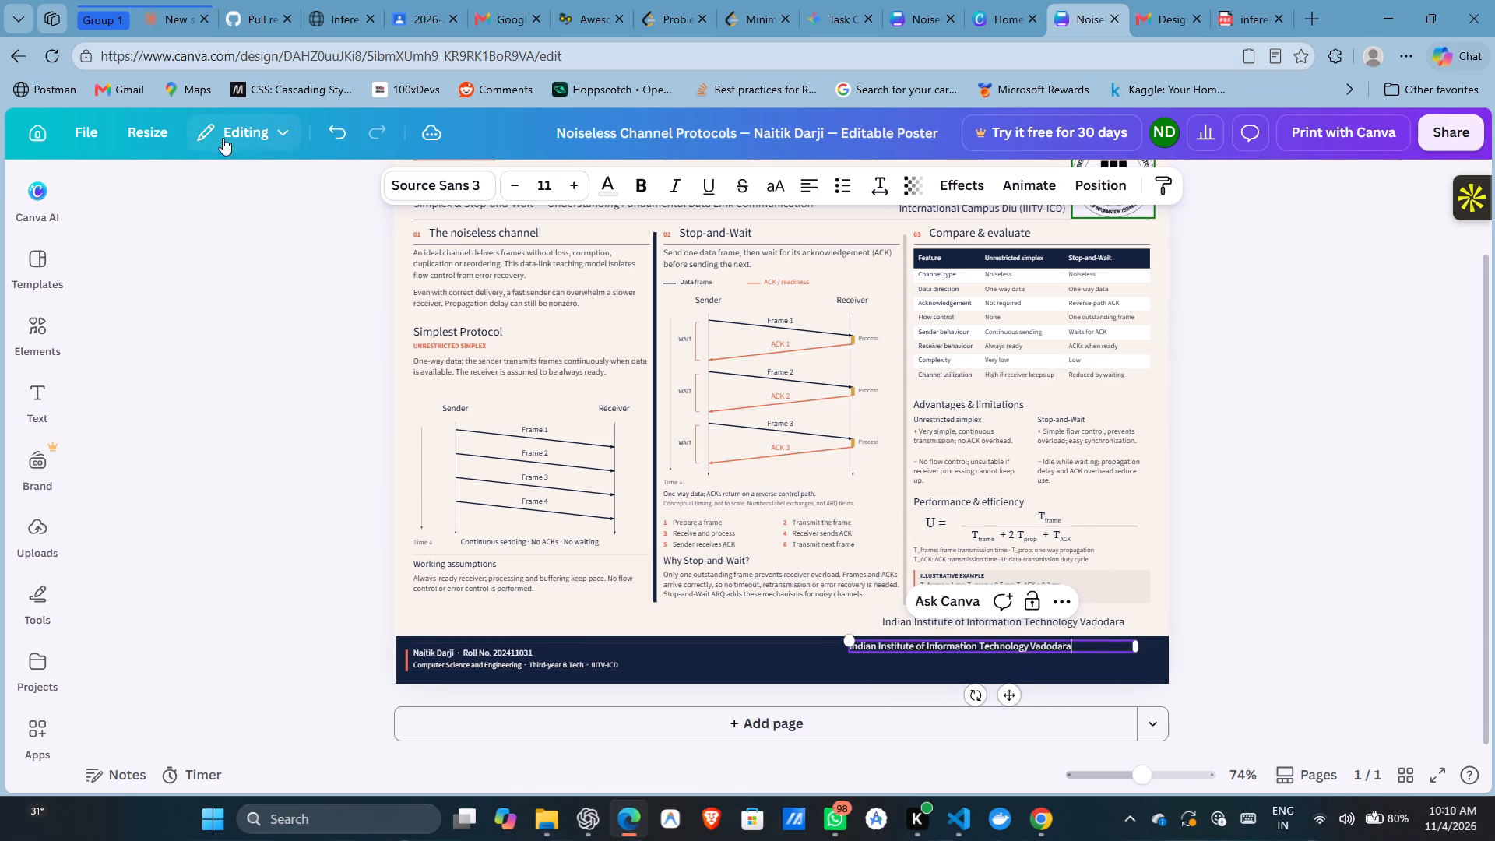
pyautogui.click(564, 187)
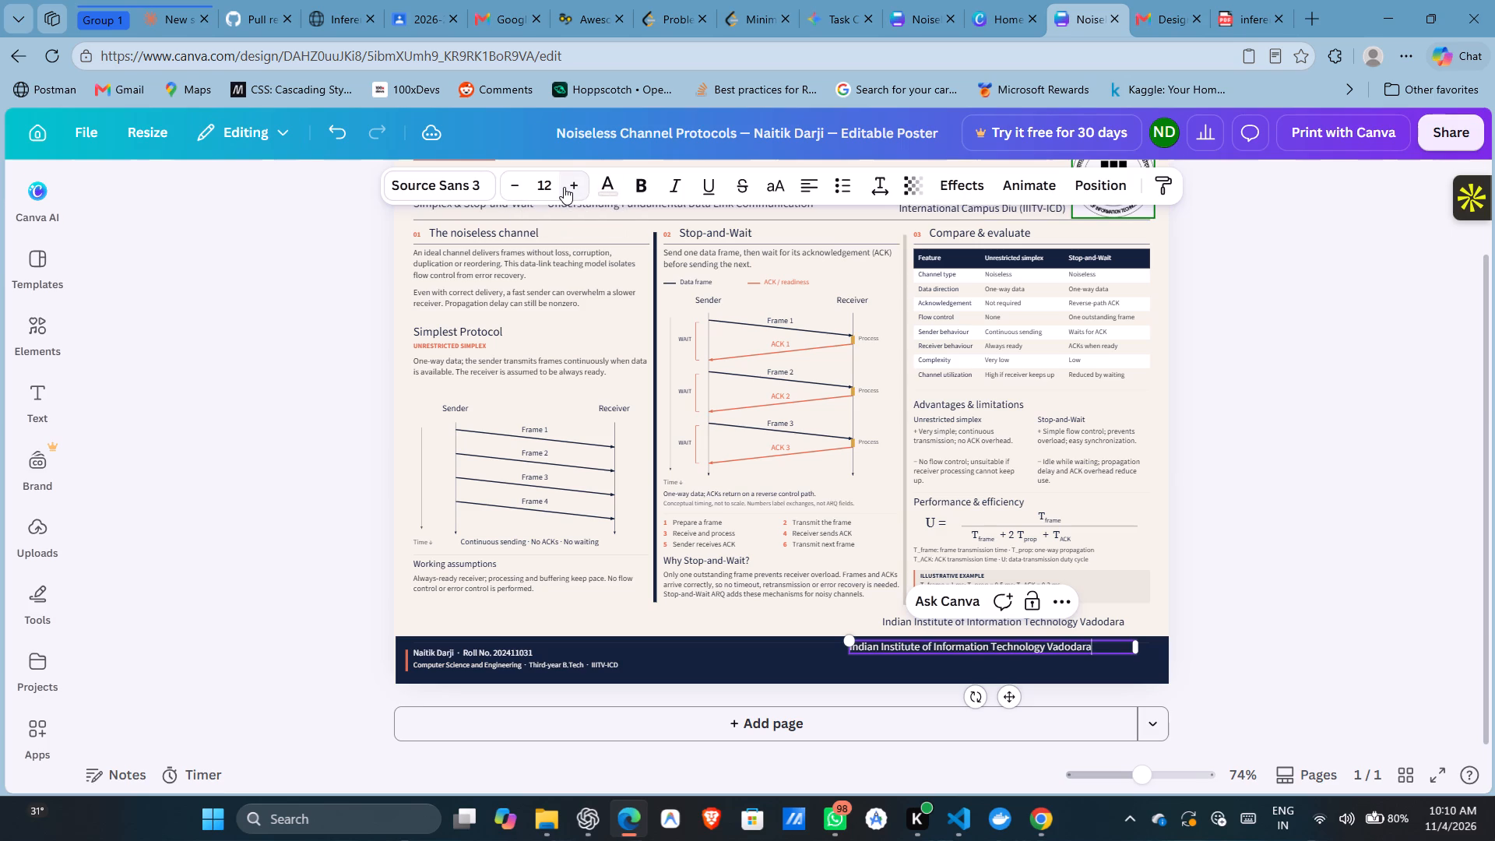
pyautogui.click(1245, 656)
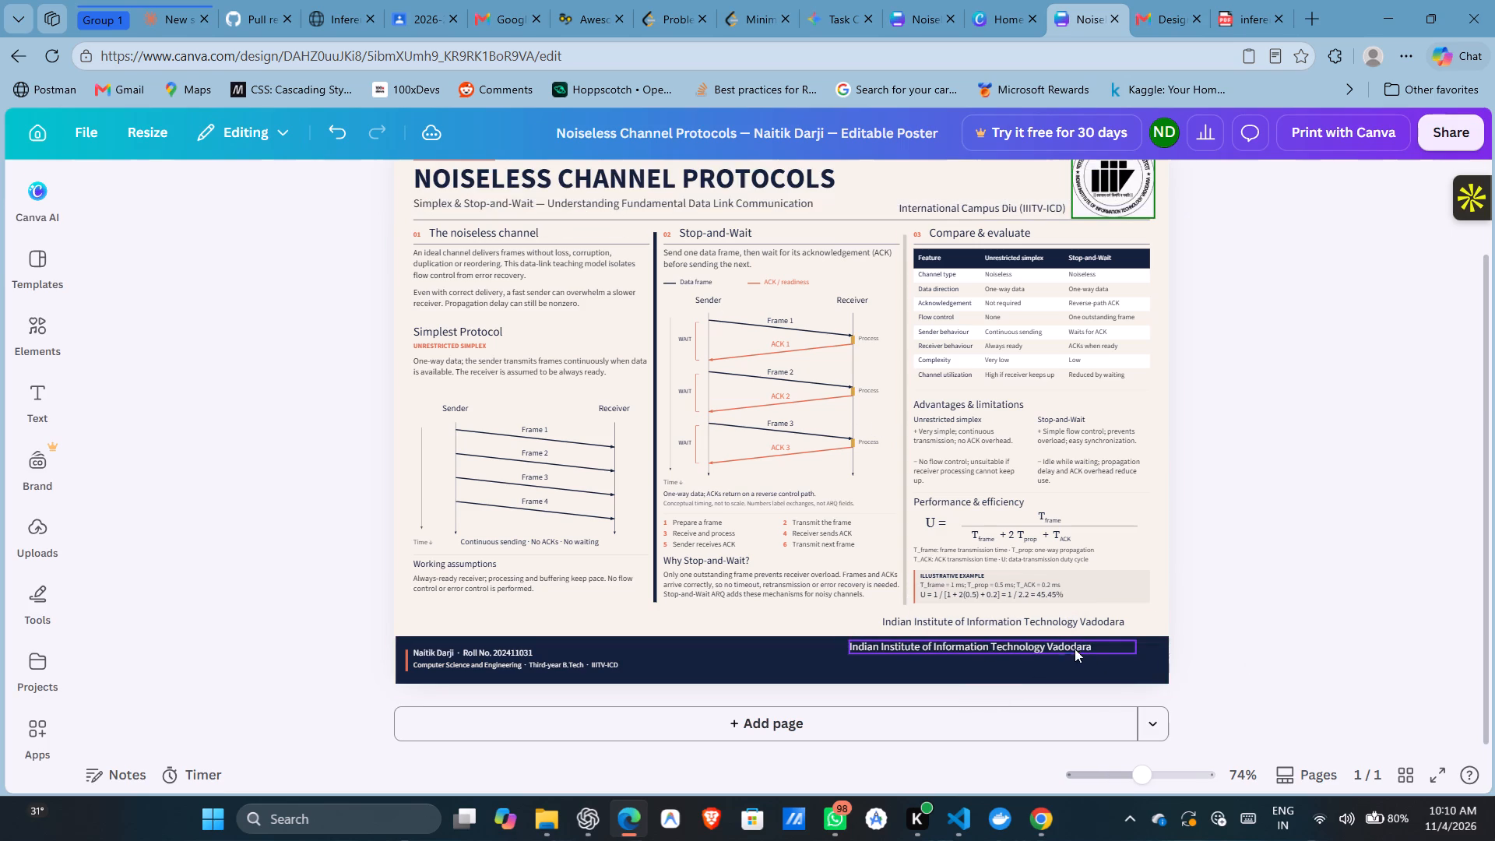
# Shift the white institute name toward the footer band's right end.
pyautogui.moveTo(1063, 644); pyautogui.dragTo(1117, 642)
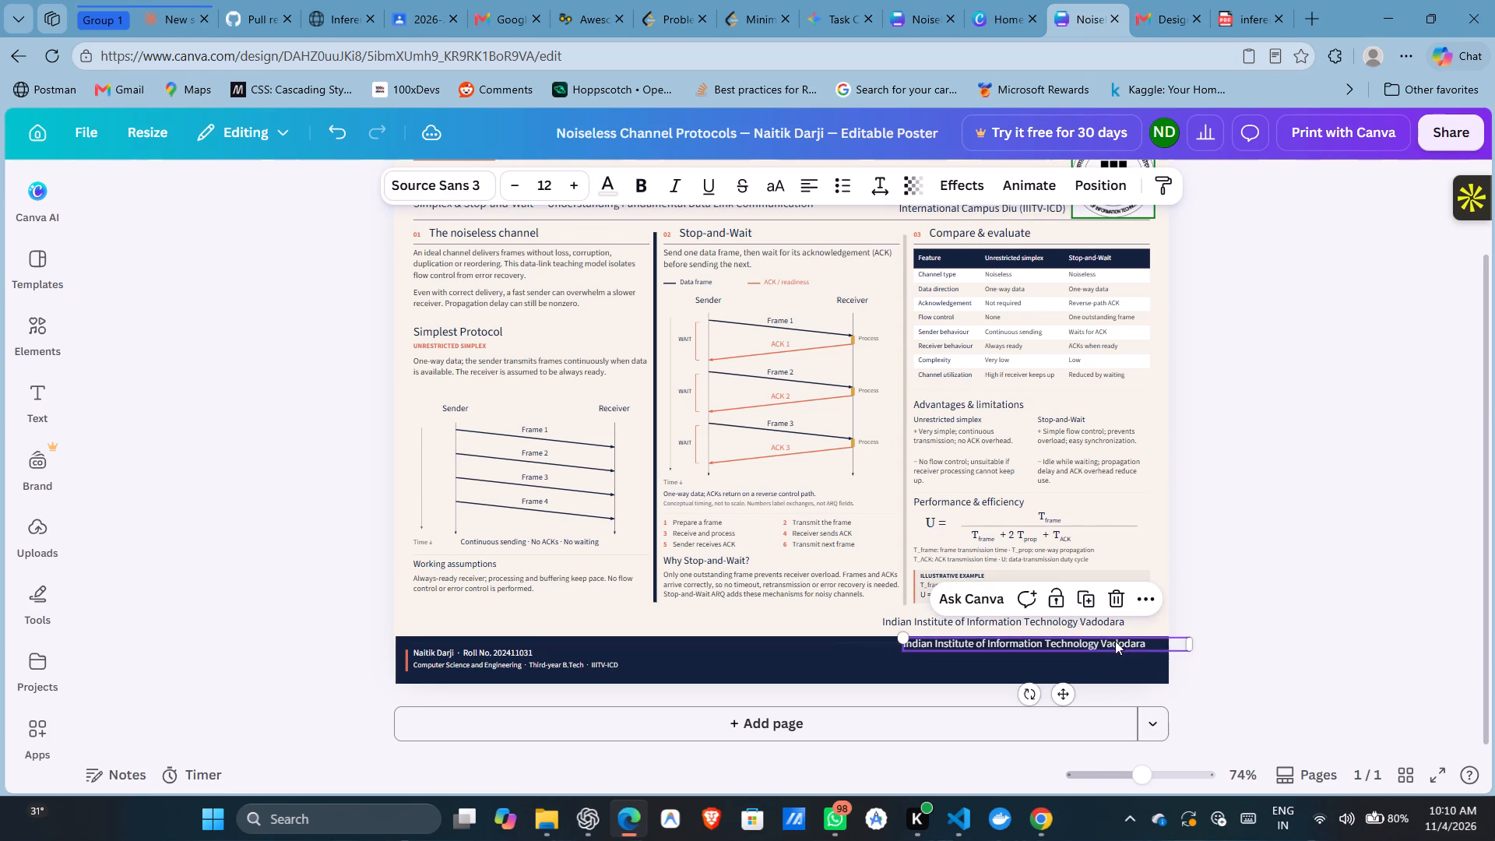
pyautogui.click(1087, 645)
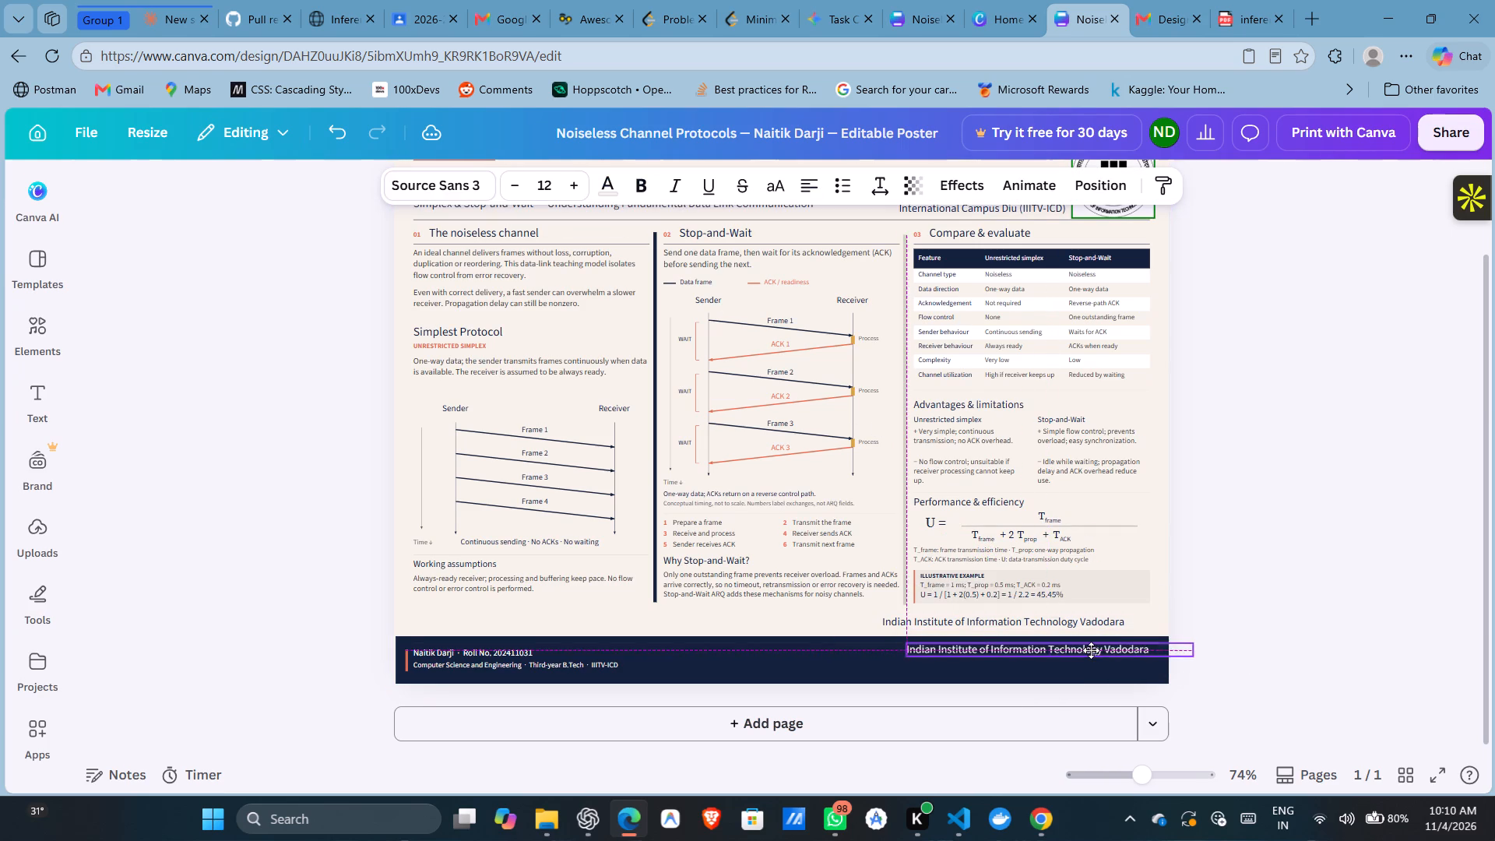
# Delete the dark institute name text just above the footer band.
pyautogui.click(1060, 621)
pyautogui.click(1061, 623)
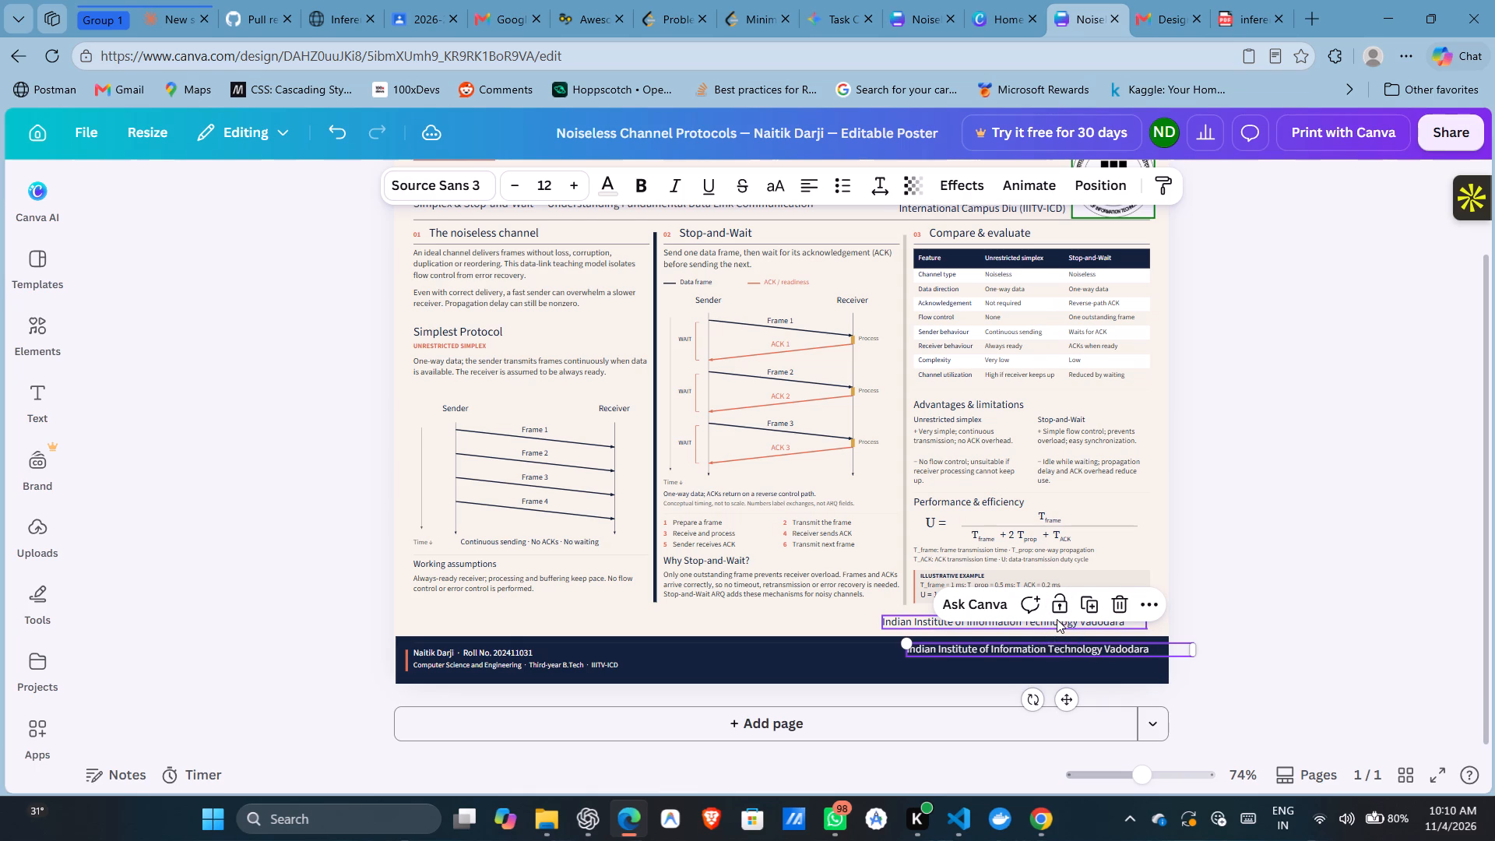
pyautogui.press('Delete')
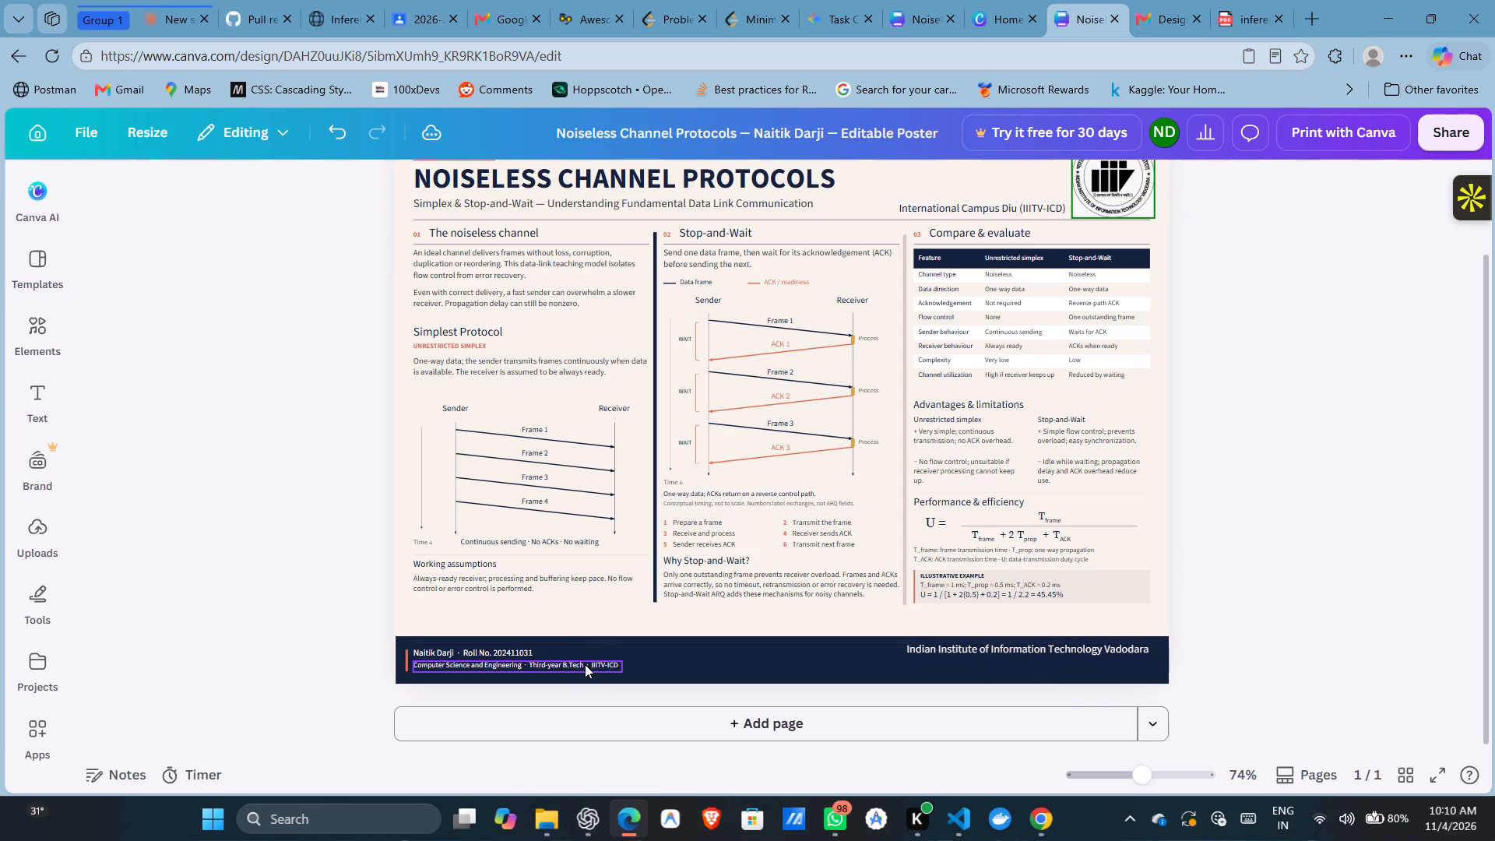
# Delete the original "Computer Science and Engineering" line from the footer.
pyautogui.click(585, 664)
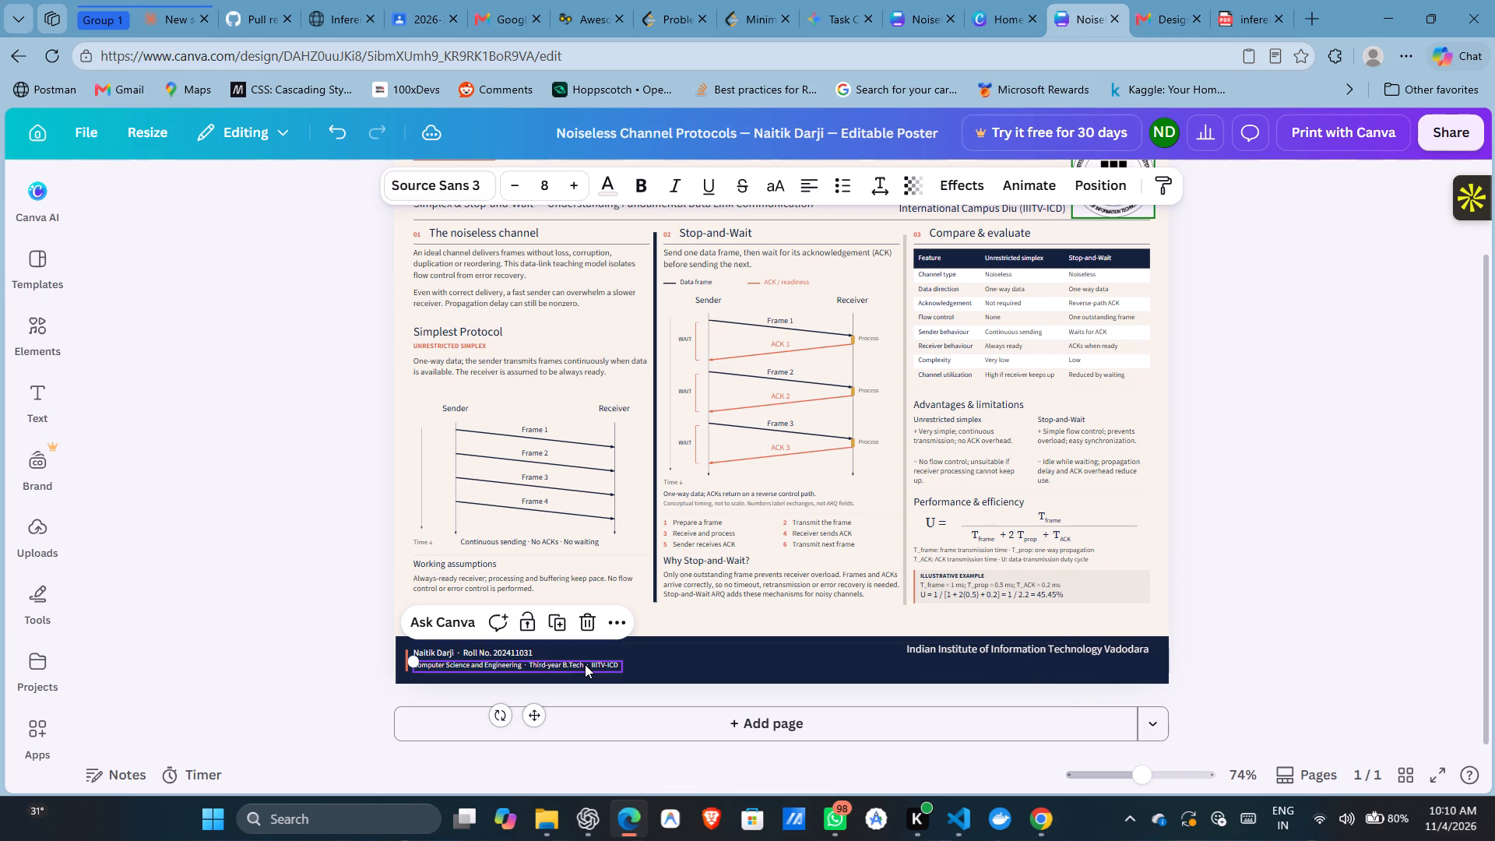
pyautogui.press('Delete')
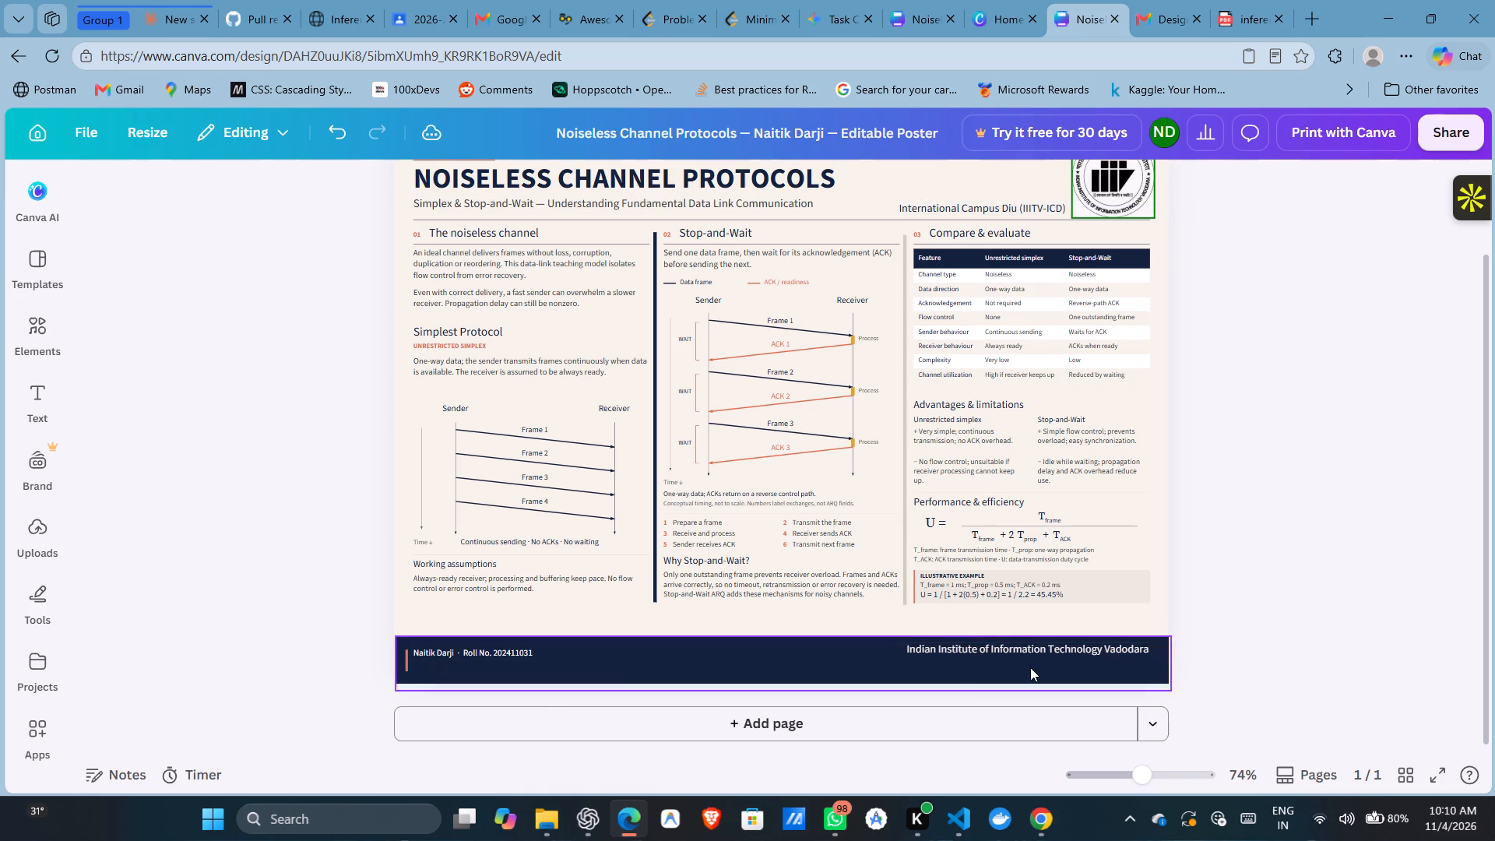
# Move the white institute name directly under the author name and roll number line in the footer.
pyautogui.moveTo(1039, 651); pyautogui.dragTo(544, 668)
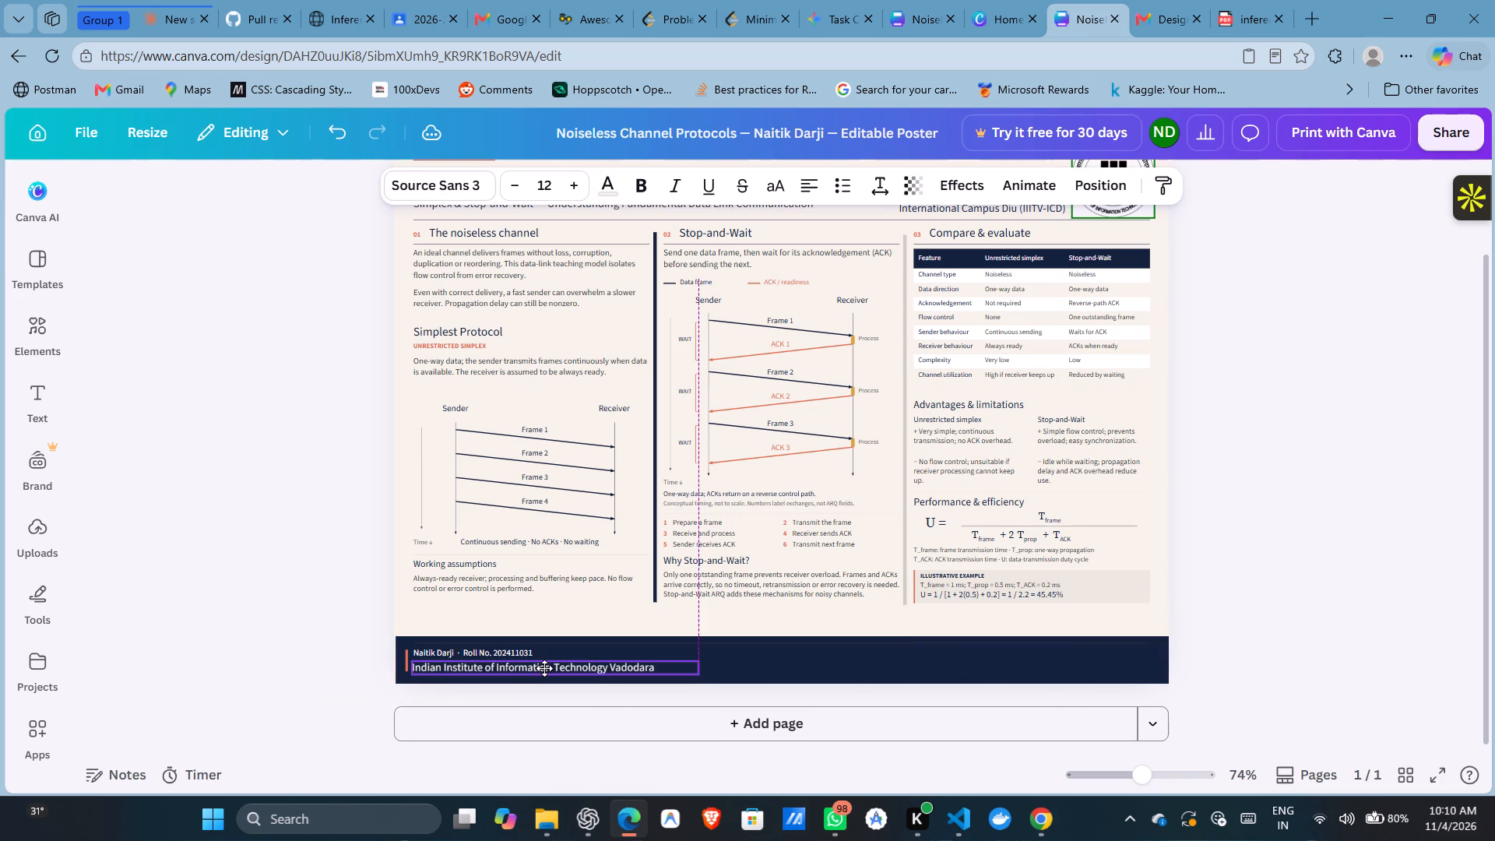
pyautogui.moveTo(544, 668); pyautogui.dragTo(544, 666)
# Set the author name and roll number line's font size to 13.5 and widen its text box to keep it on one line.
pyautogui.click(501, 649)
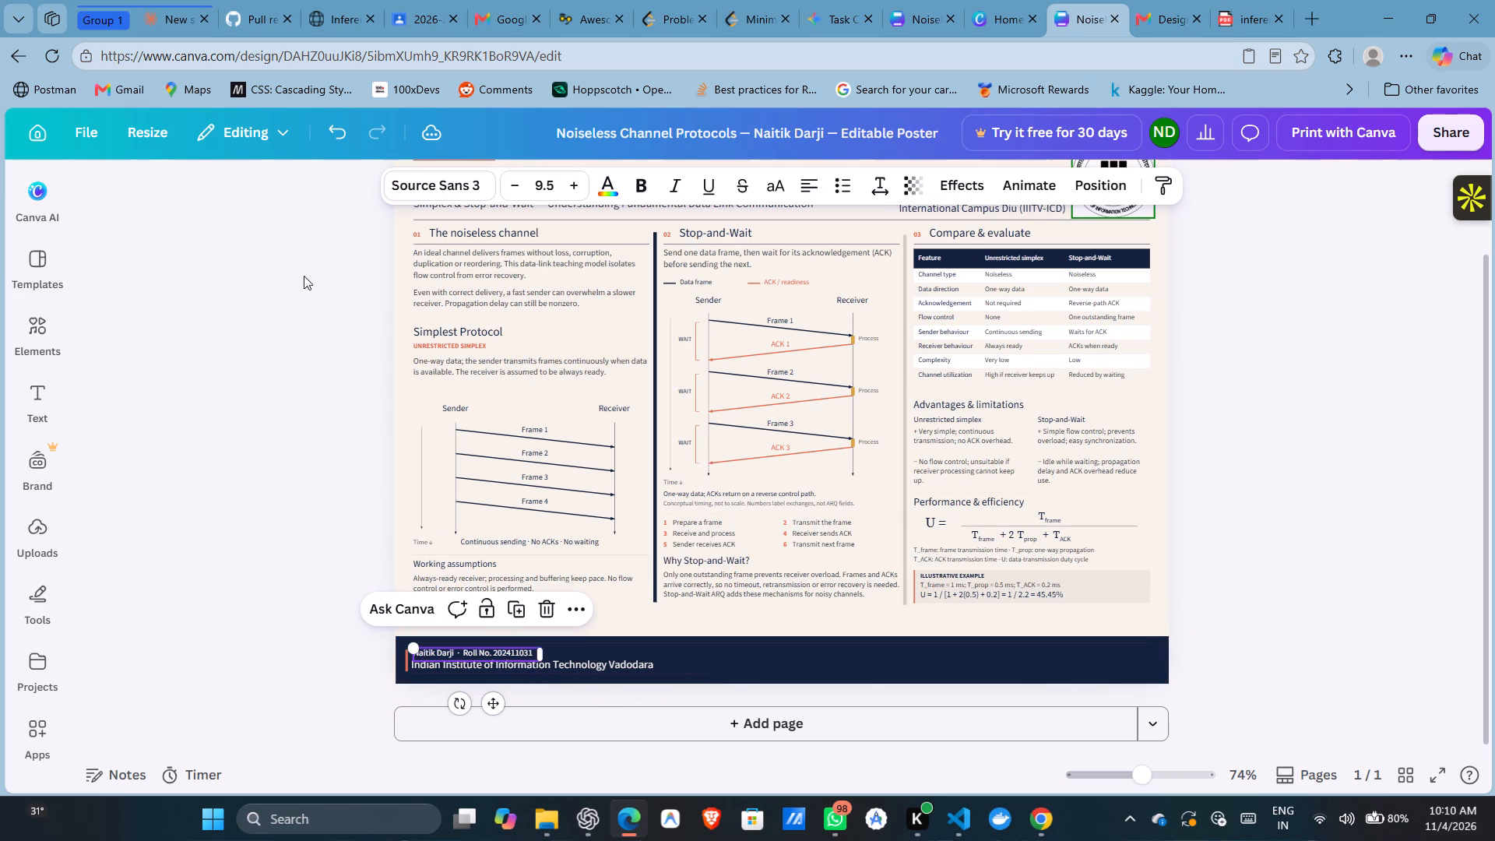
pyautogui.click(572, 191)
pyautogui.click(572, 191)
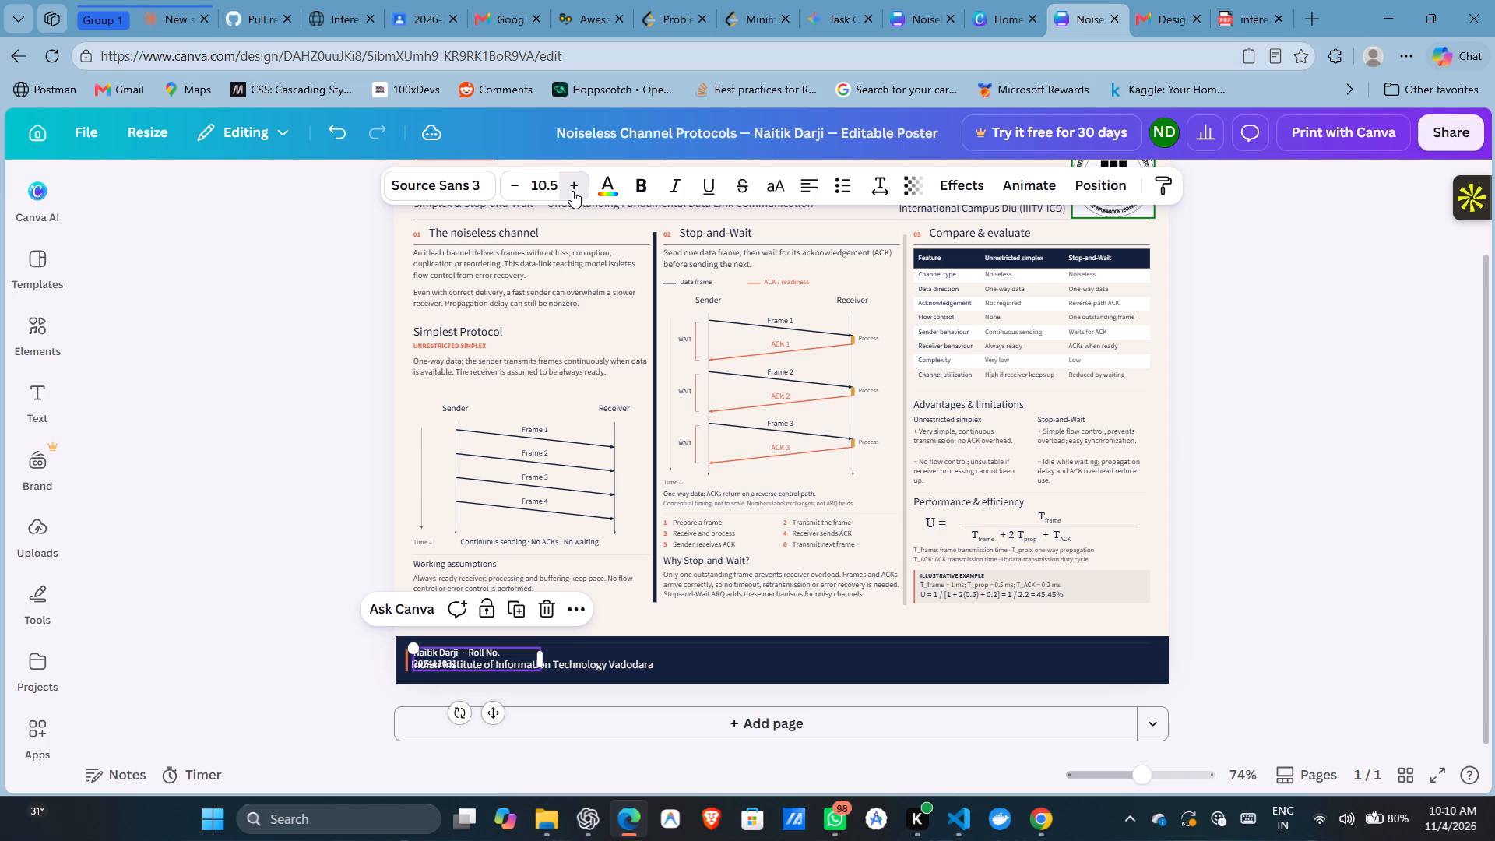
pyautogui.moveTo(540, 659); pyautogui.dragTo(605, 660)
pyautogui.click(575, 198)
pyautogui.click(575, 198)
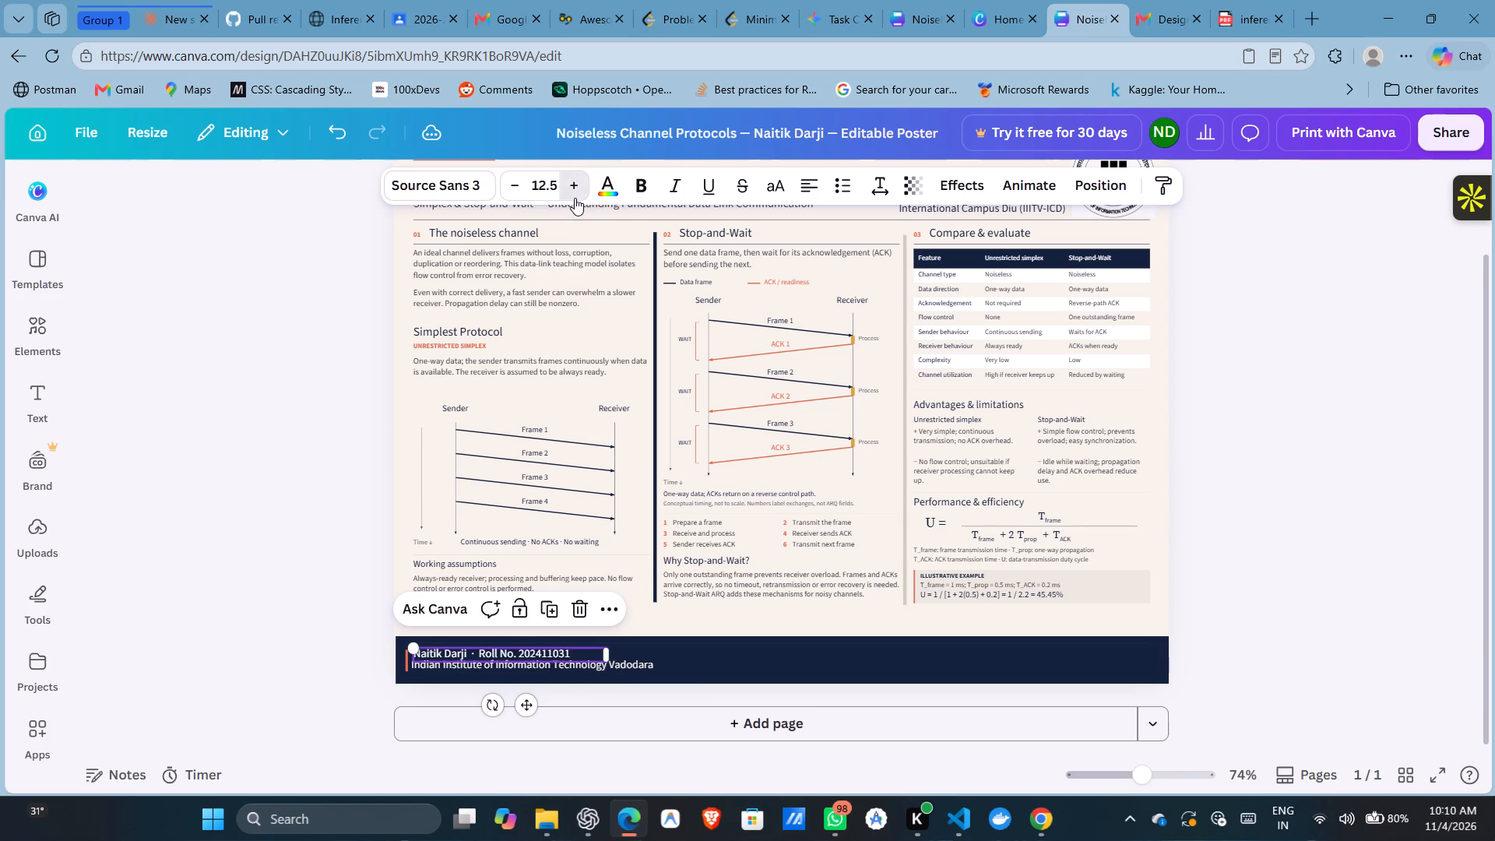
pyautogui.click(1274, 590)
# Lengthen the orange accent line in the footer upward and downward alongside the author and institute lines.
pyautogui.click(565, 648)
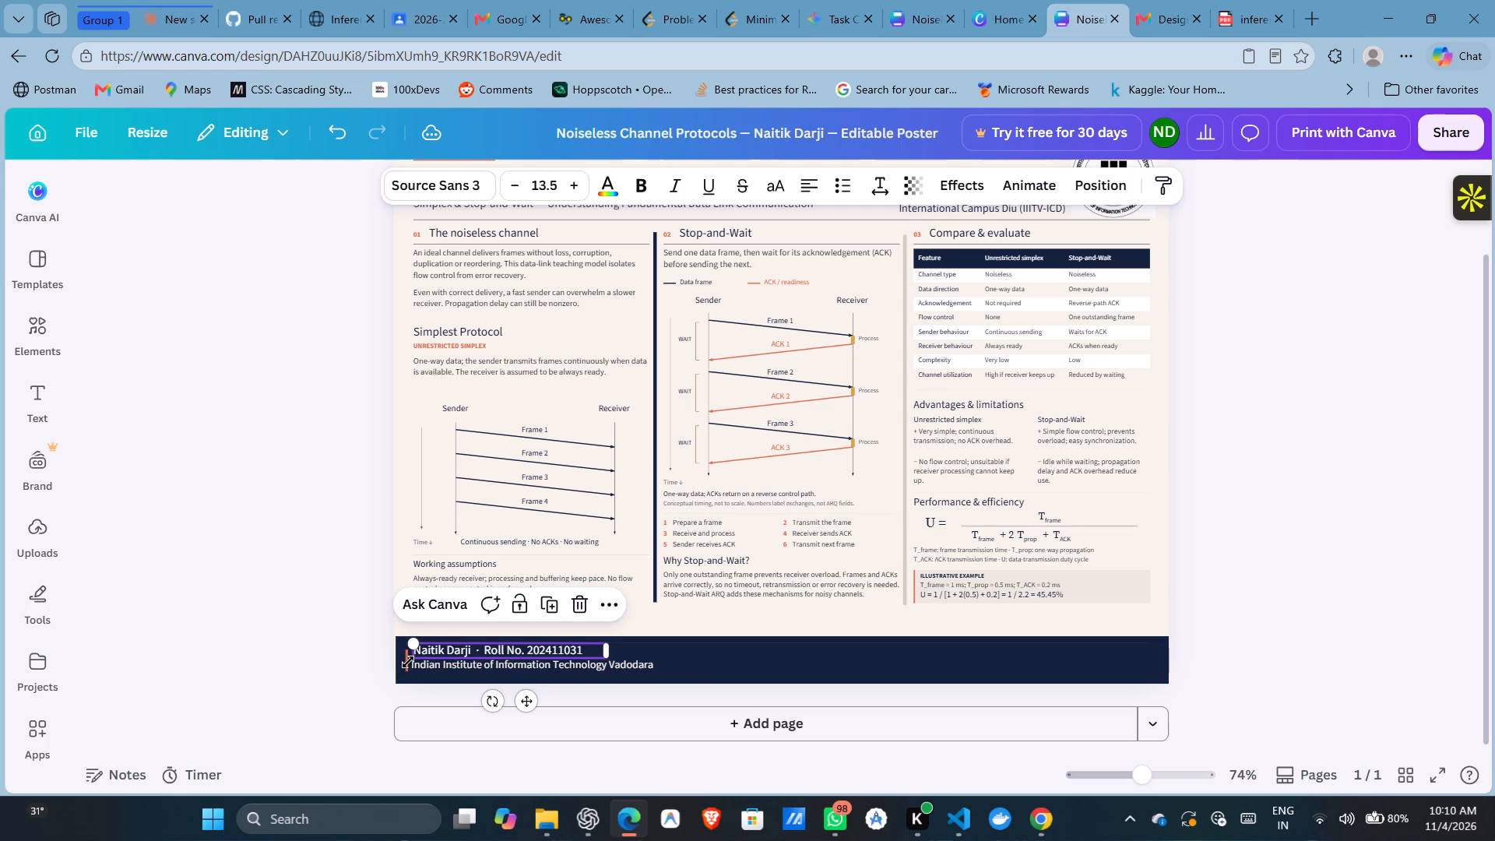
pyautogui.hscroll(1, 395, 701)
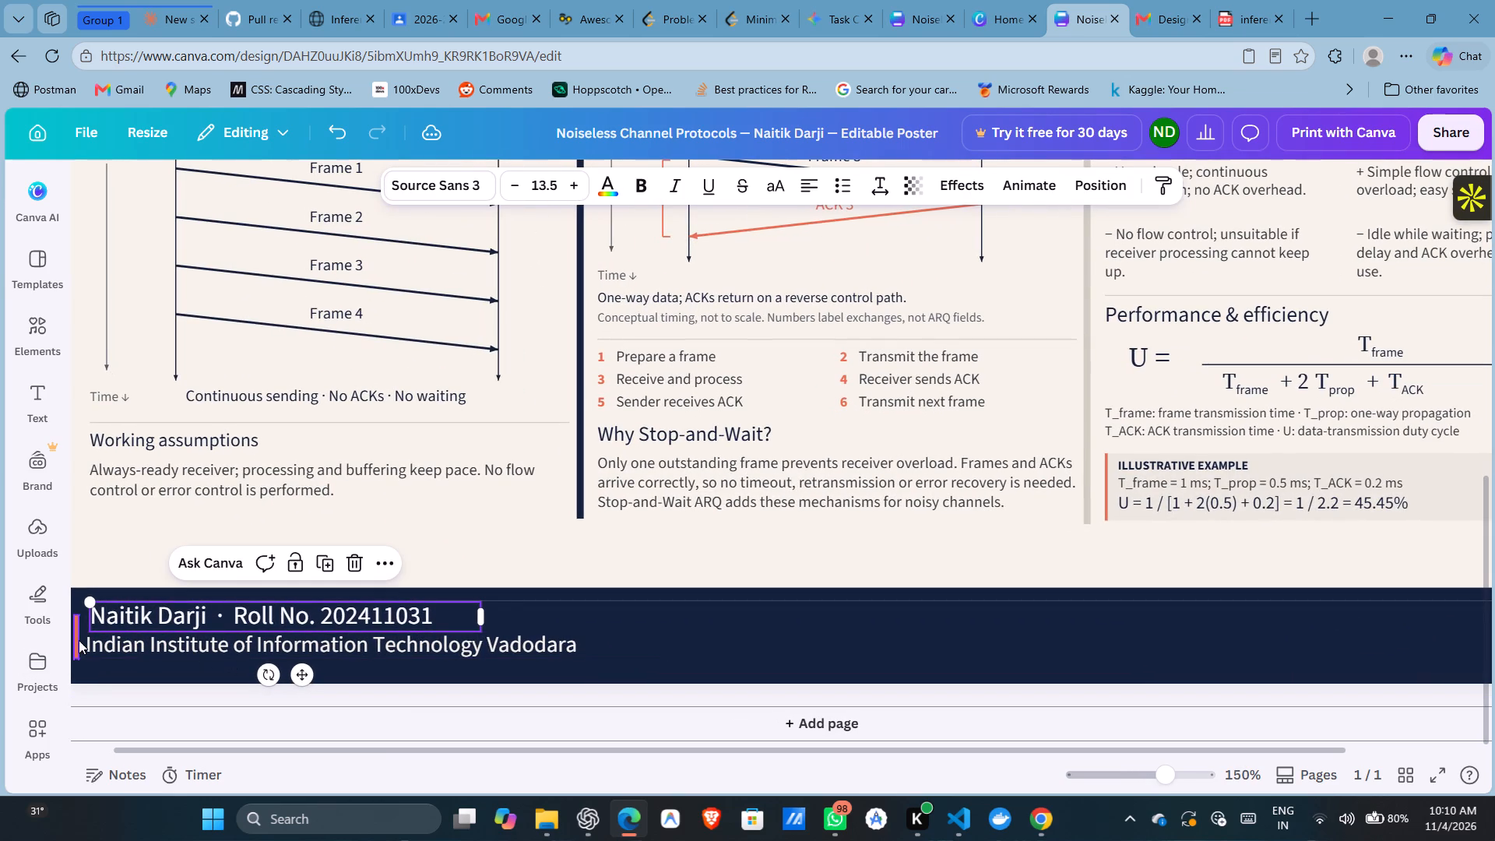
pyautogui.click(79, 640)
pyautogui.moveTo(76, 616); pyautogui.dragTo(78, 604)
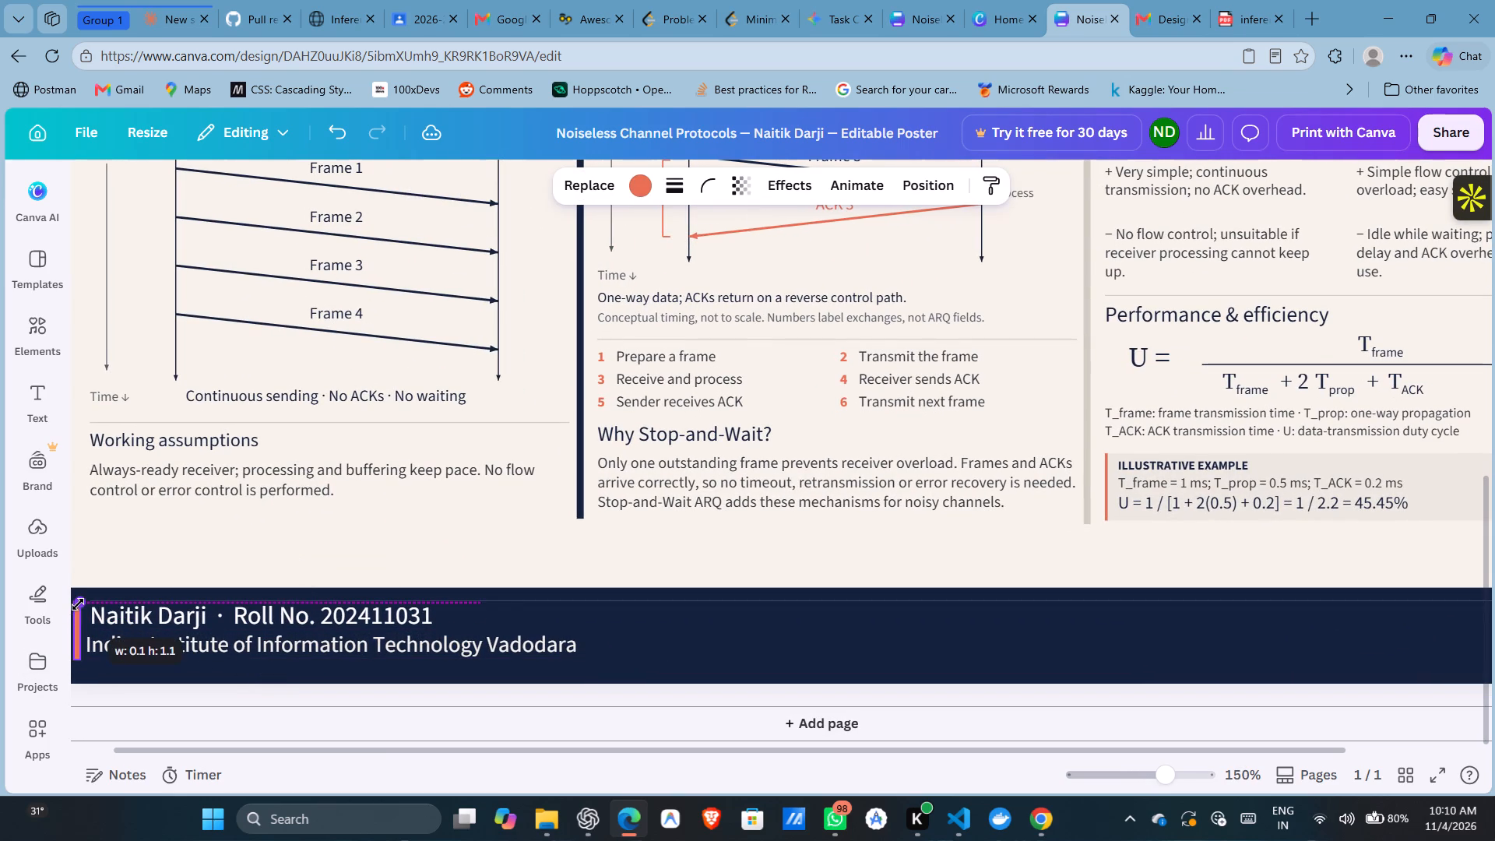
pyautogui.moveTo(78, 604); pyautogui.dragTo(79, 596)
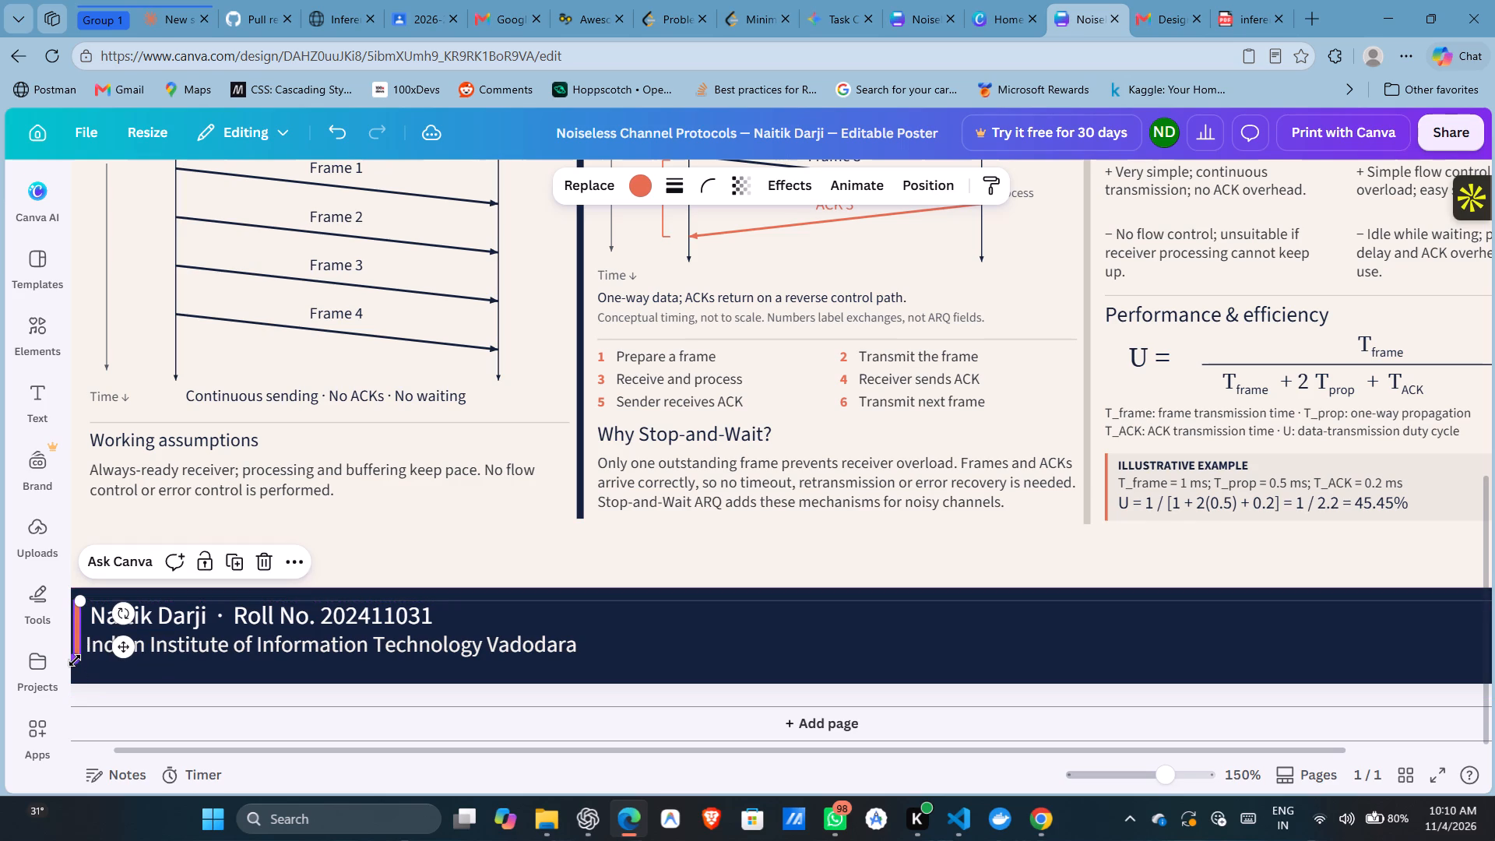
pyautogui.moveTo(75, 660); pyautogui.dragTo(72, 671)
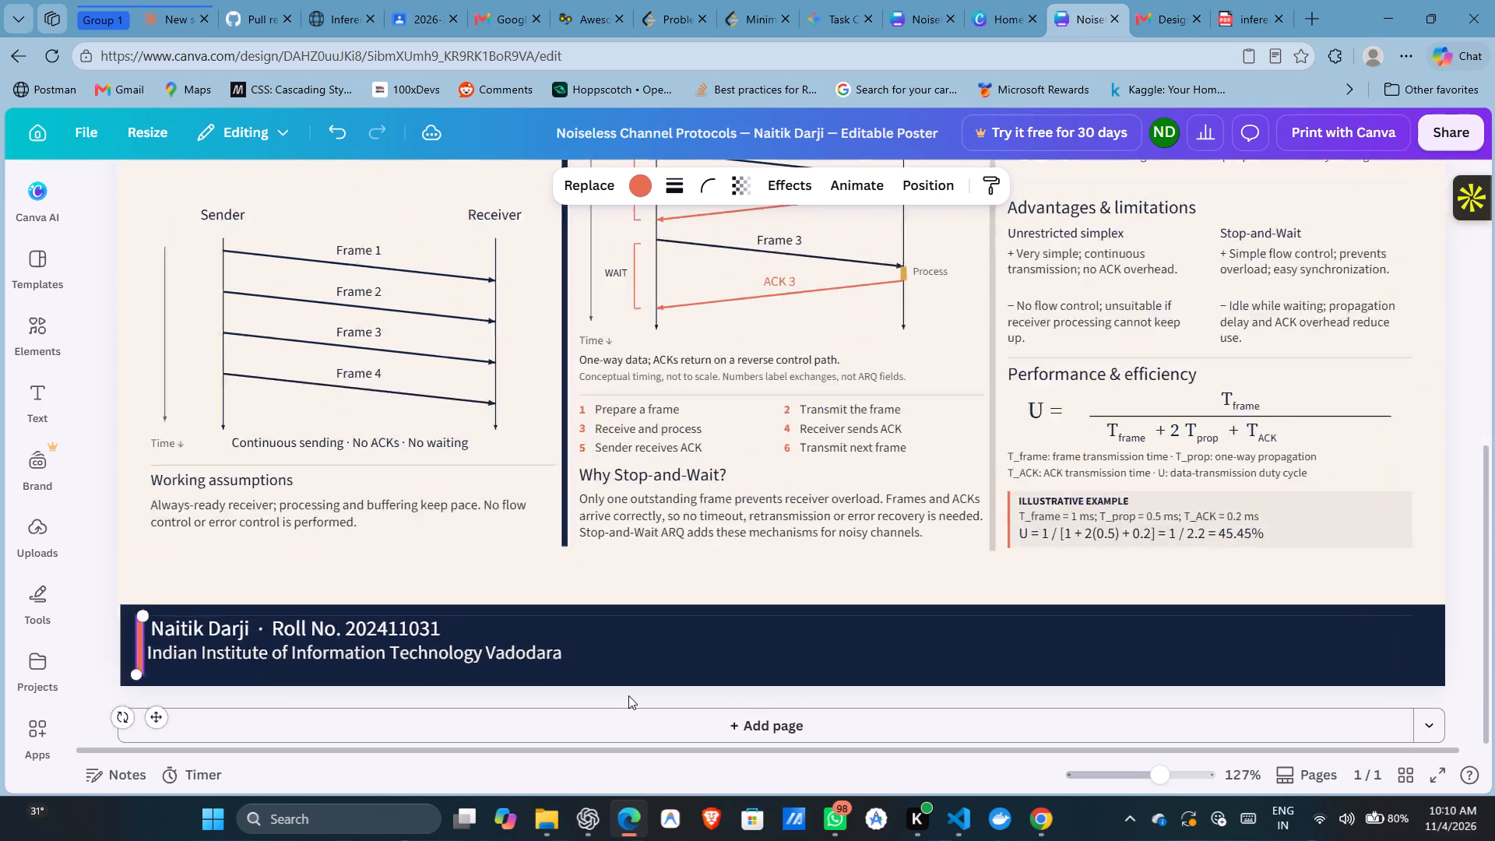
pyautogui.click(1138, 618)
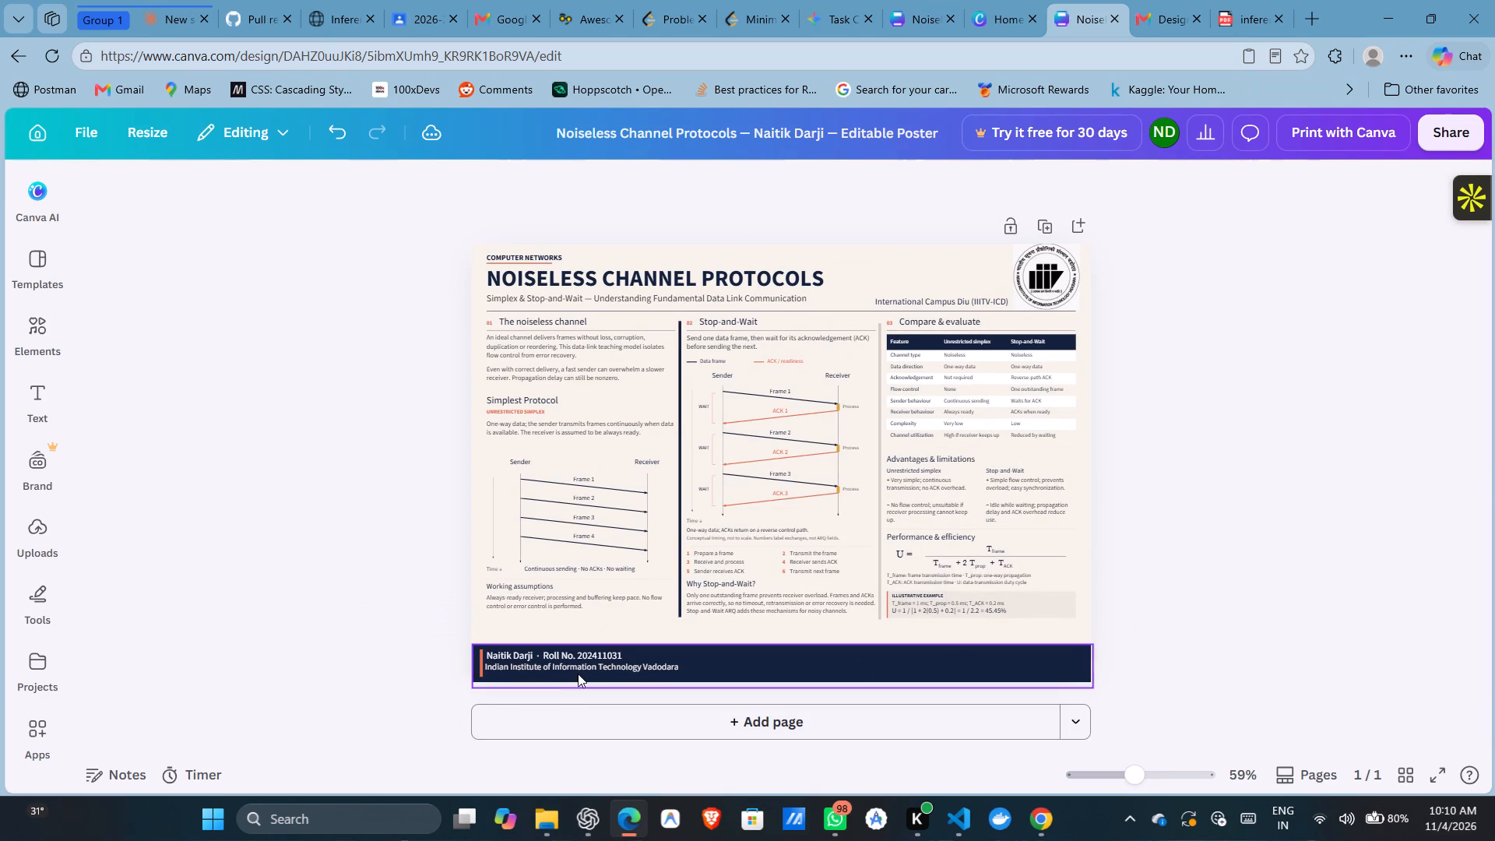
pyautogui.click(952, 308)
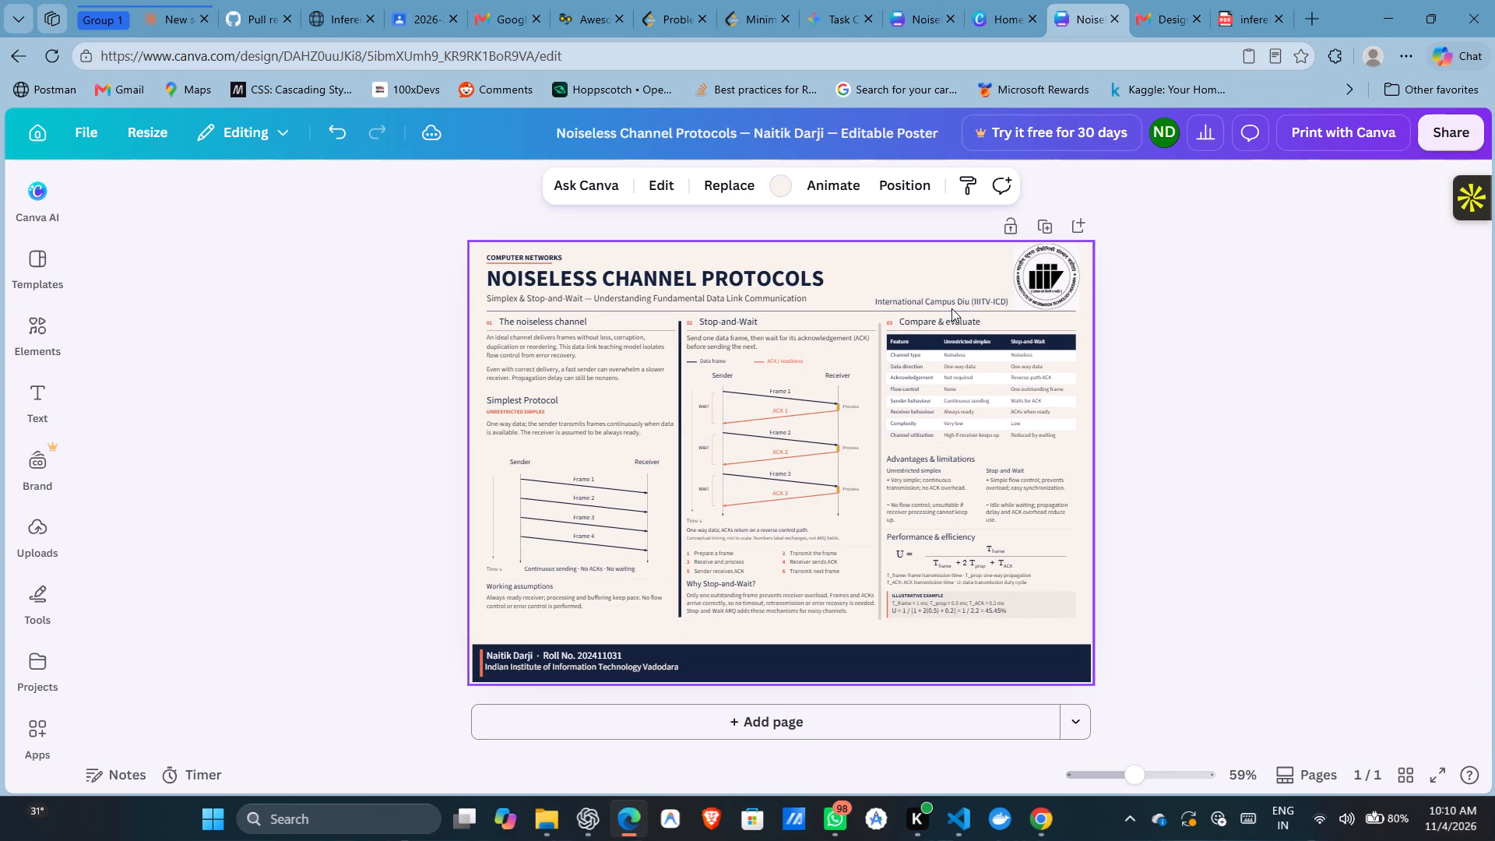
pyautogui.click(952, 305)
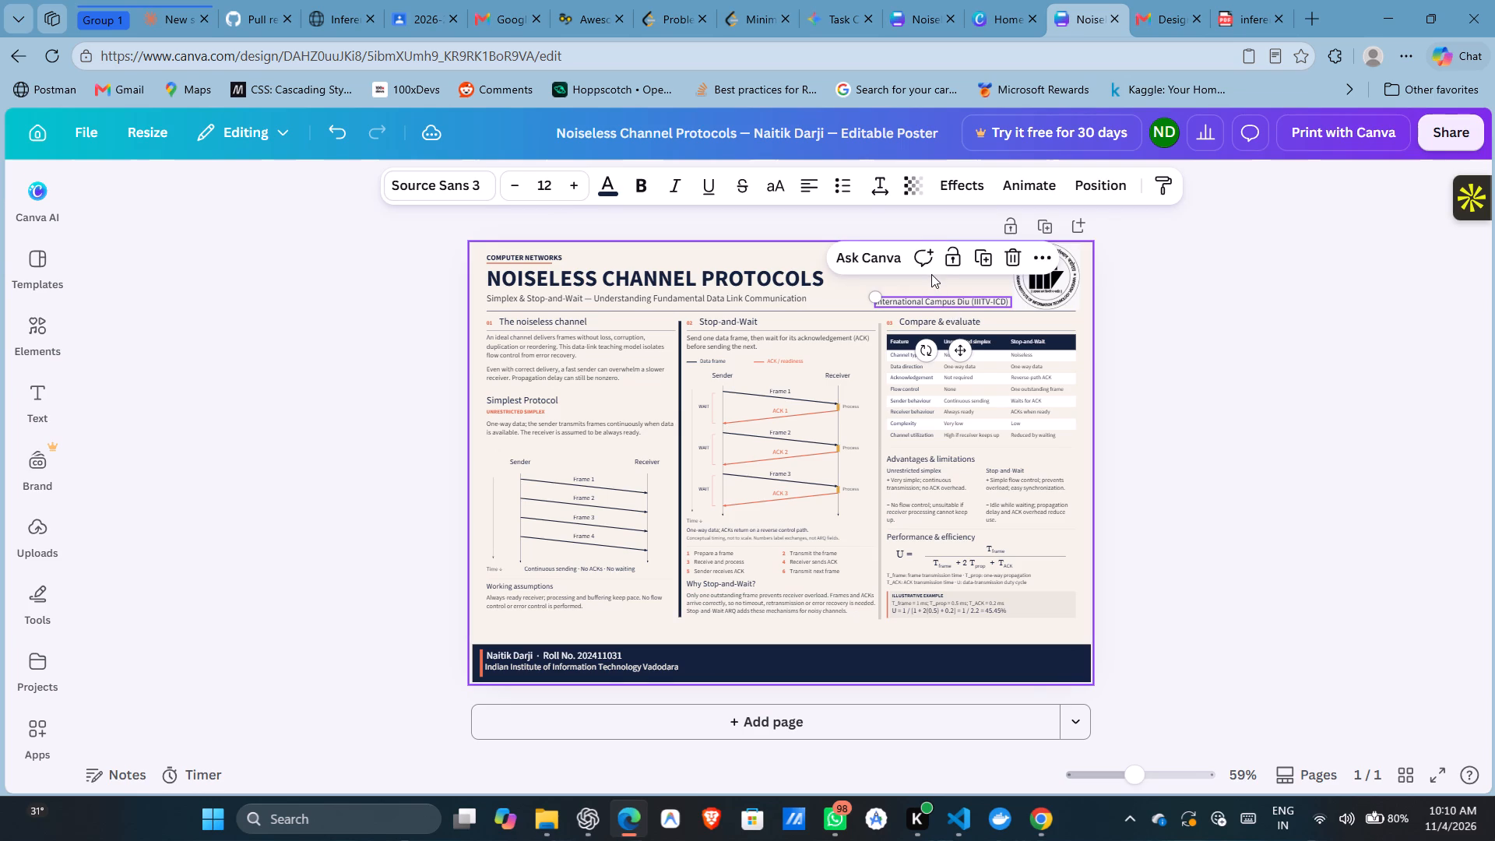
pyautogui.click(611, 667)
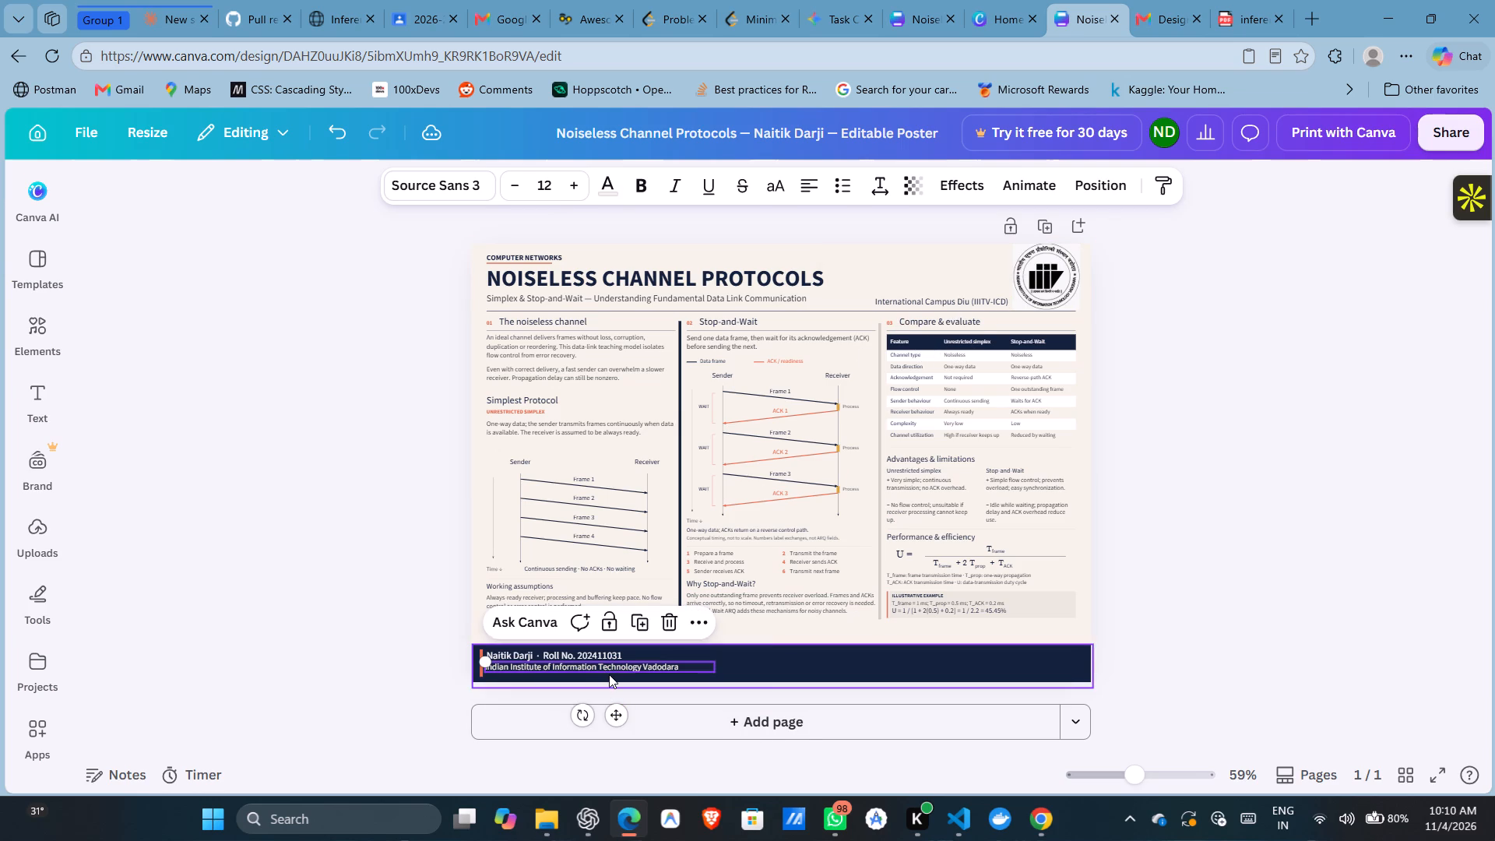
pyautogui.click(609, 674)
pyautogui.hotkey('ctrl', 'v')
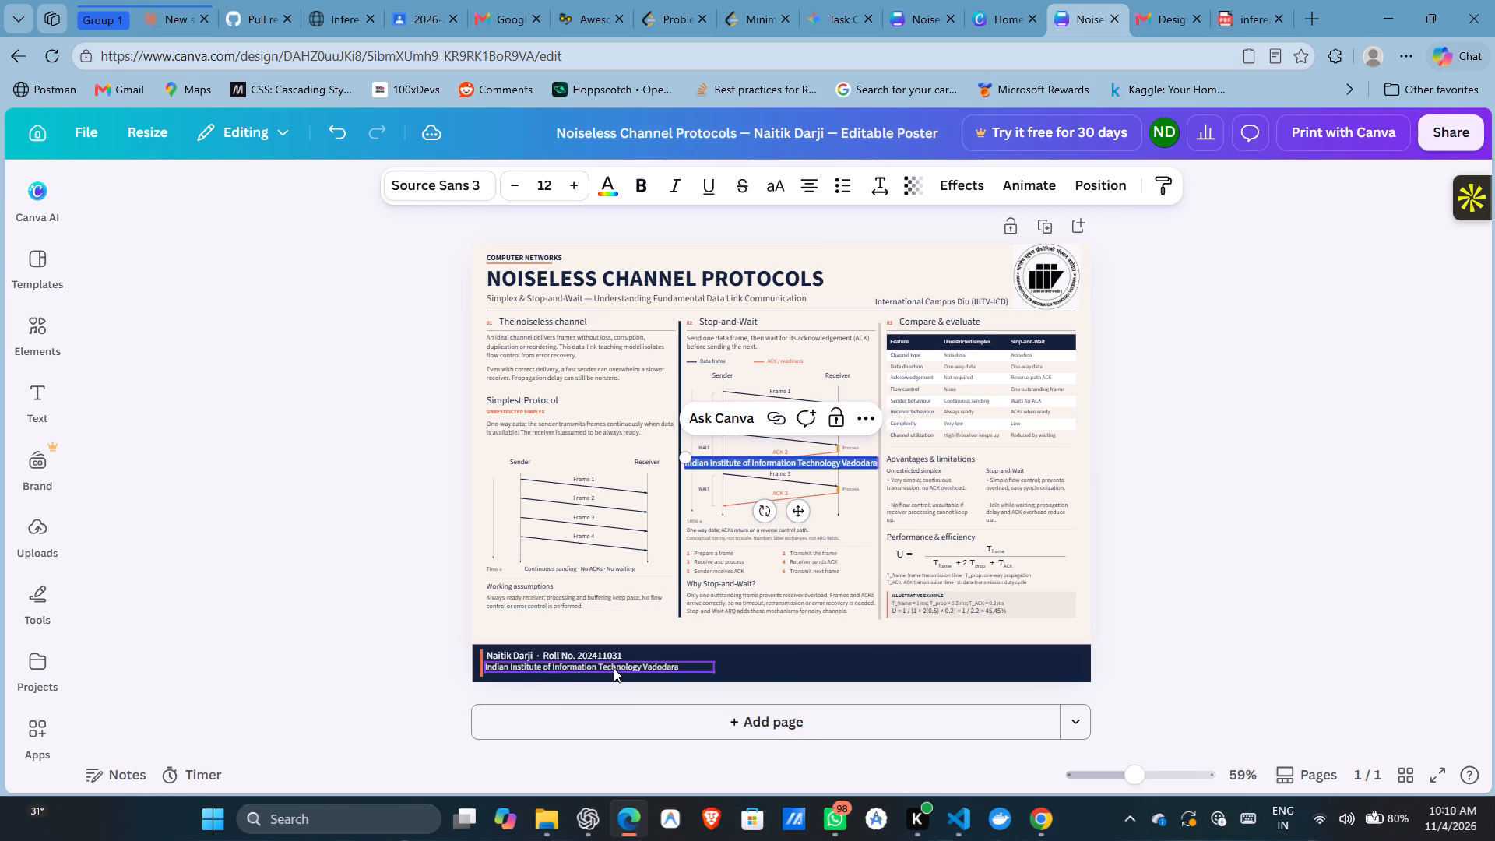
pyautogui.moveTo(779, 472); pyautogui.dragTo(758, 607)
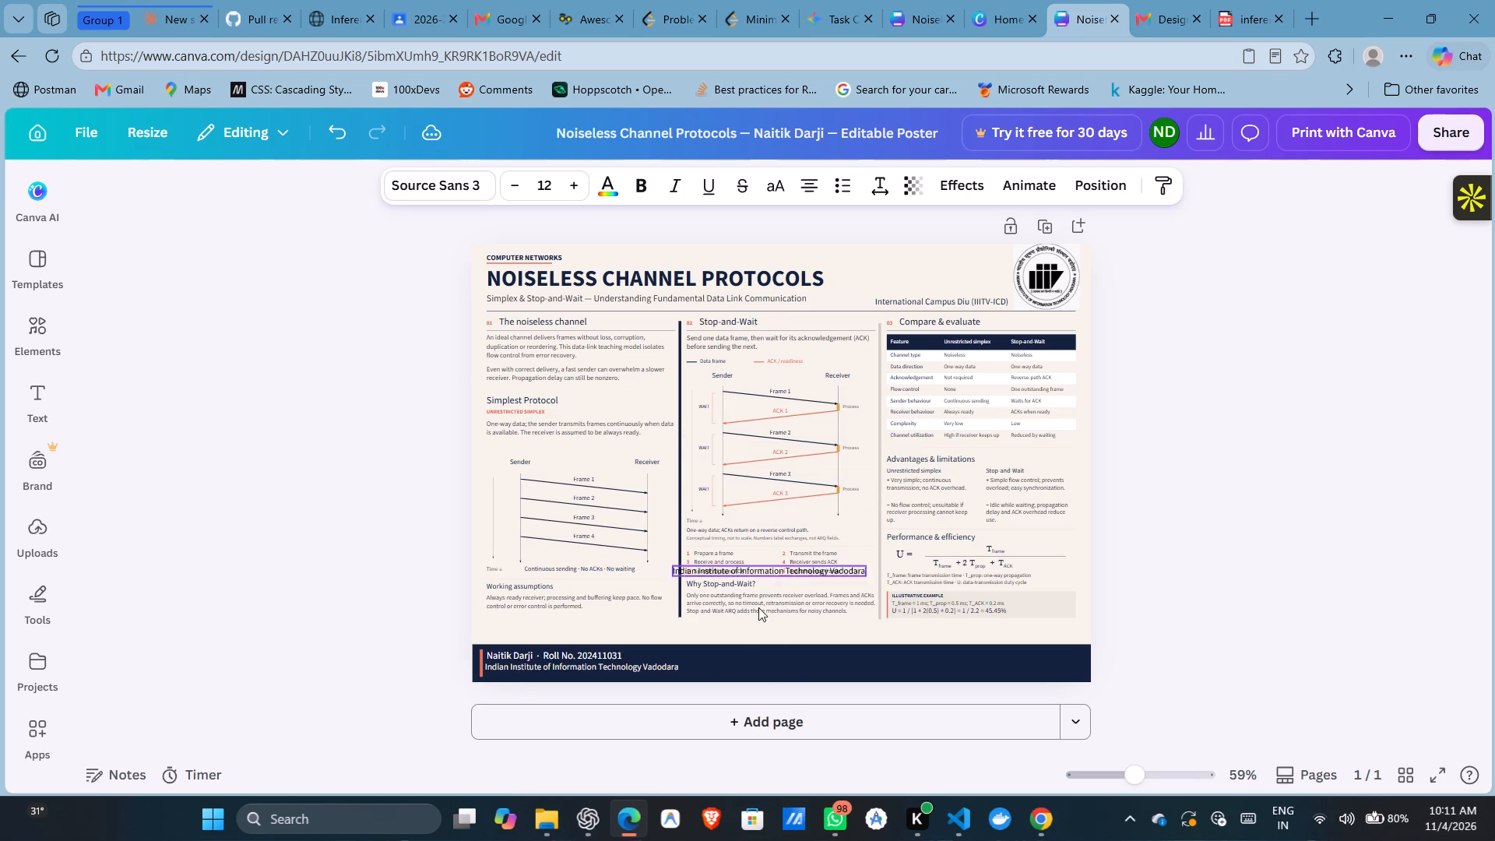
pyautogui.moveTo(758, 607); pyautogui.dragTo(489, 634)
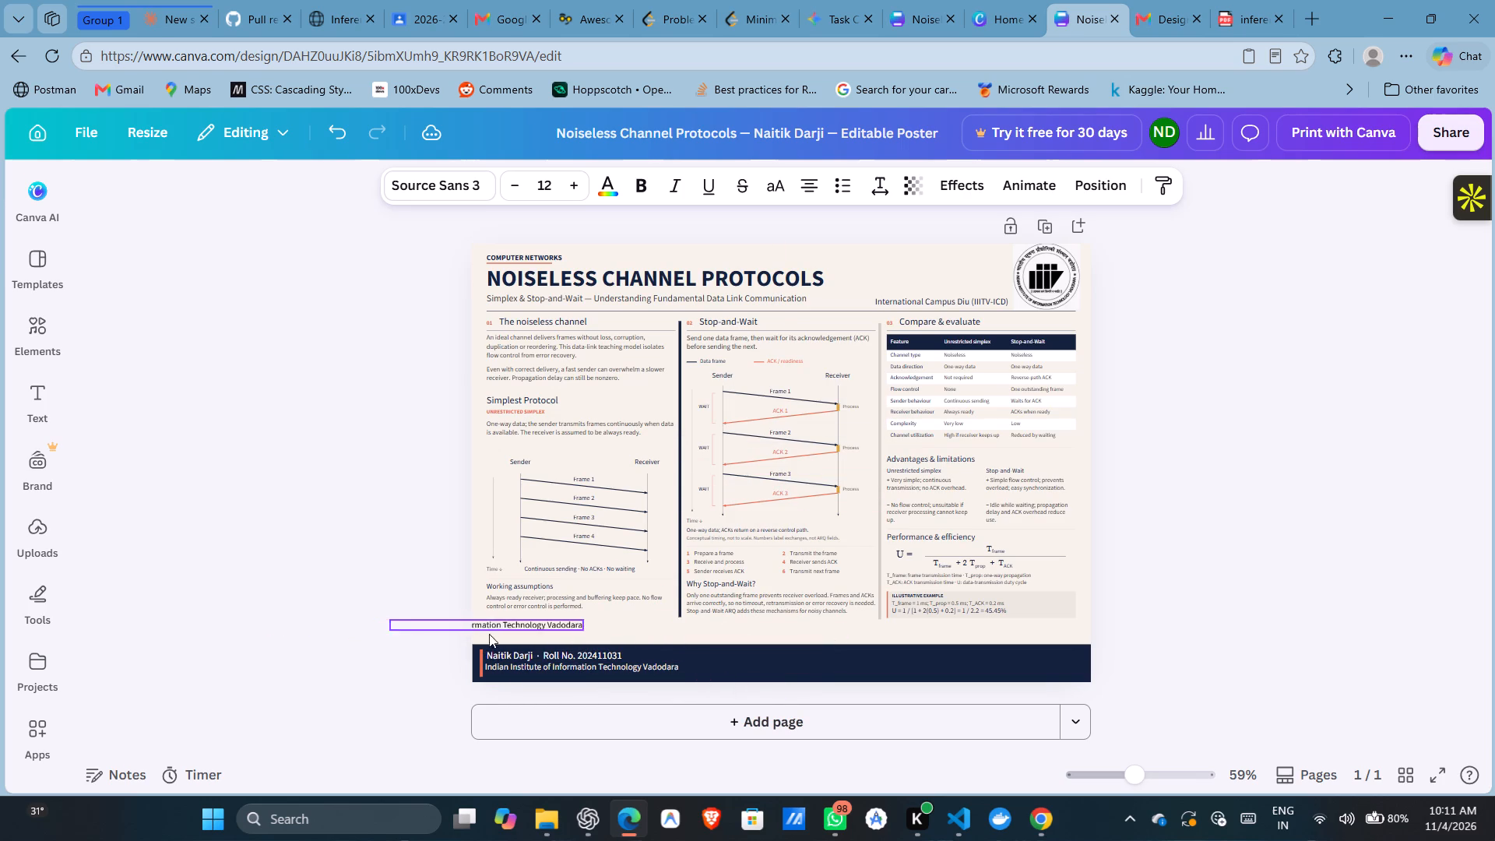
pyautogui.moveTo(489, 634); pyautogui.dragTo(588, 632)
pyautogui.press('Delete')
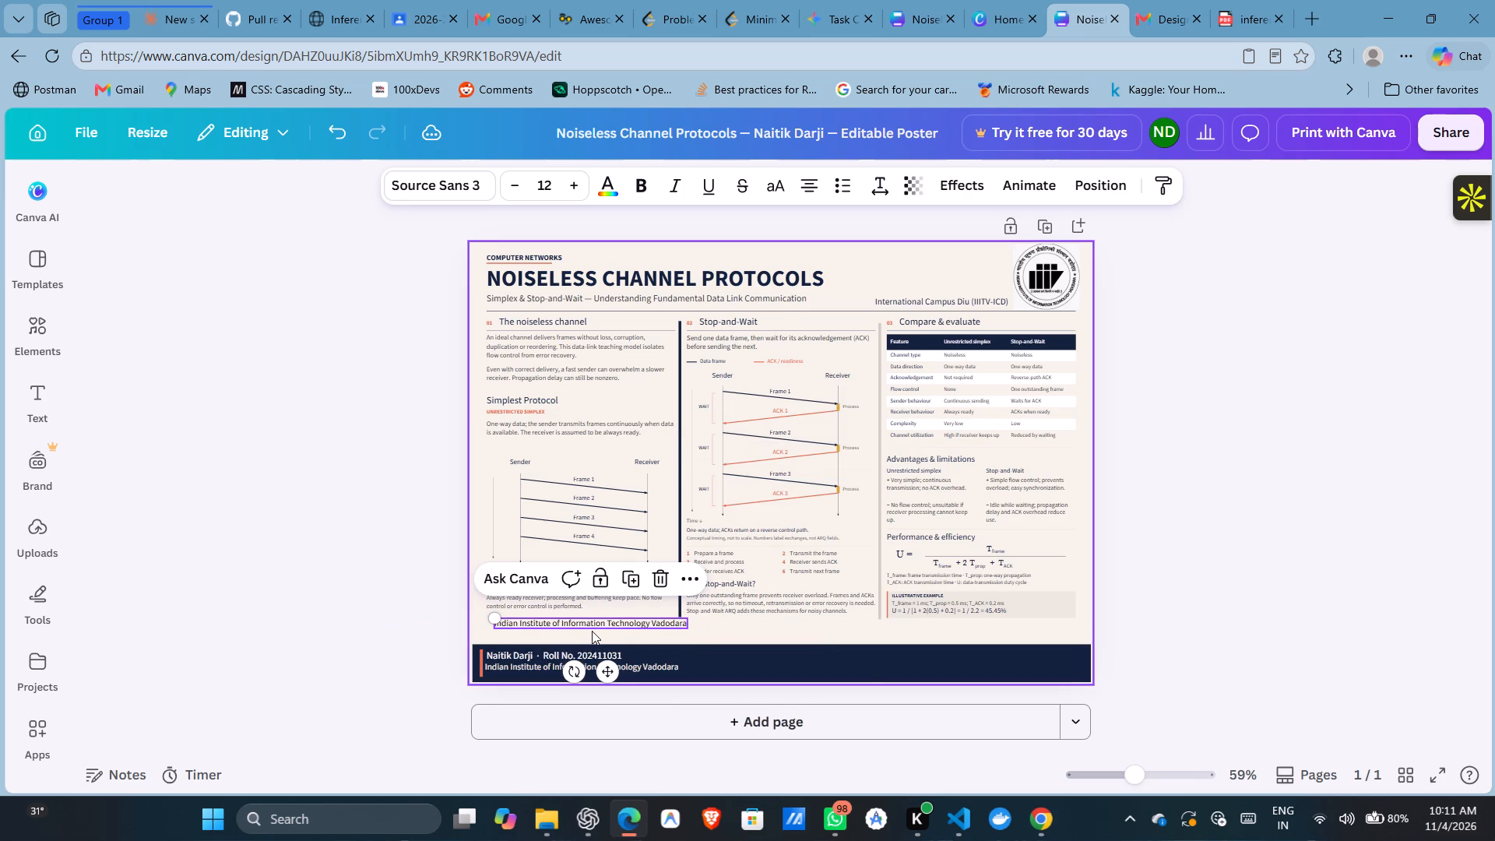
# Duplicate the footer's institute name as a new text box and place it in the empty footer area beside the original.
pyautogui.click(633, 671)
pyautogui.click(633, 671)
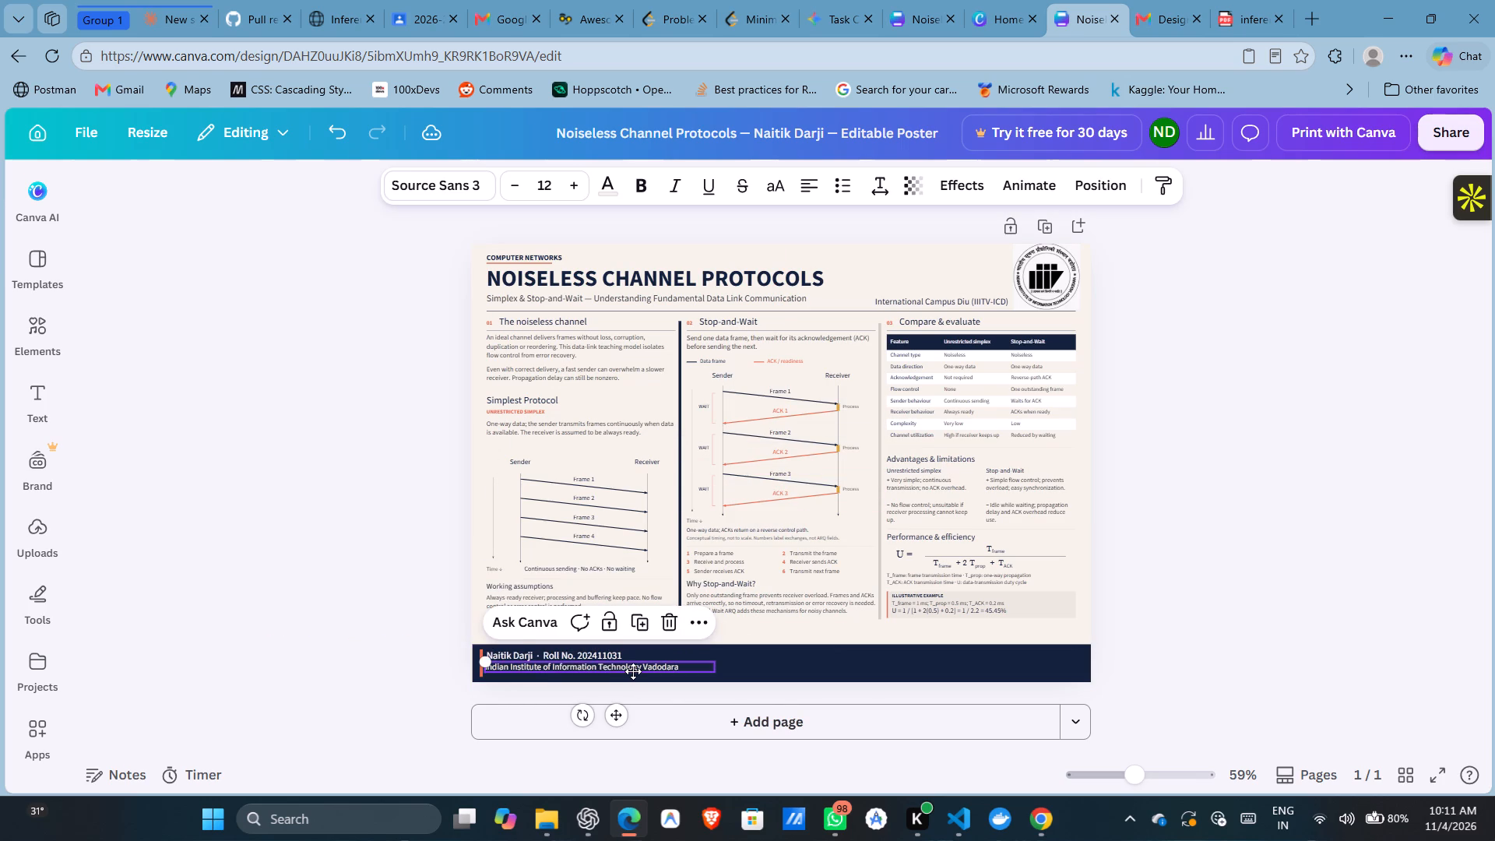
pyautogui.hotkey('ctrl', 'c')
pyautogui.click(841, 652)
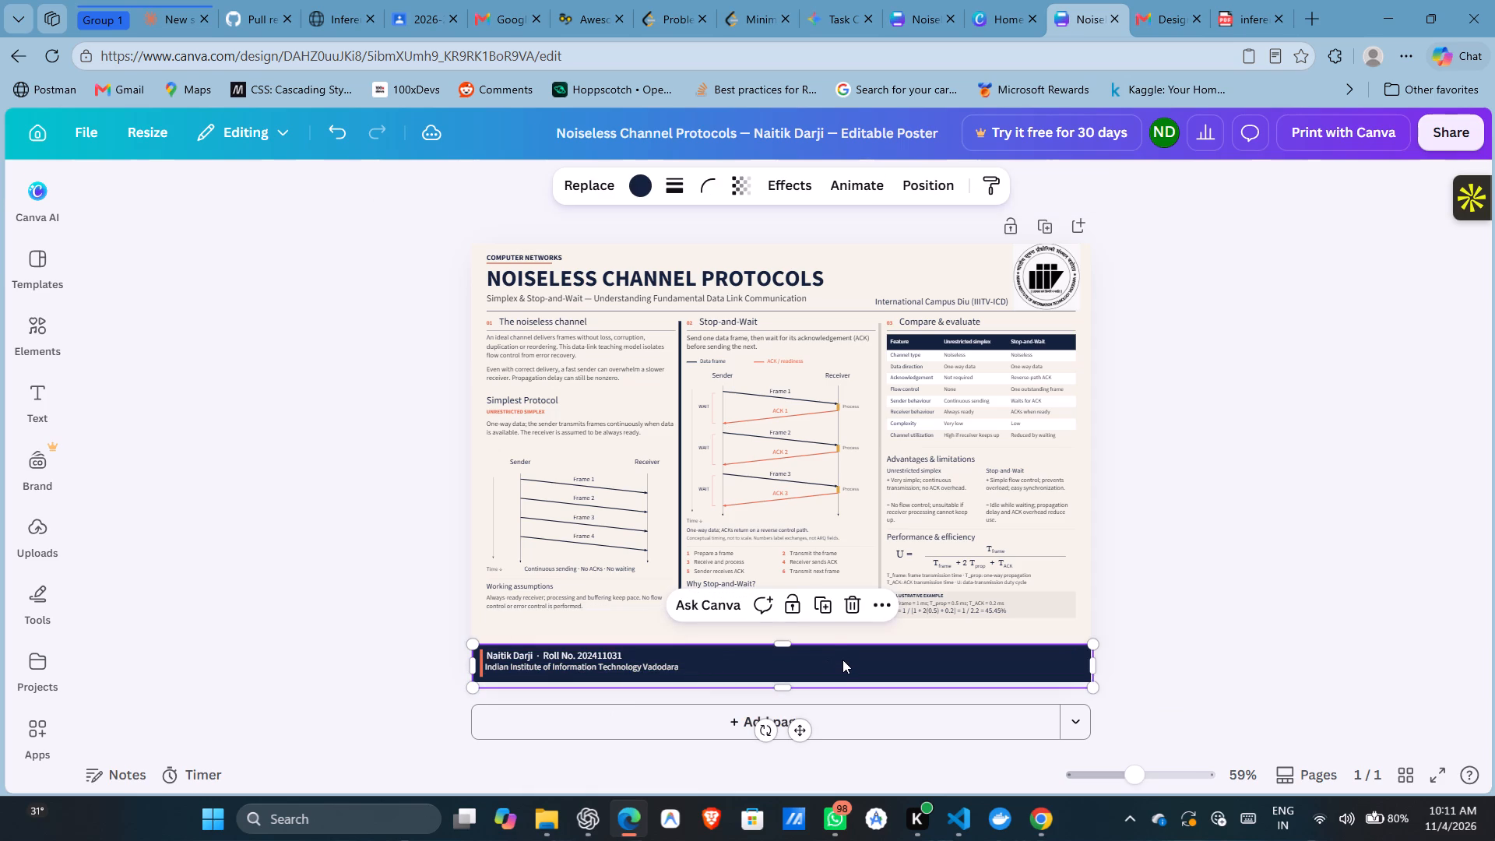
pyautogui.hotkey('ctrl', 'v')
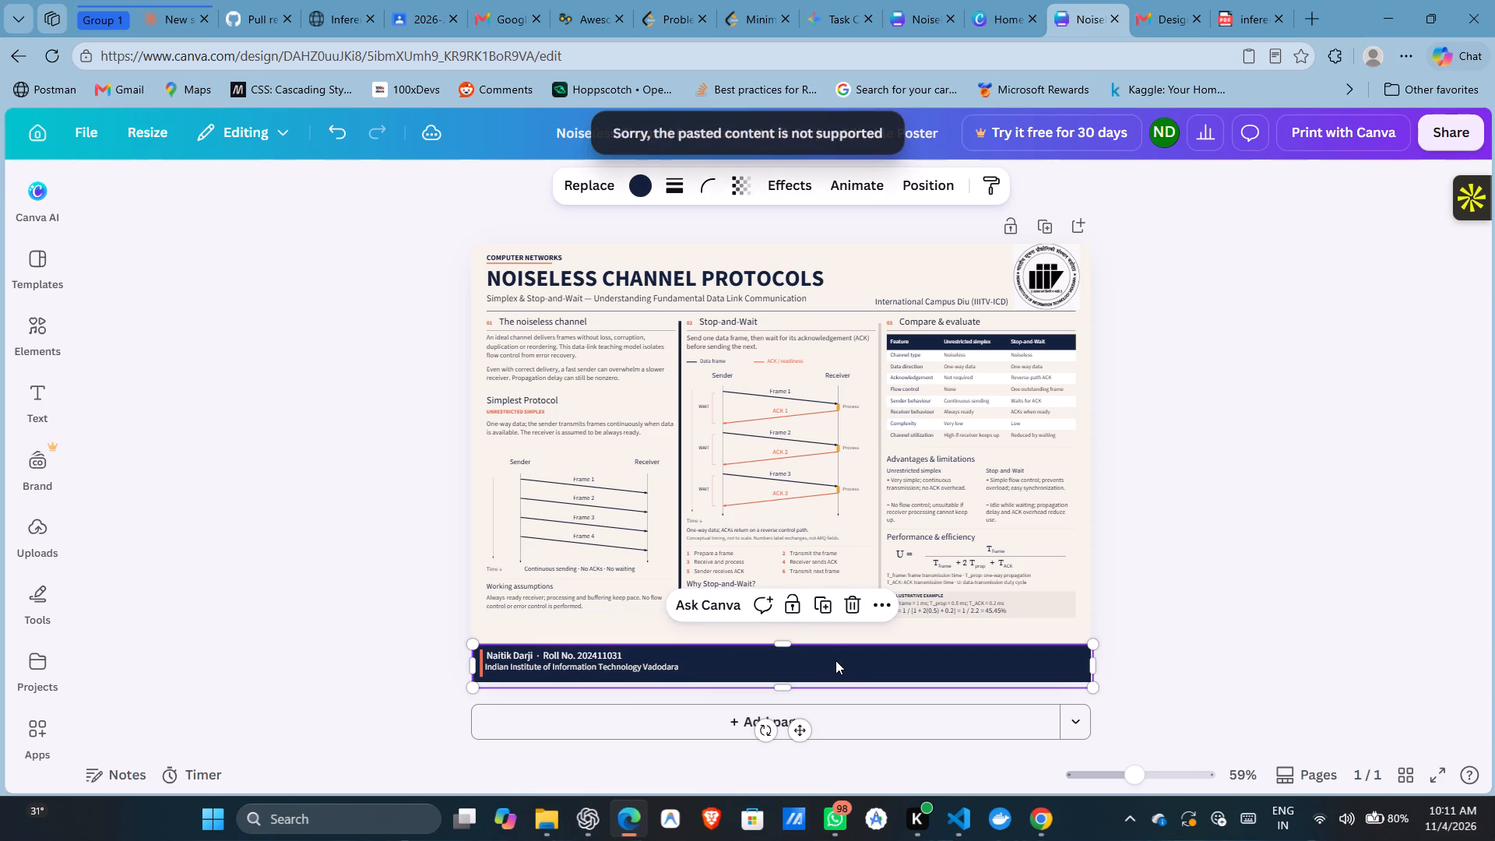
pyautogui.tripleClick(628, 667)
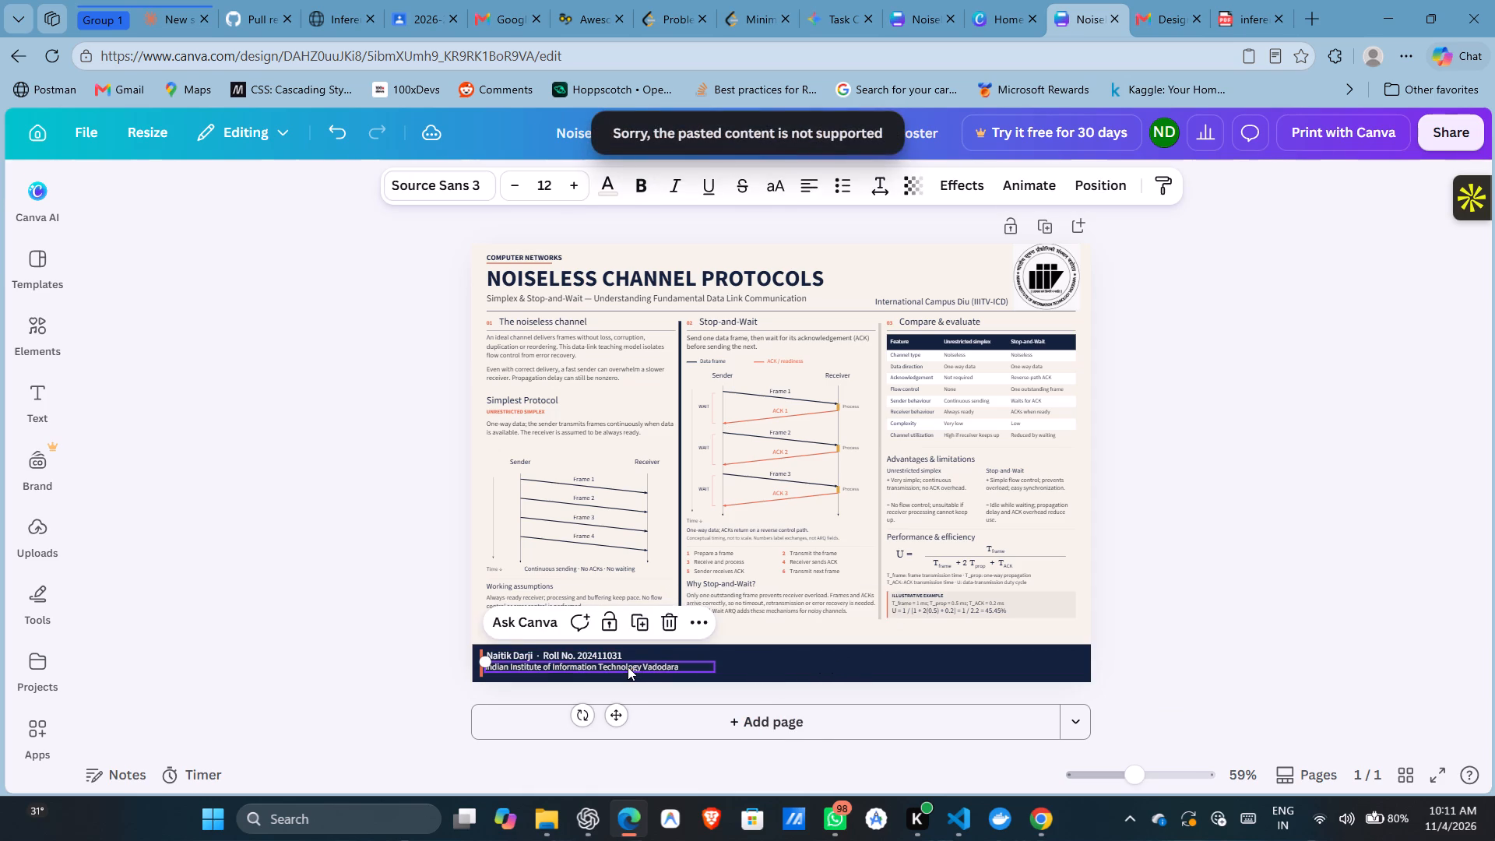
pyautogui.hotkey('ctrl', 'c')
pyautogui.click(869, 661)
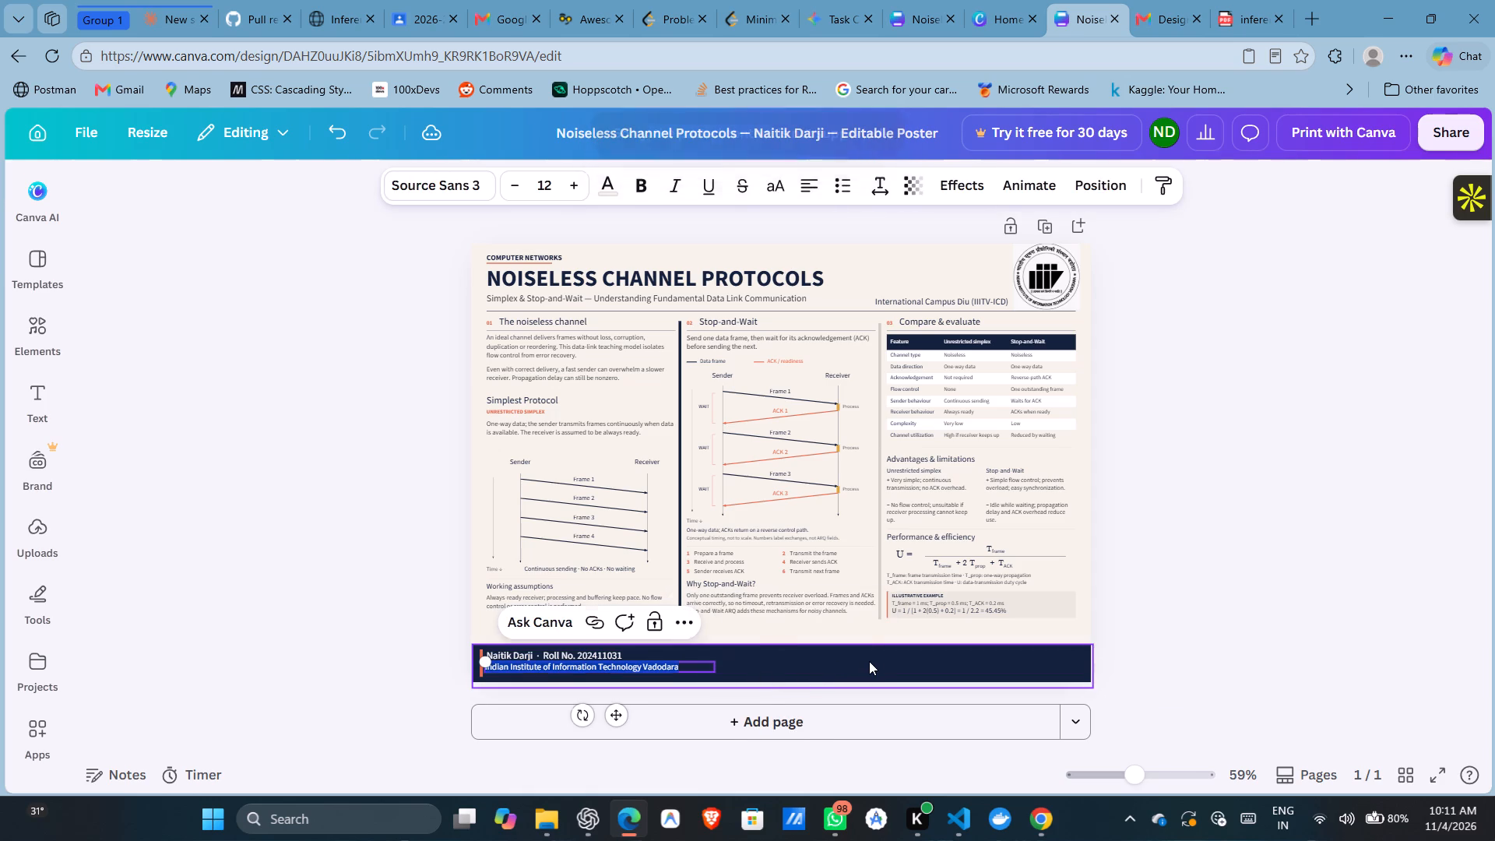
pyautogui.hotkey('ctrl', 'v')
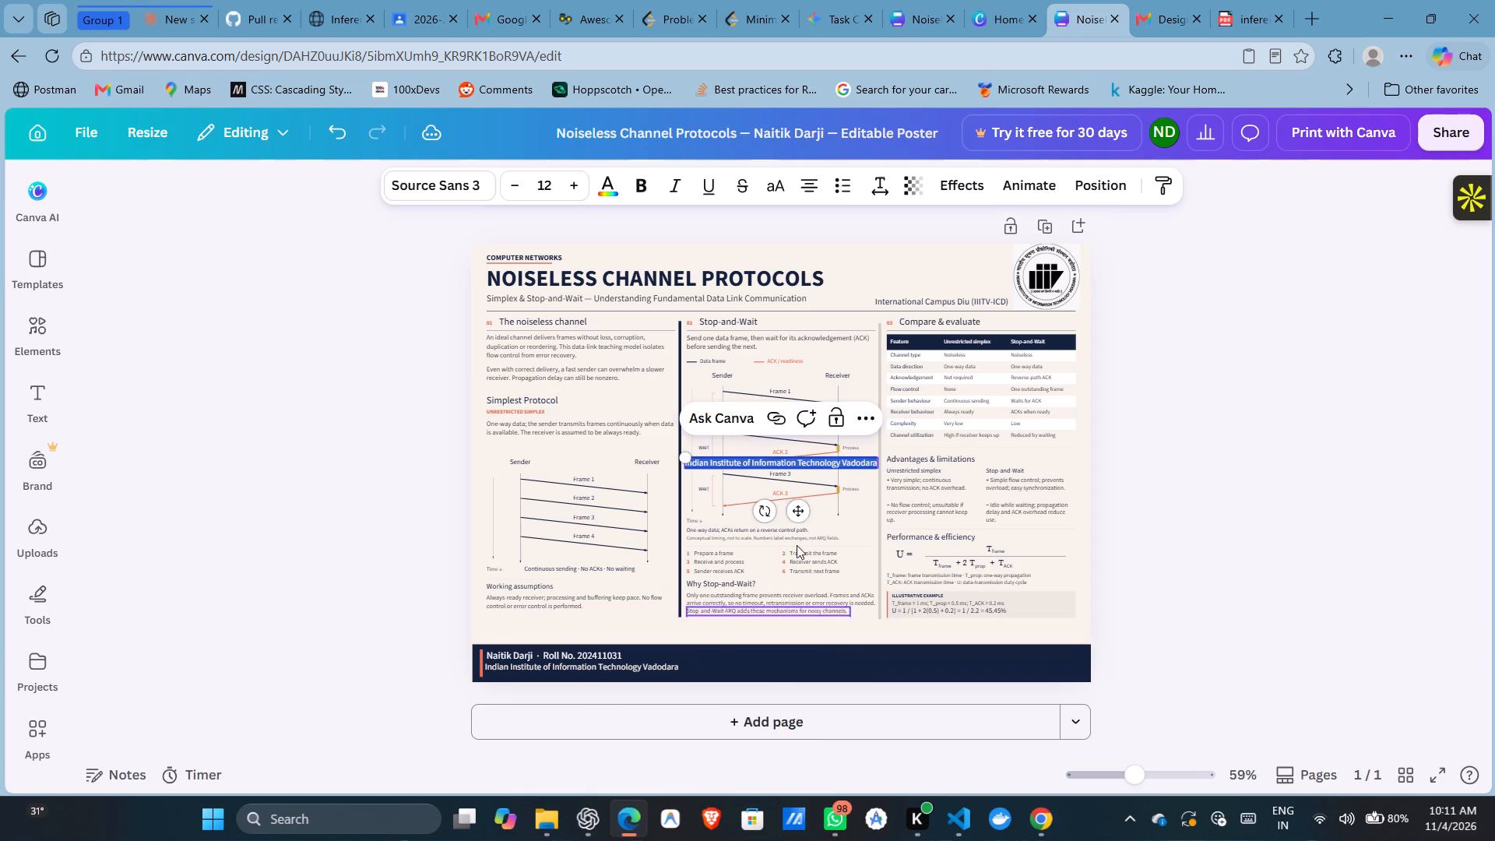
pyautogui.moveTo(795, 463); pyautogui.dragTo(811, 508)
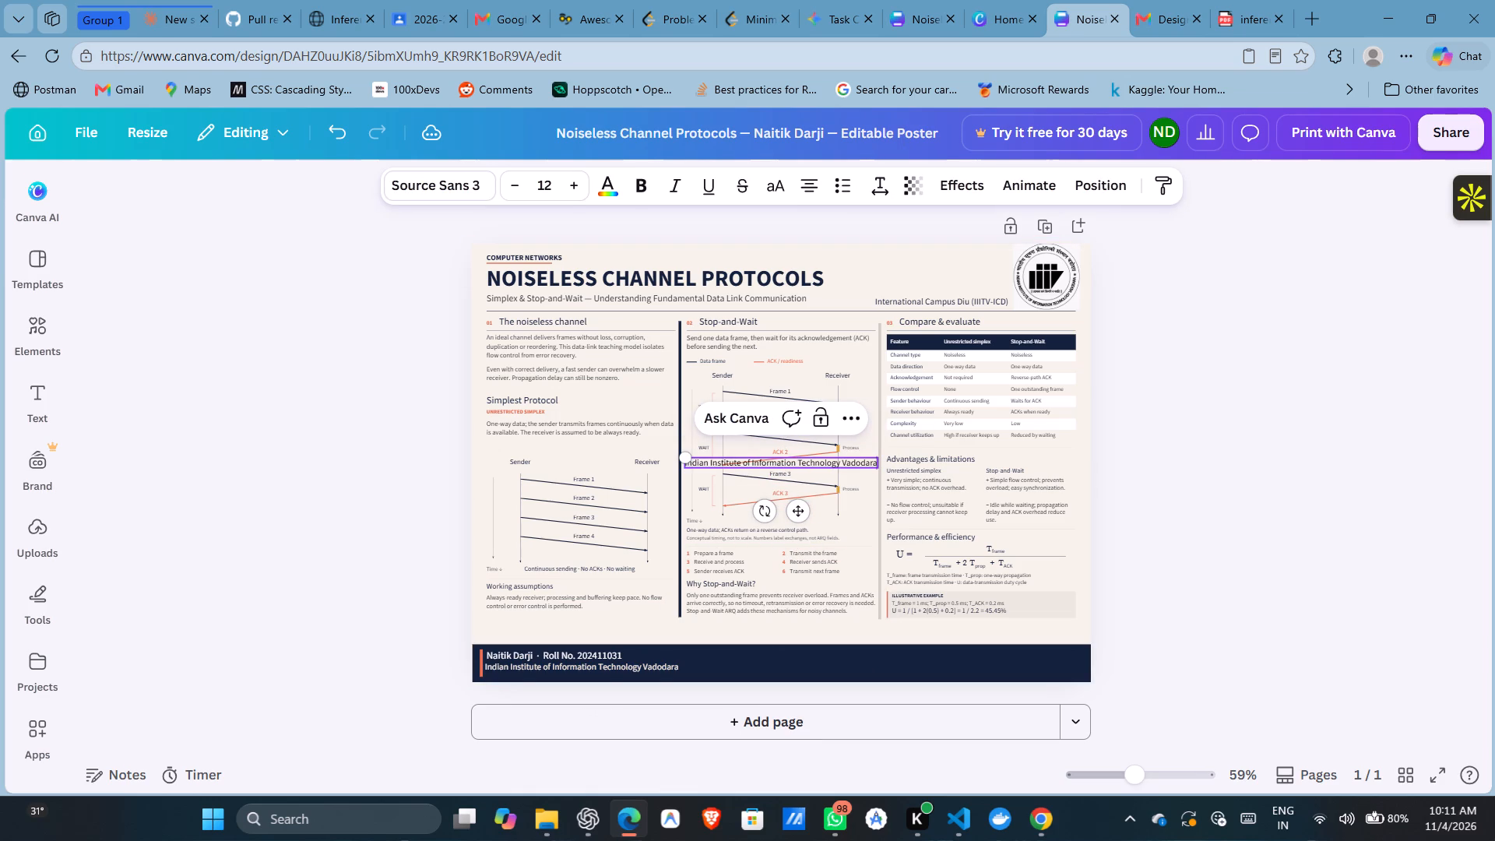
pyautogui.moveTo(866, 452); pyautogui.dragTo(827, 648)
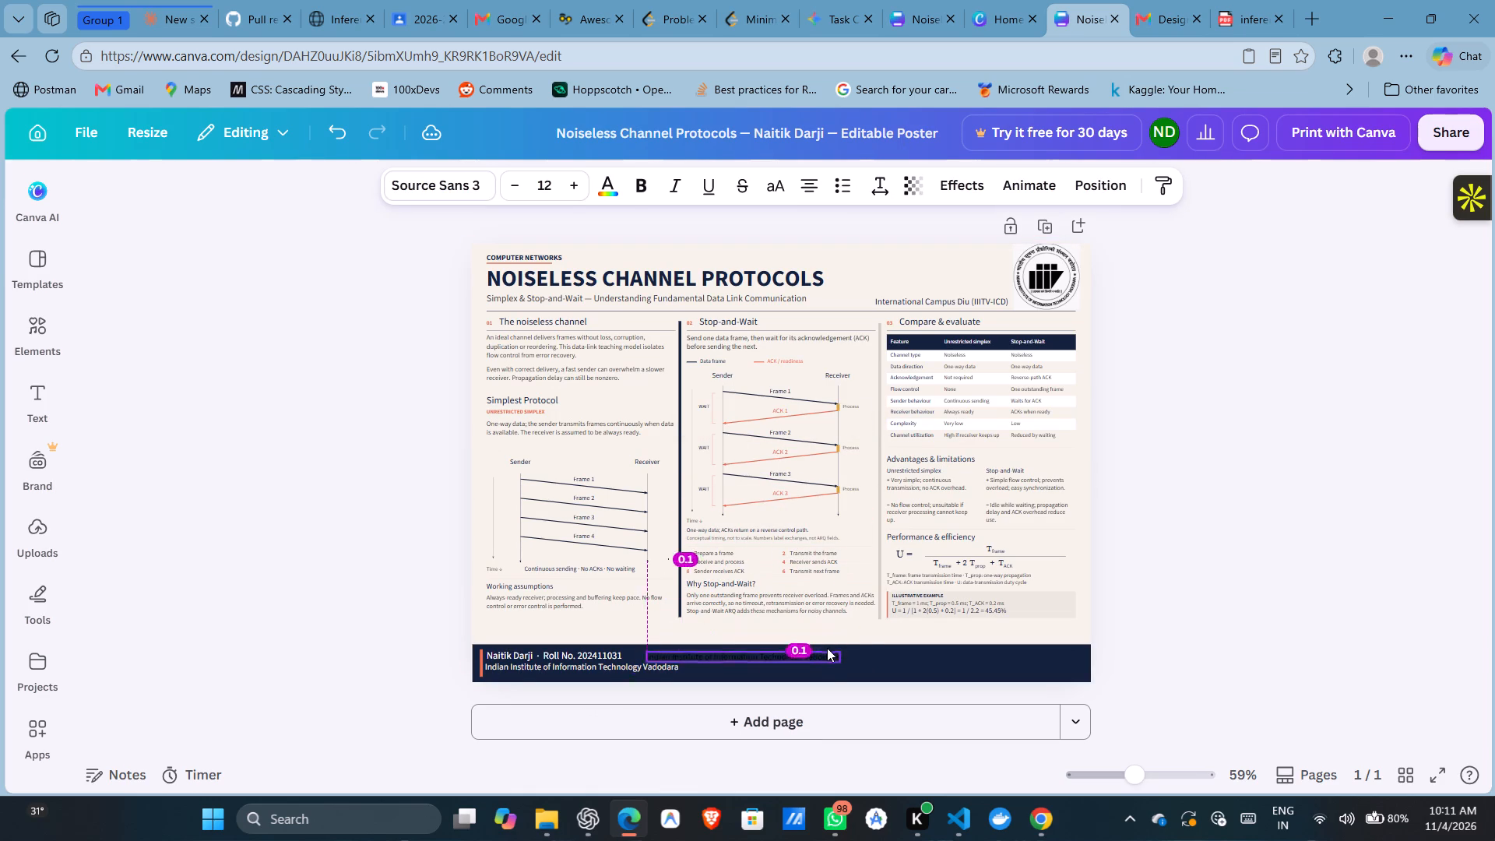
pyautogui.moveTo(827, 648); pyautogui.dragTo(871, 651)
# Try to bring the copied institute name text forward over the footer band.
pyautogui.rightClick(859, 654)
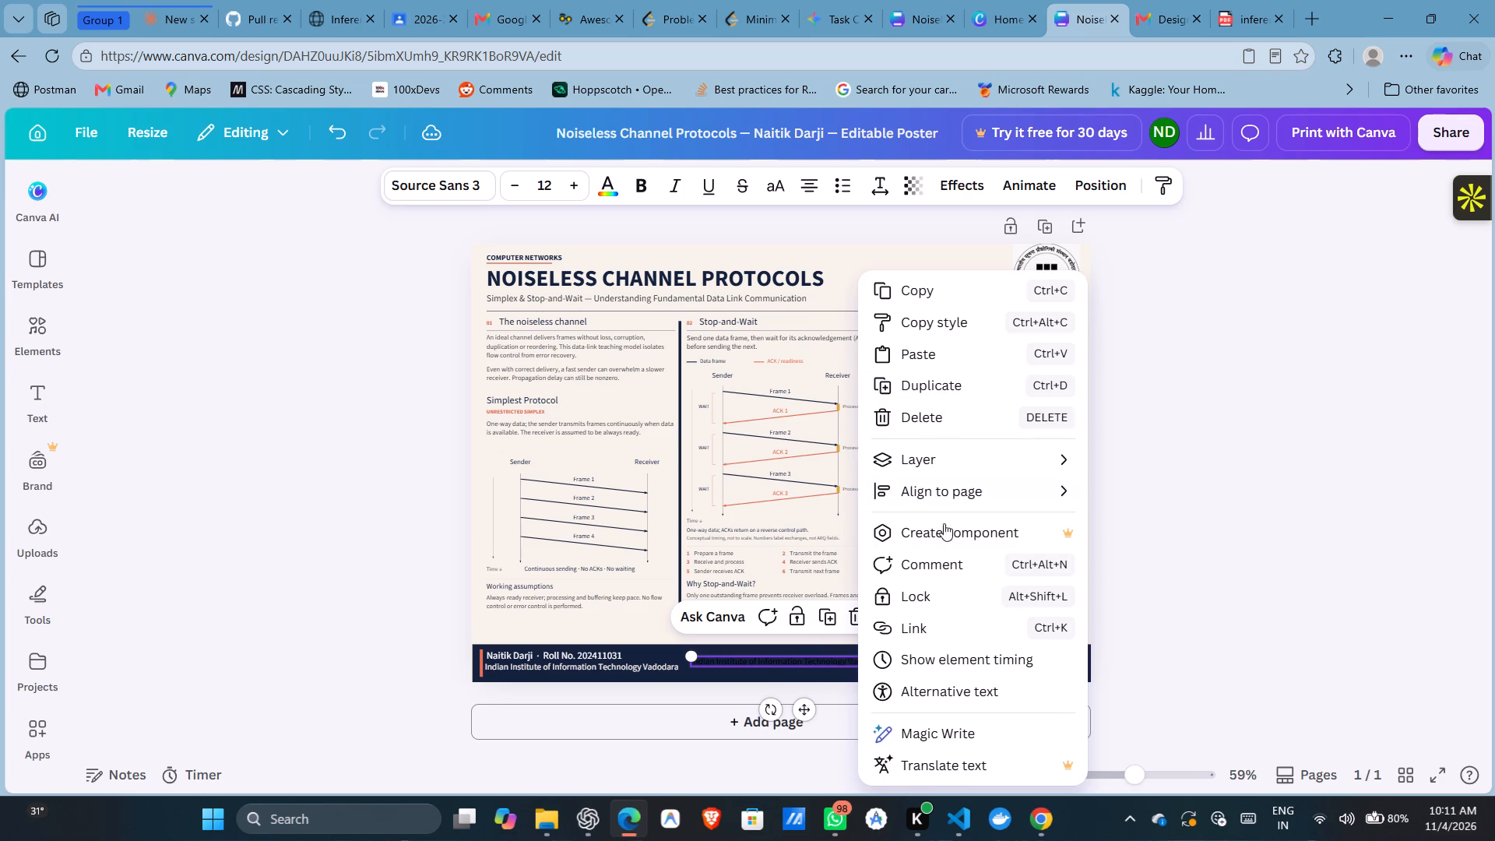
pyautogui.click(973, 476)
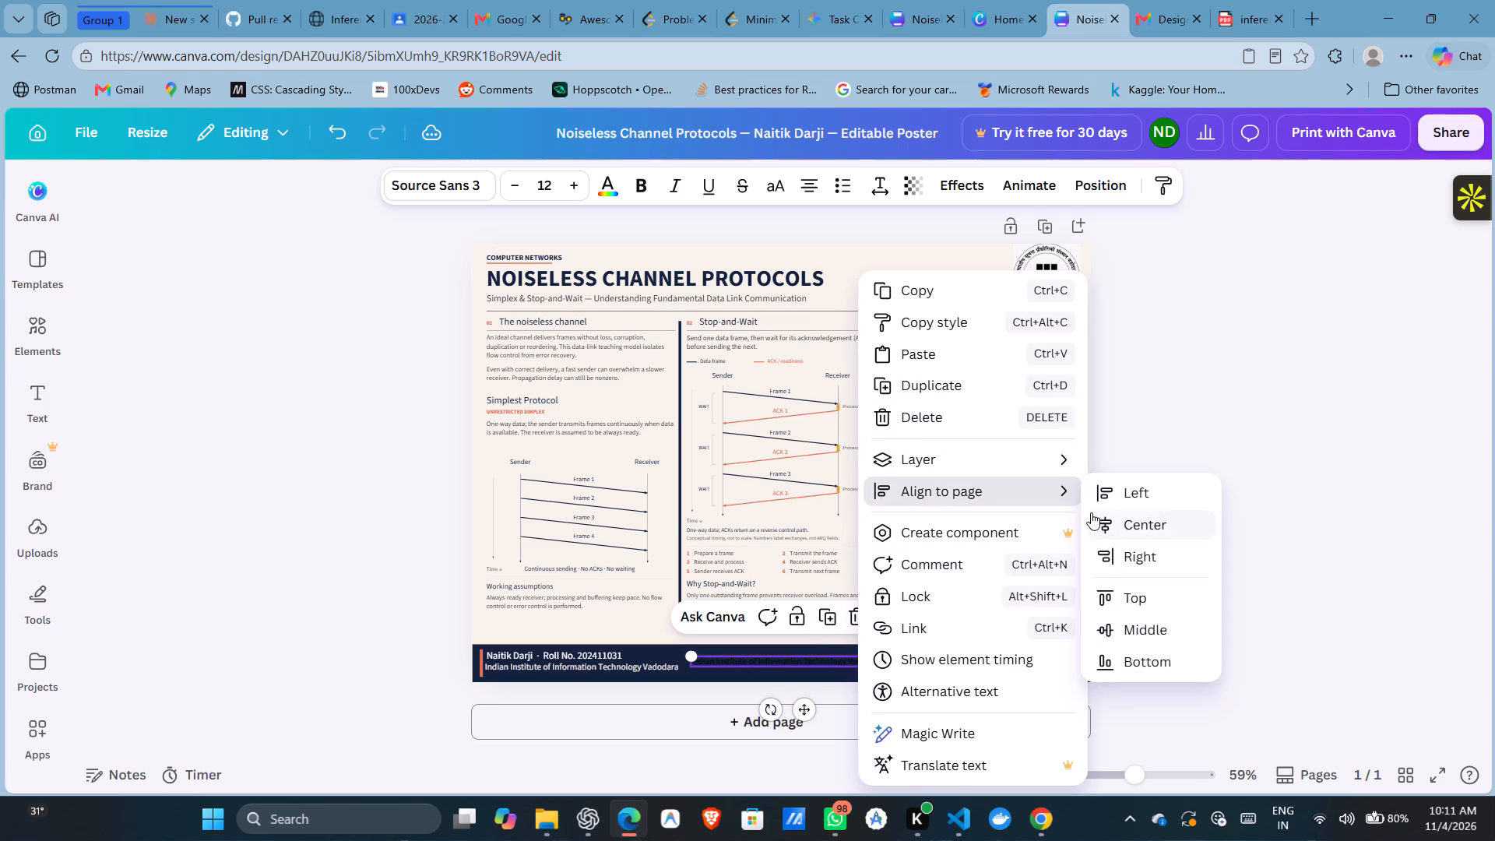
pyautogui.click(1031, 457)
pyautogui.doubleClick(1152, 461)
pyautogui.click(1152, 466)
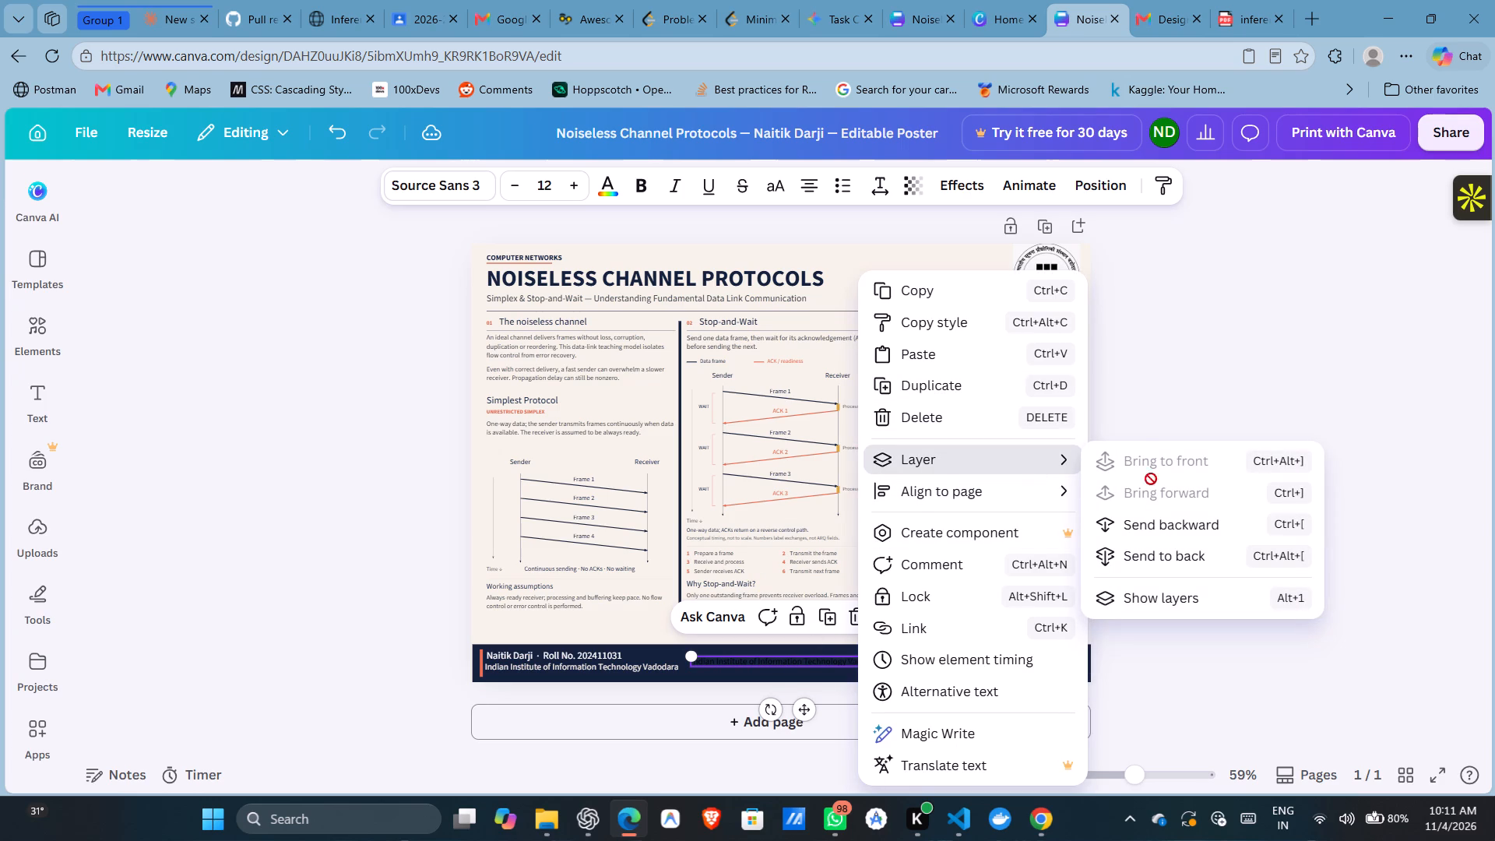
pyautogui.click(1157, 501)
# Set the copied institute name's text color to White #ffffff.
pyautogui.click(611, 192)
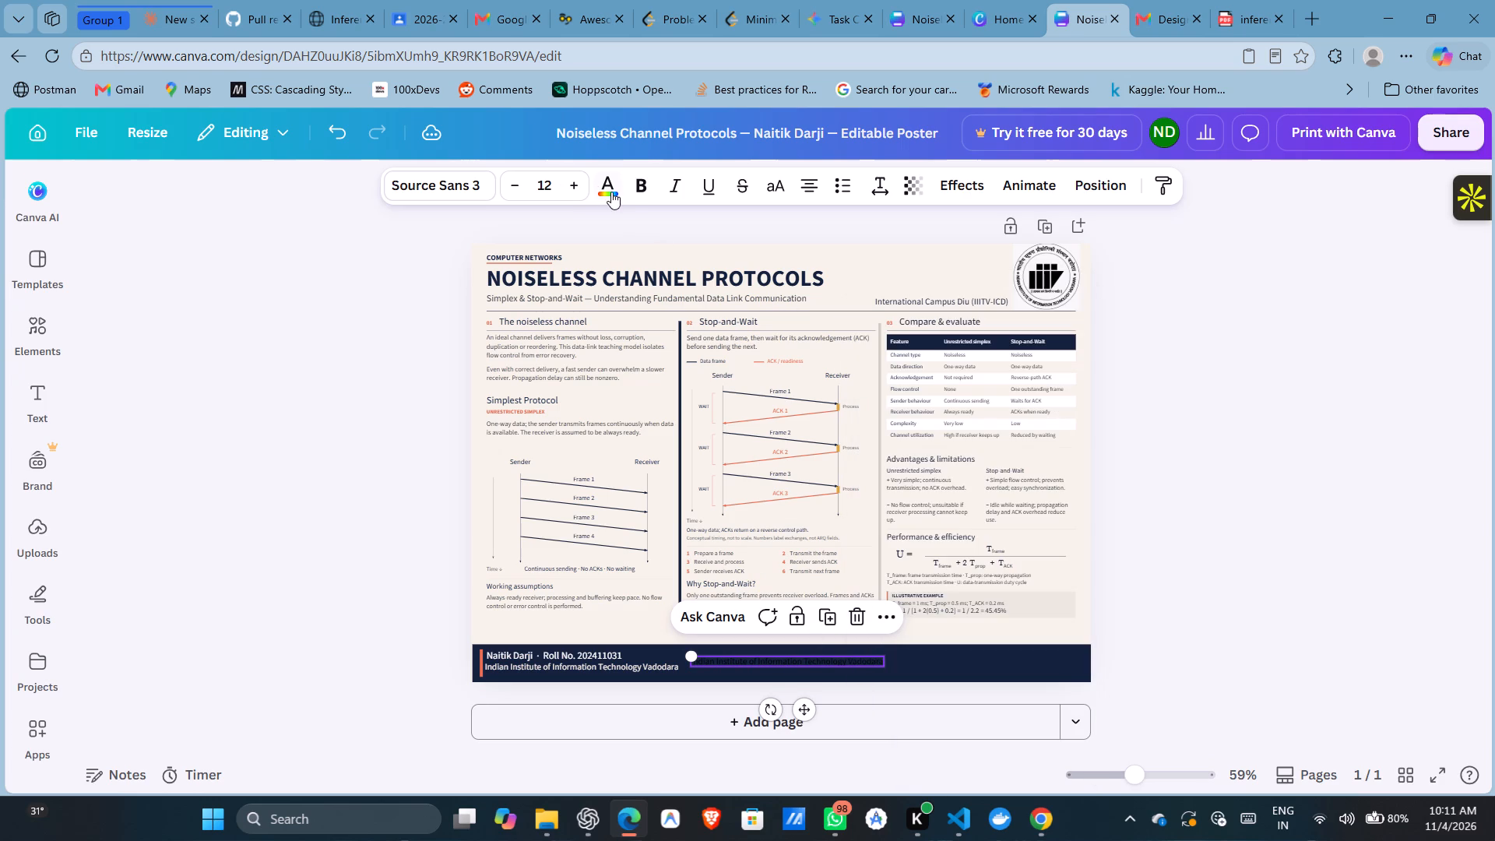
pyautogui.click(611, 192)
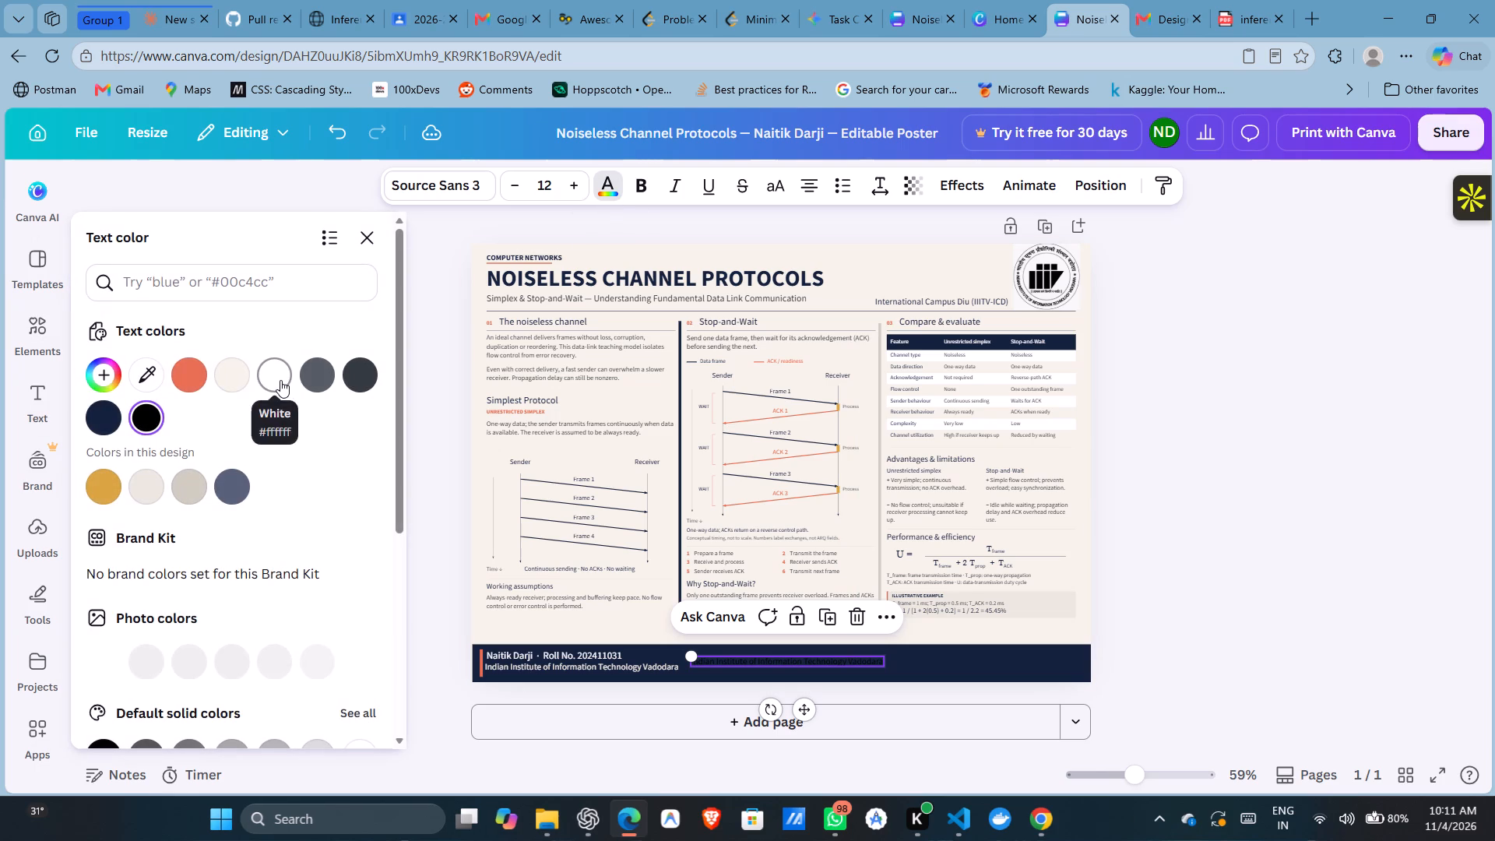
pyautogui.click(280, 380)
# Replace the copied institute name with the header's text "International Campus Diu (IIITV-ICD)".
pyautogui.doubleClick(734, 658)
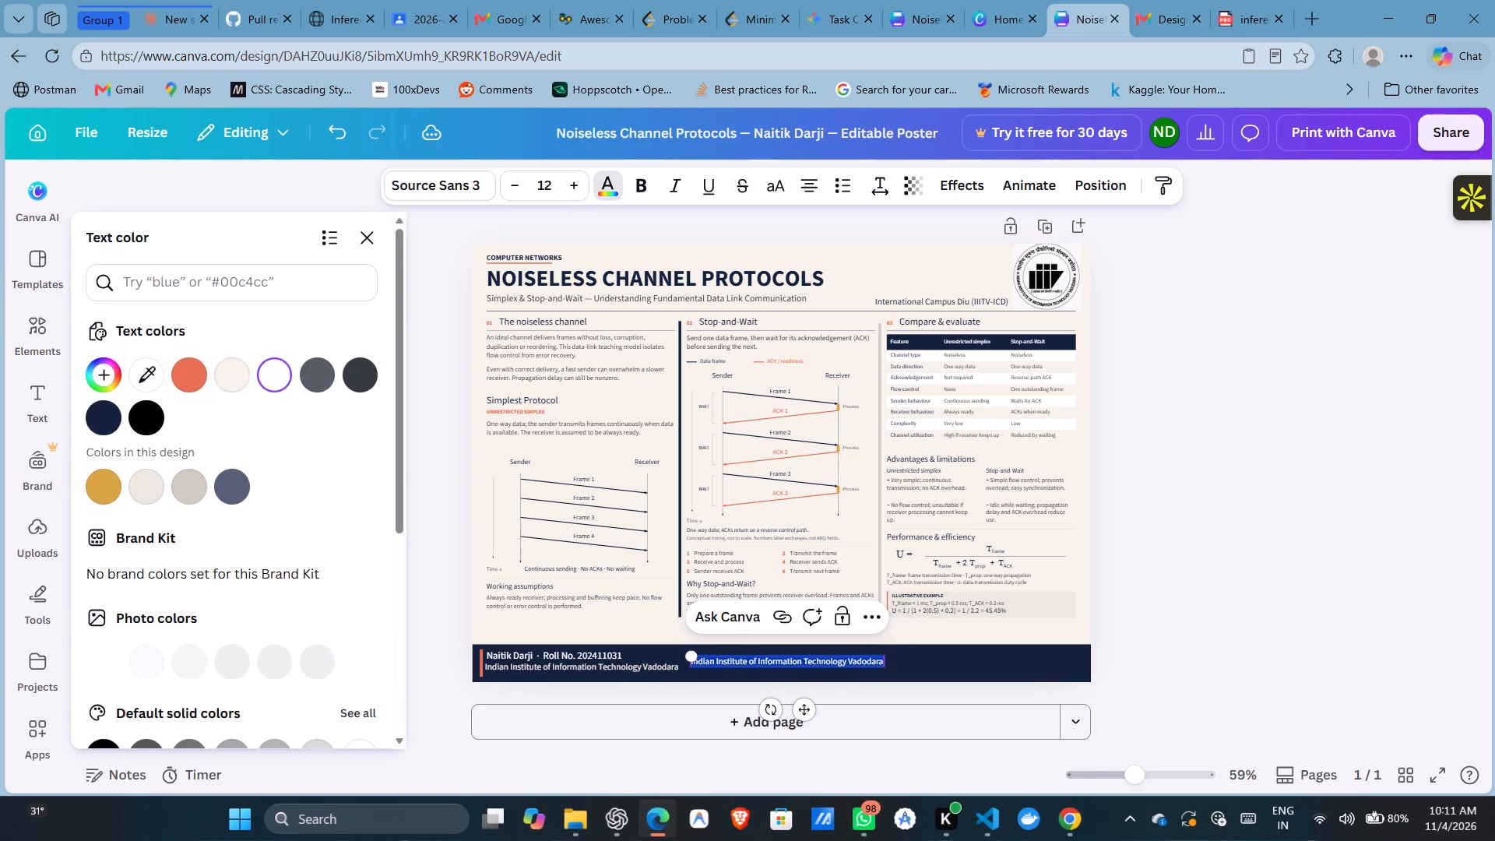
pyautogui.doubleClick(965, 301)
pyautogui.hotkey('ctrl', 'c')
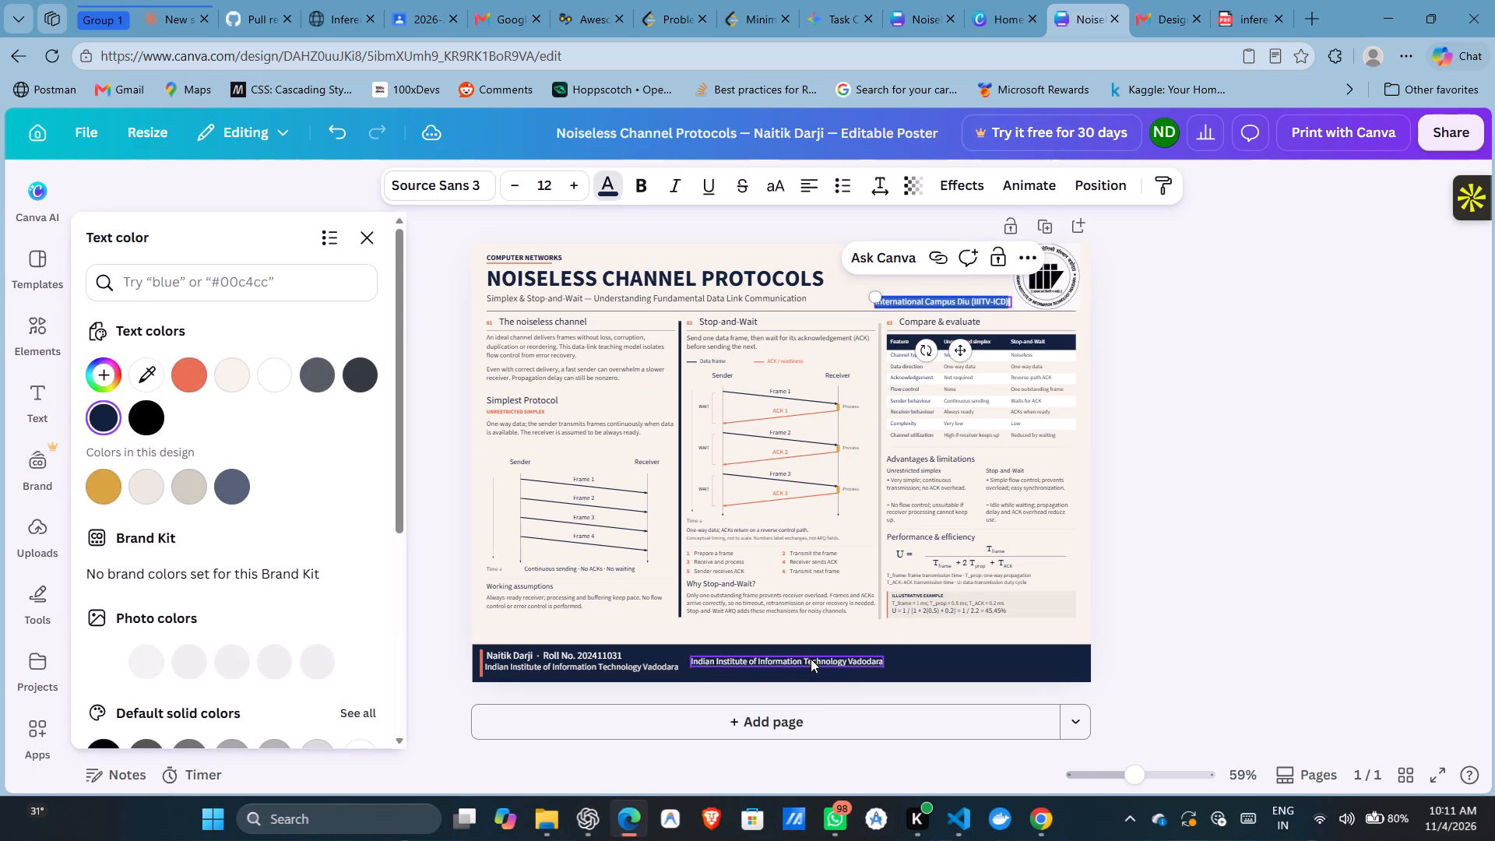
pyautogui.doubleClick(811, 659)
pyautogui.hotkey('ctrl', 'v')
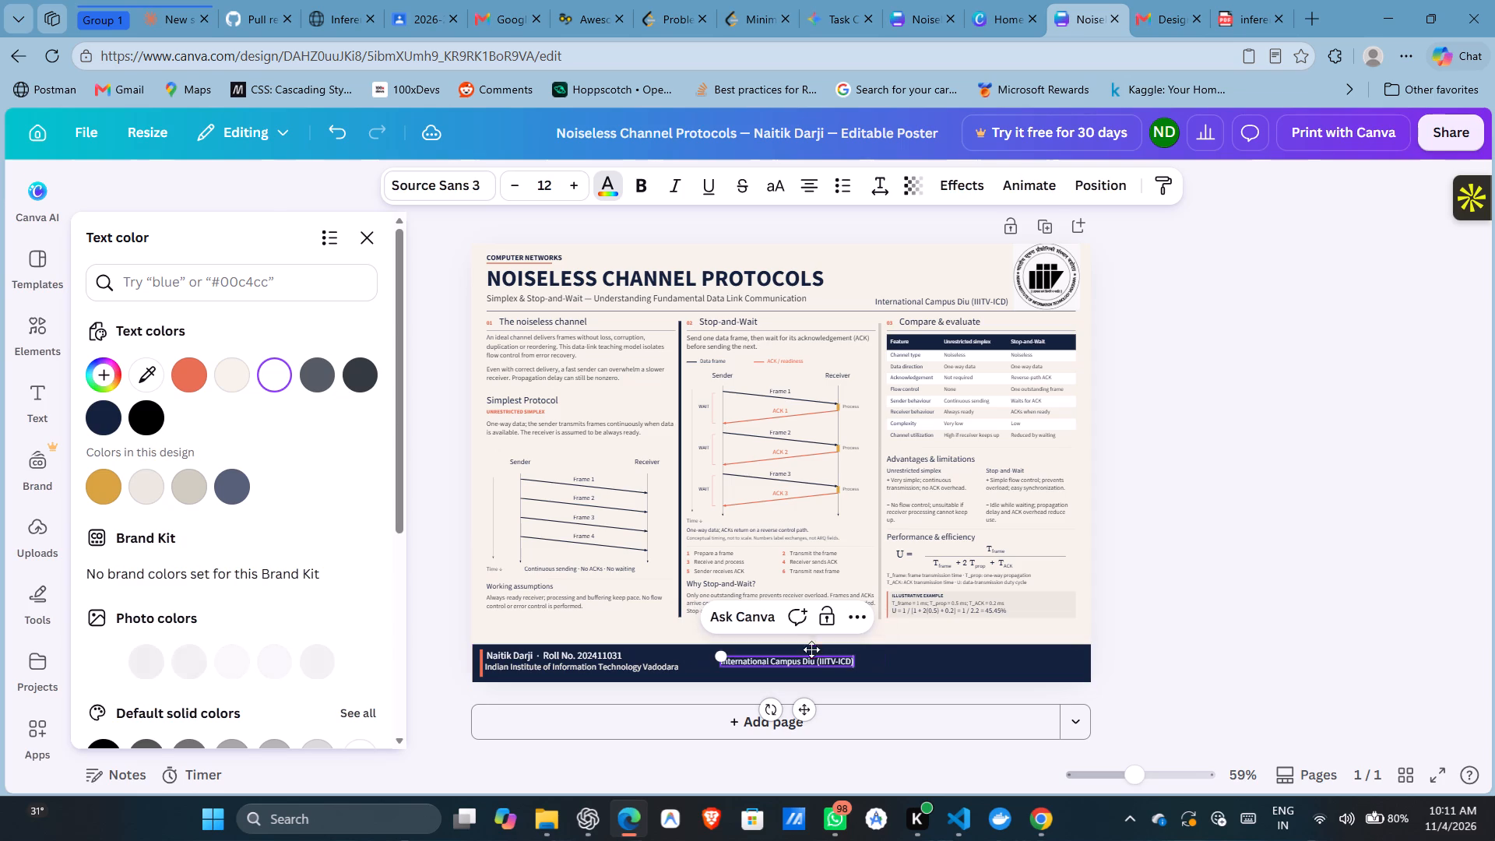
pyautogui.click(1231, 646)
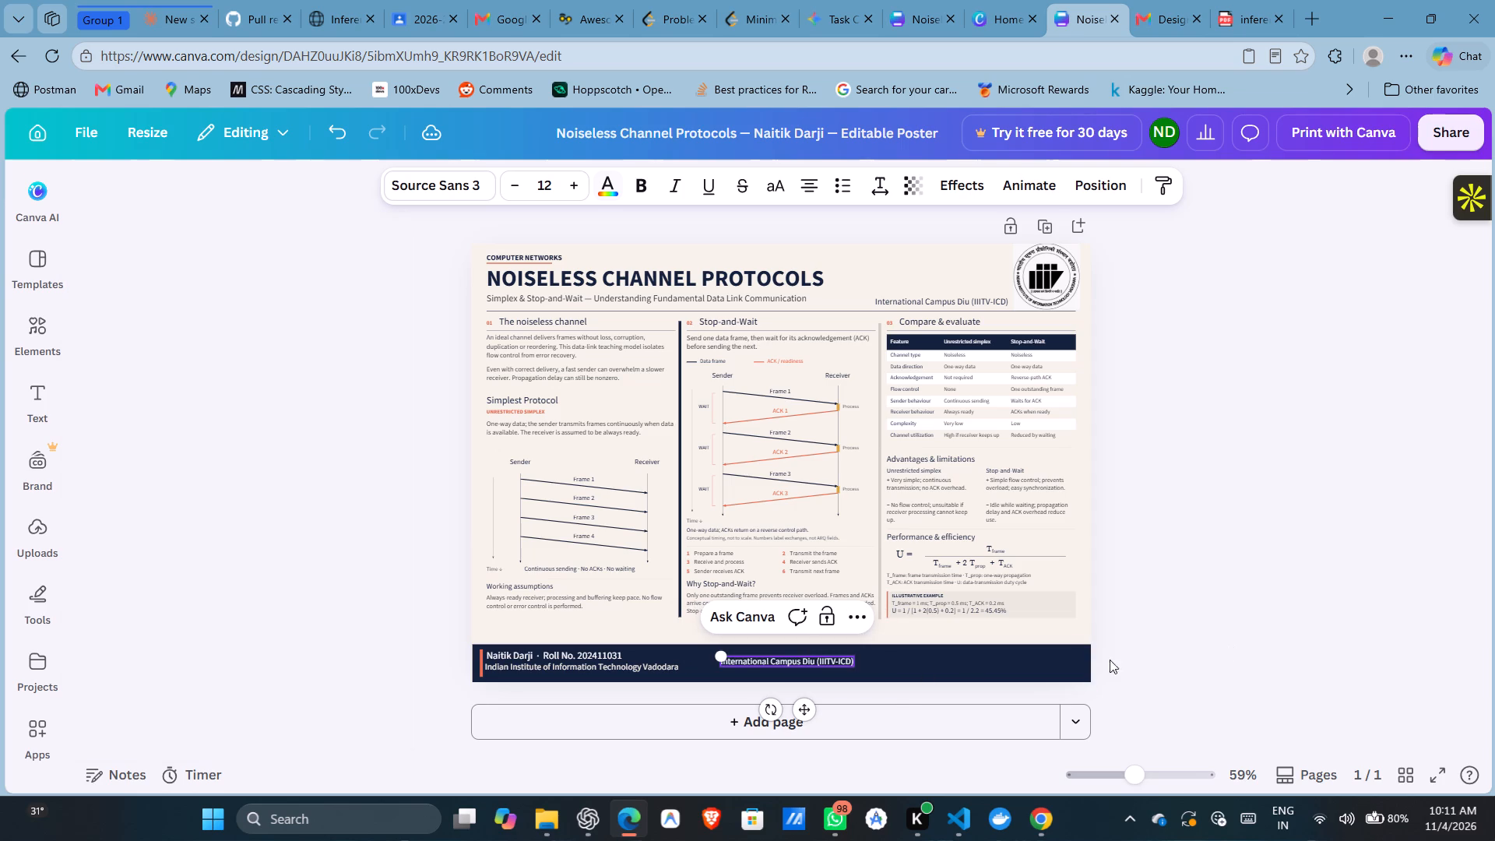
pyautogui.click(1236, 581)
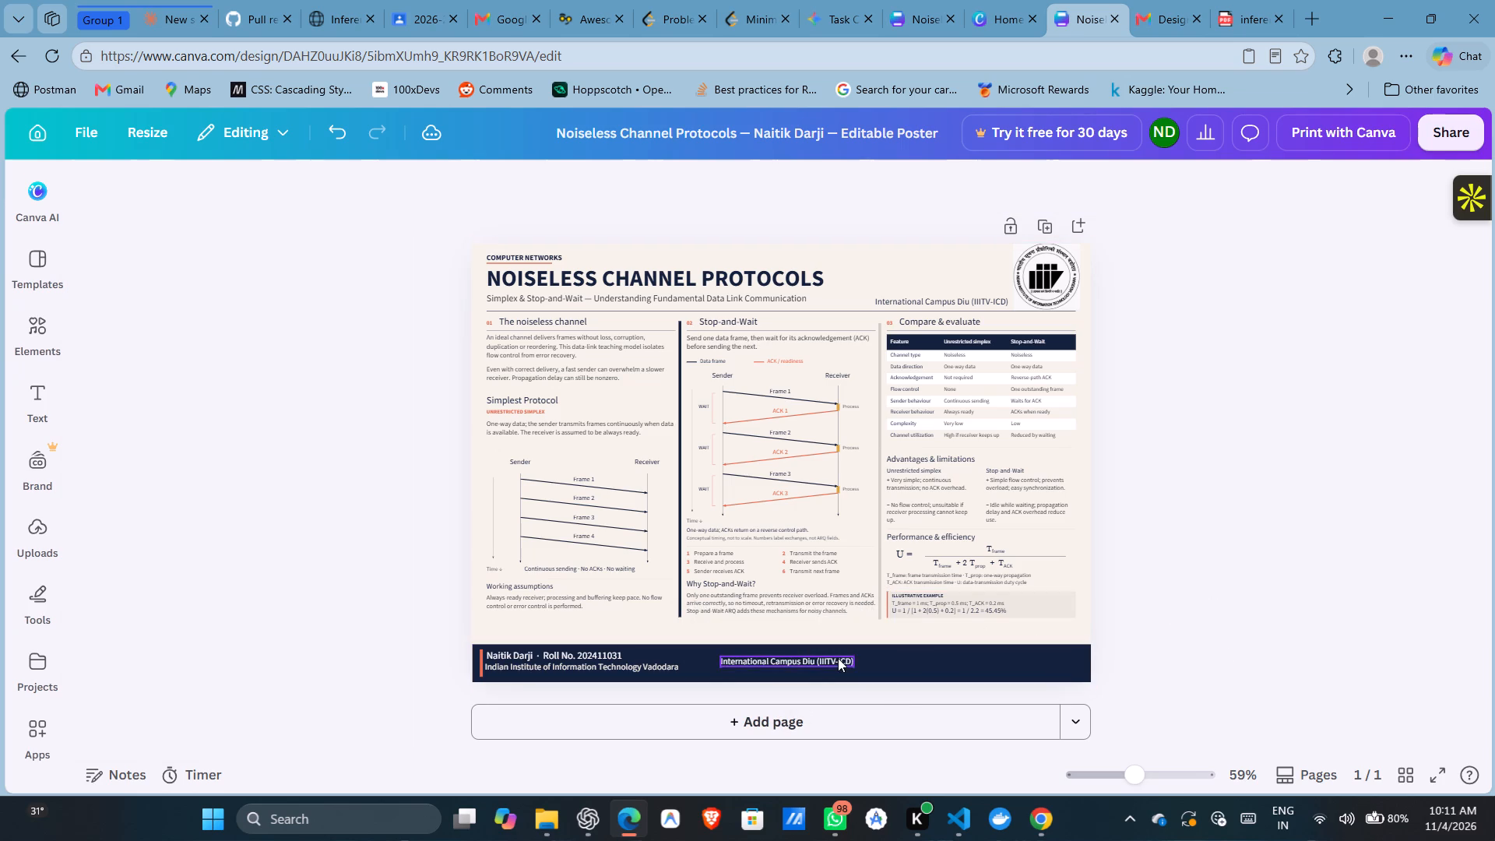
# Move the white campus line directly below the institute name in the footer, aligned with its starting edge.
pyautogui.moveTo(835, 658); pyautogui.dragTo(602, 673)
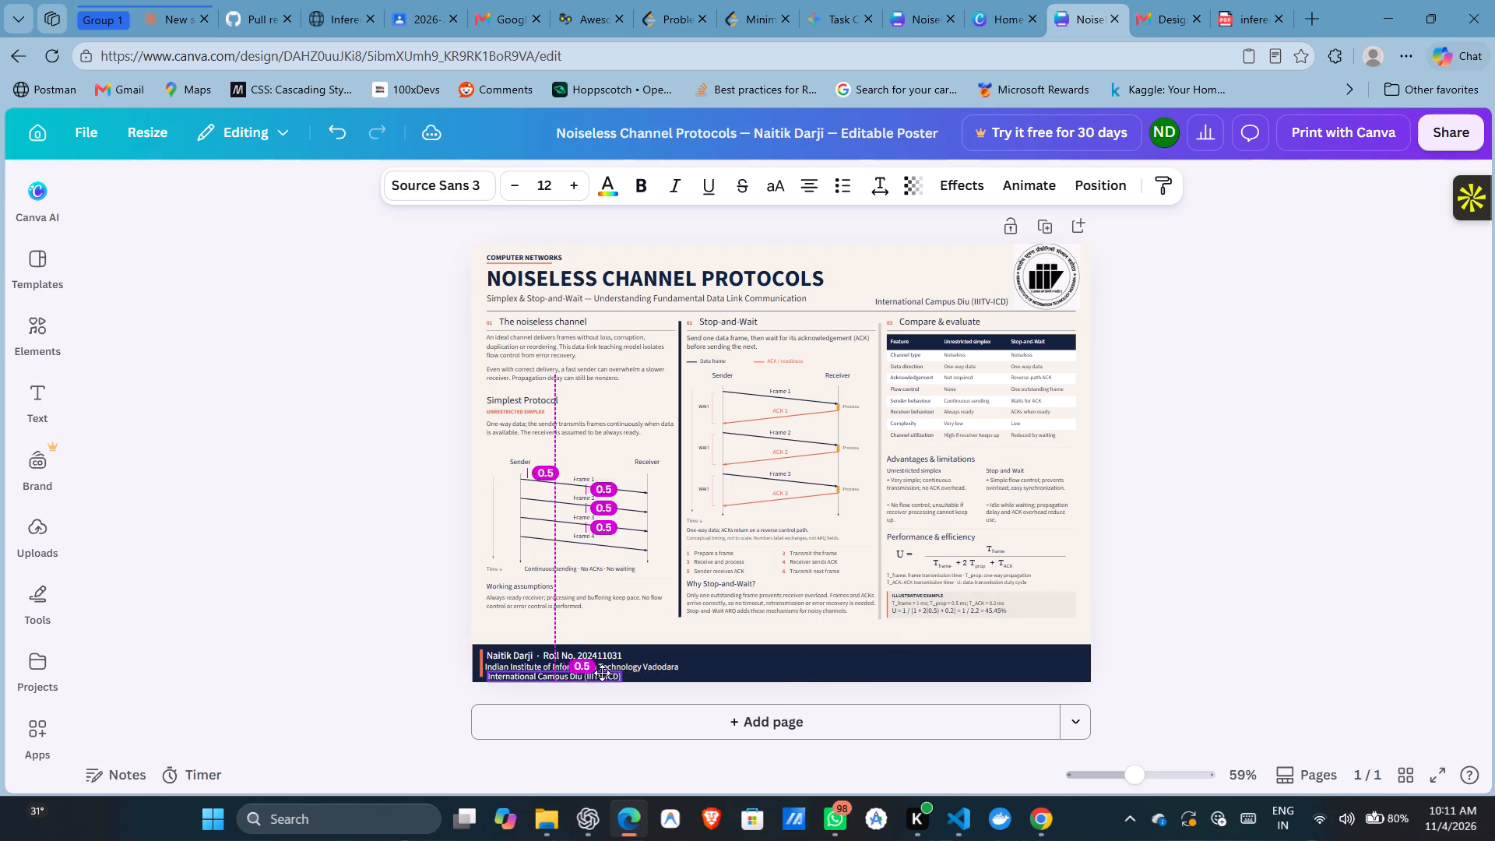
pyautogui.moveTo(602, 673); pyautogui.dragTo(598, 671)
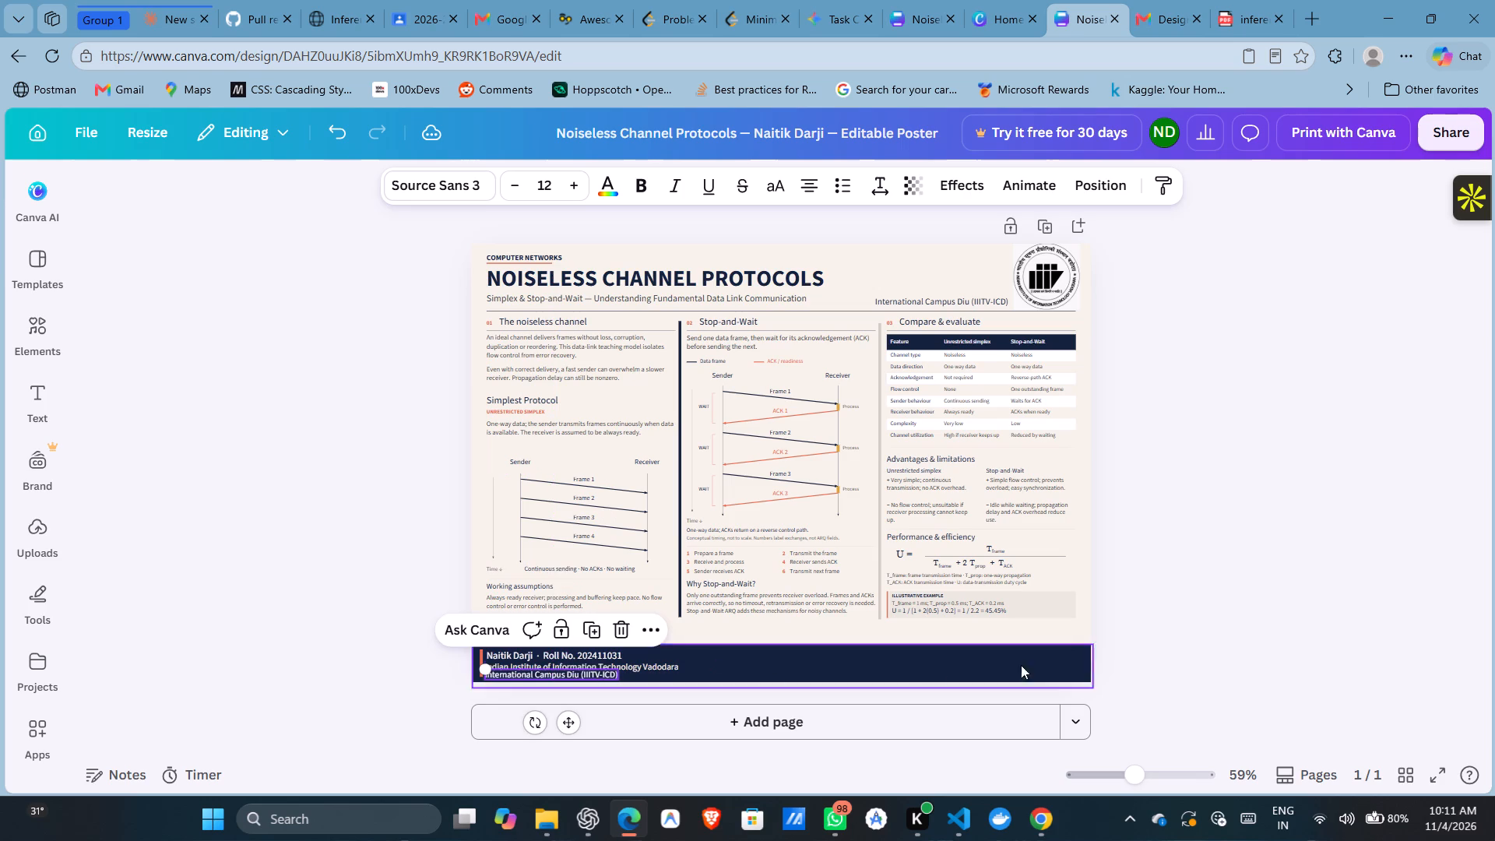
pyautogui.click(1268, 622)
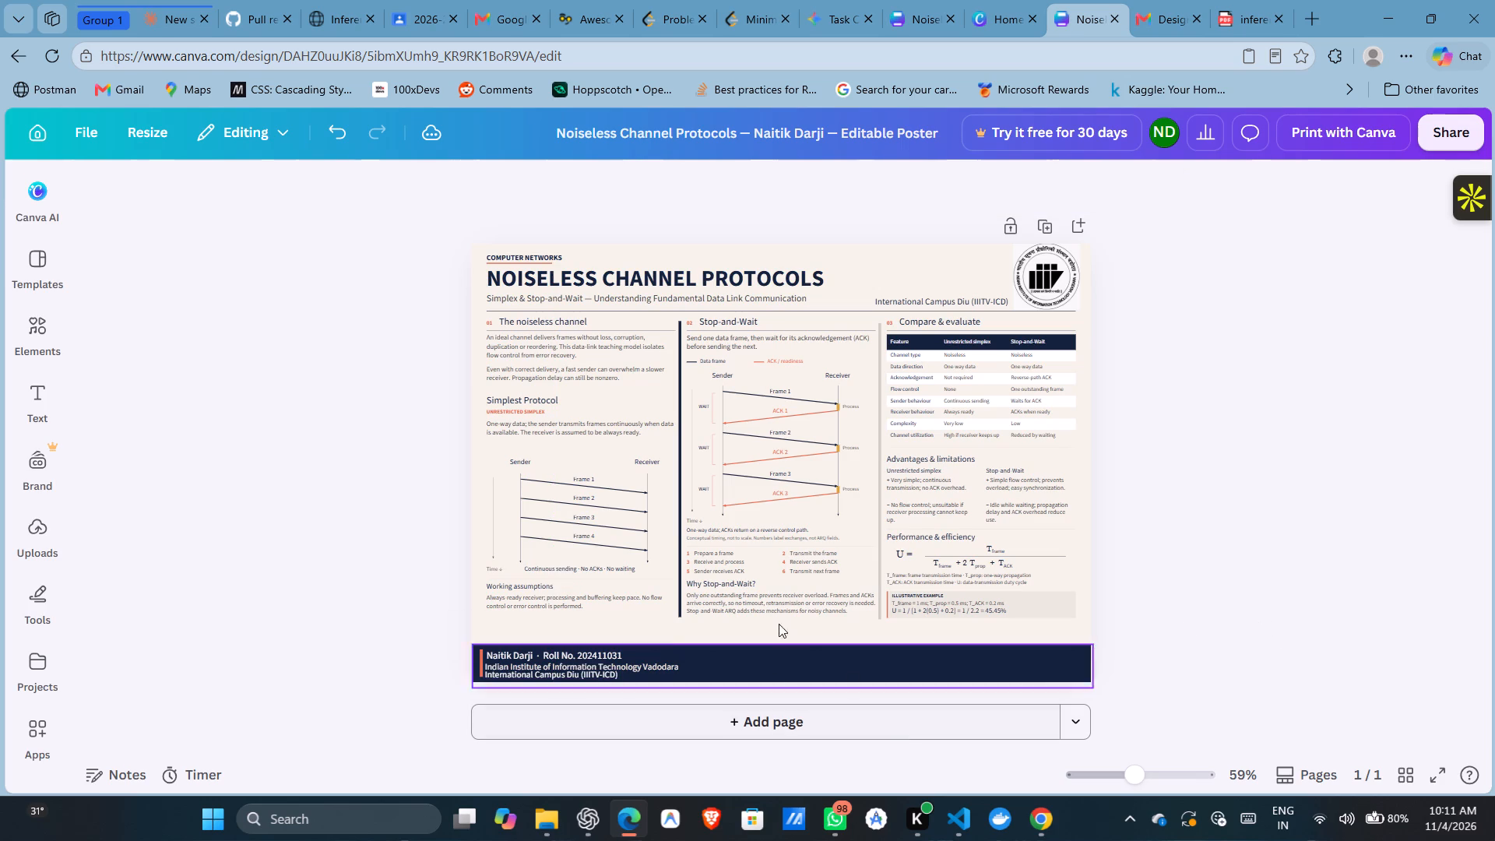
pyautogui.hscroll(3, 684, 625)
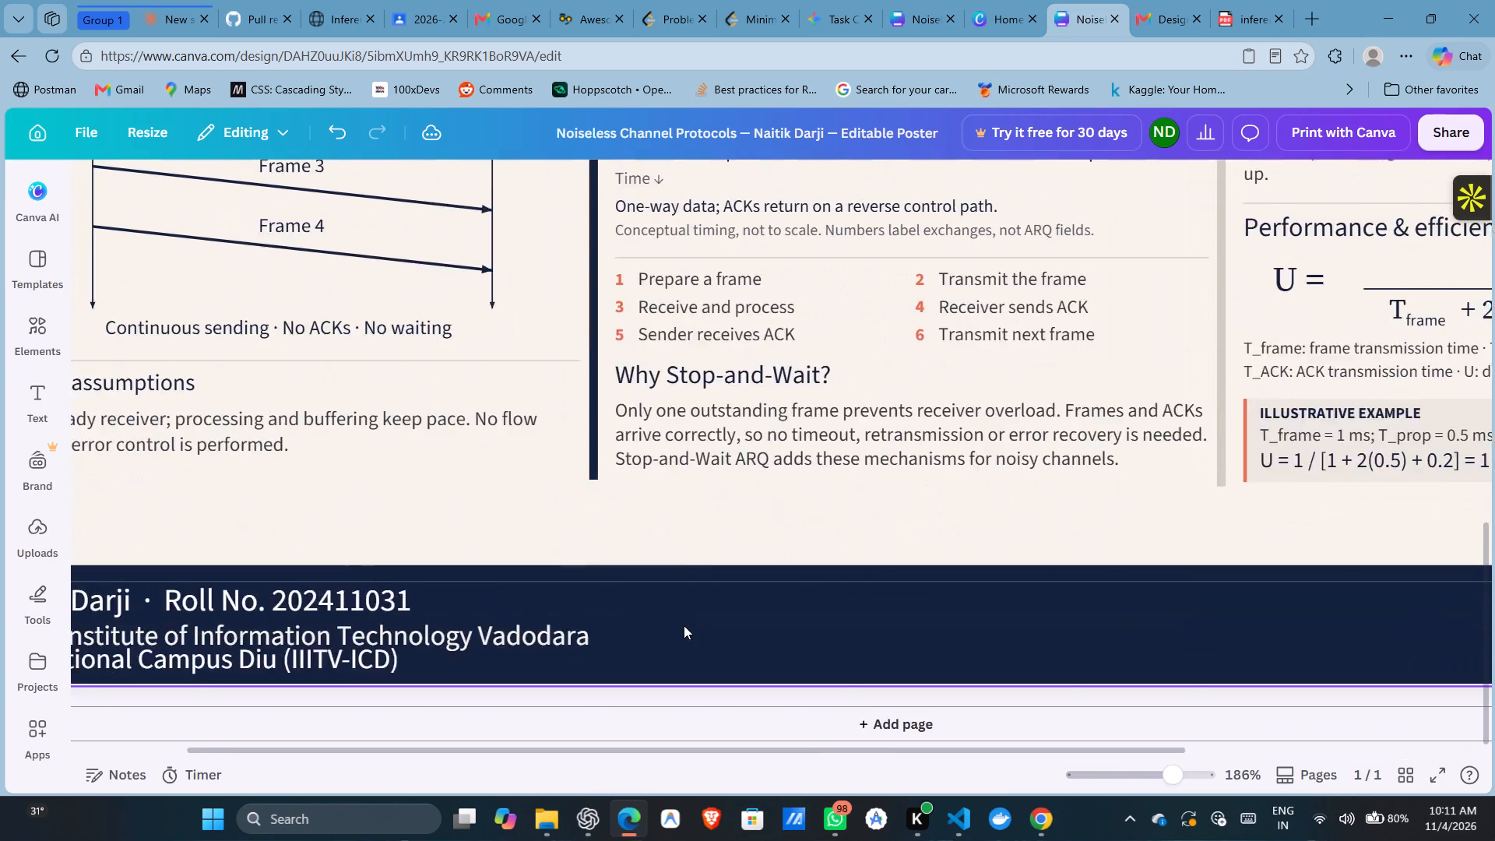
# Set the font size of the institute name in the footer to 10.
pyautogui.hscroll(4, 684, 625)
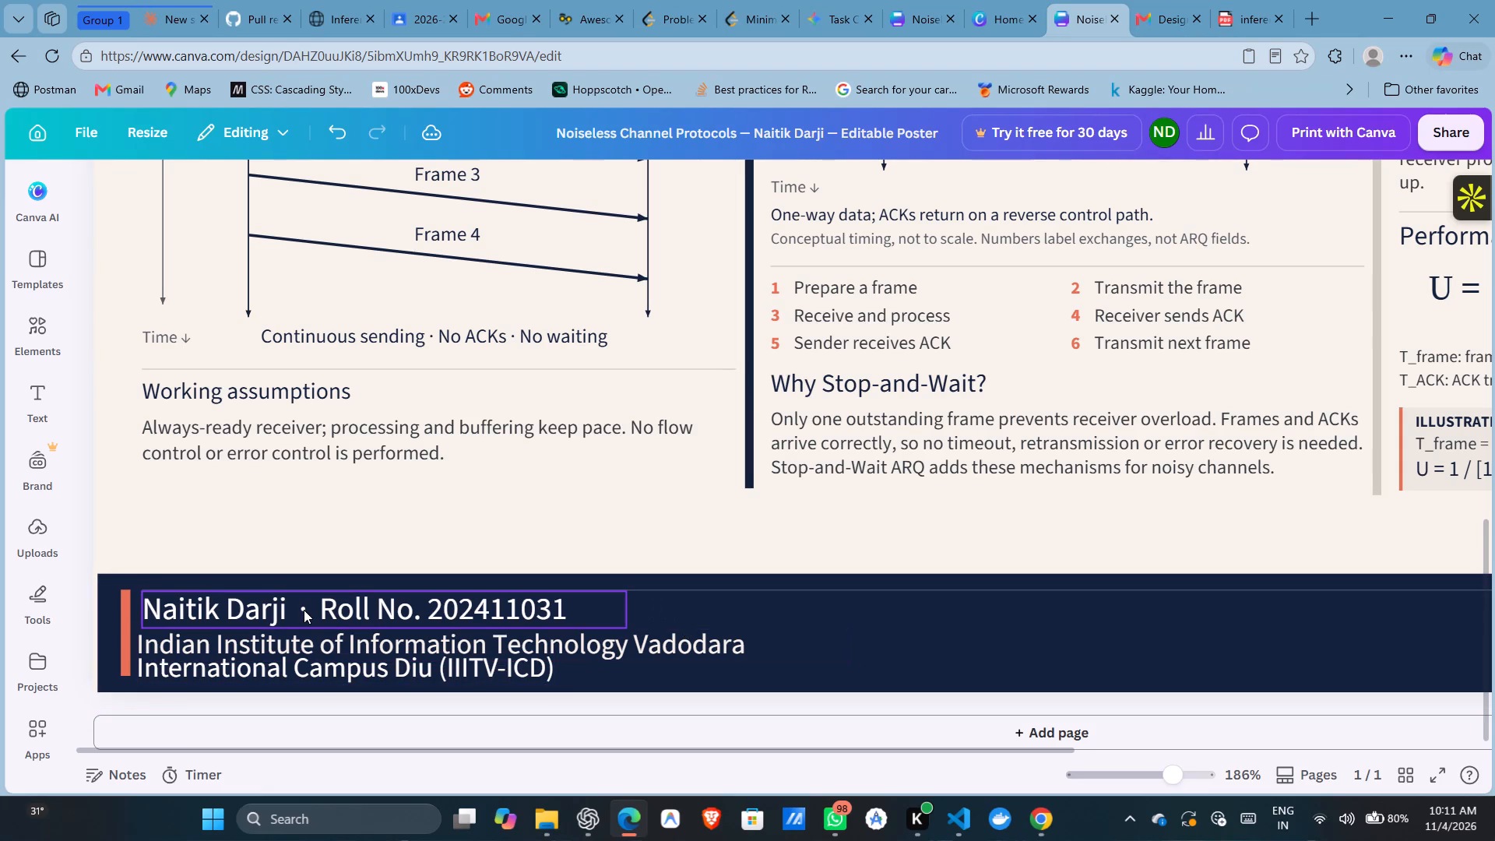
pyautogui.click(288, 637)
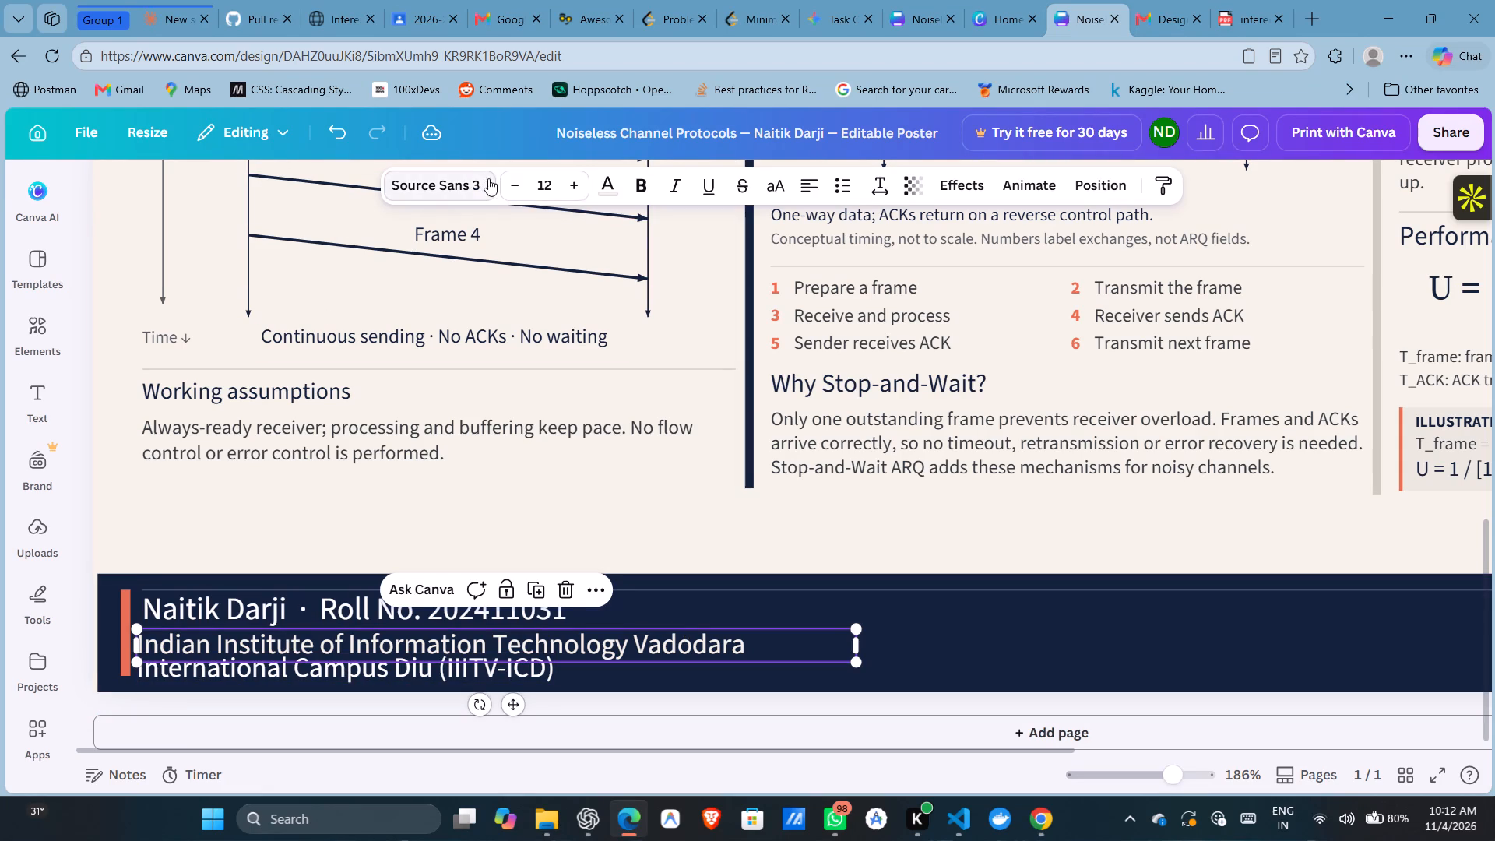
pyautogui.click(513, 187)
pyautogui.click(513, 187)
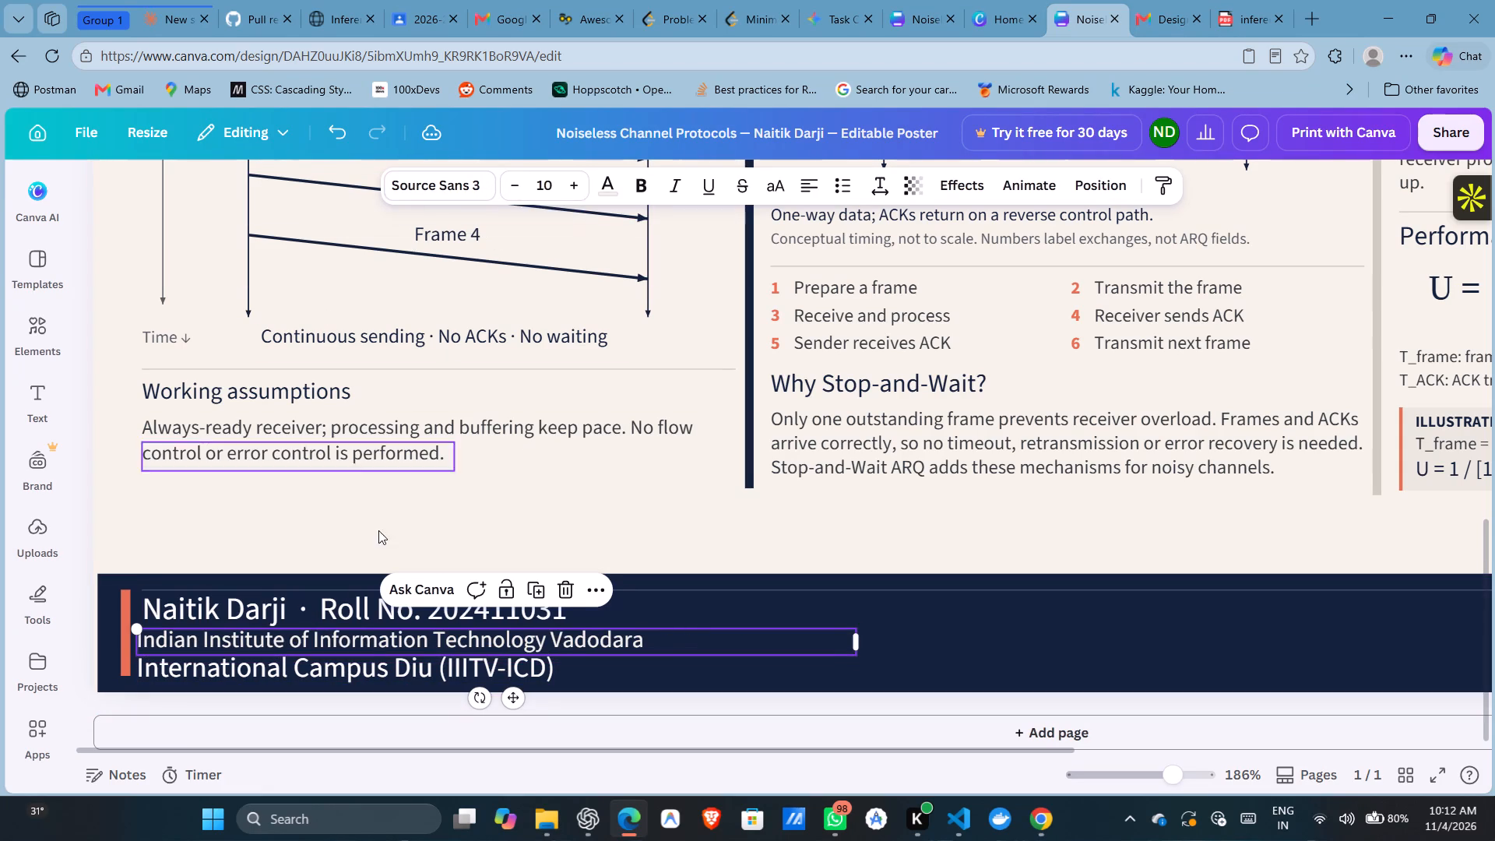
# Set the font size of the "International Campus Diu (IIITV-ICD)" line in the footer to 8.
pyautogui.click(371, 661)
pyautogui.doubleClick(513, 184)
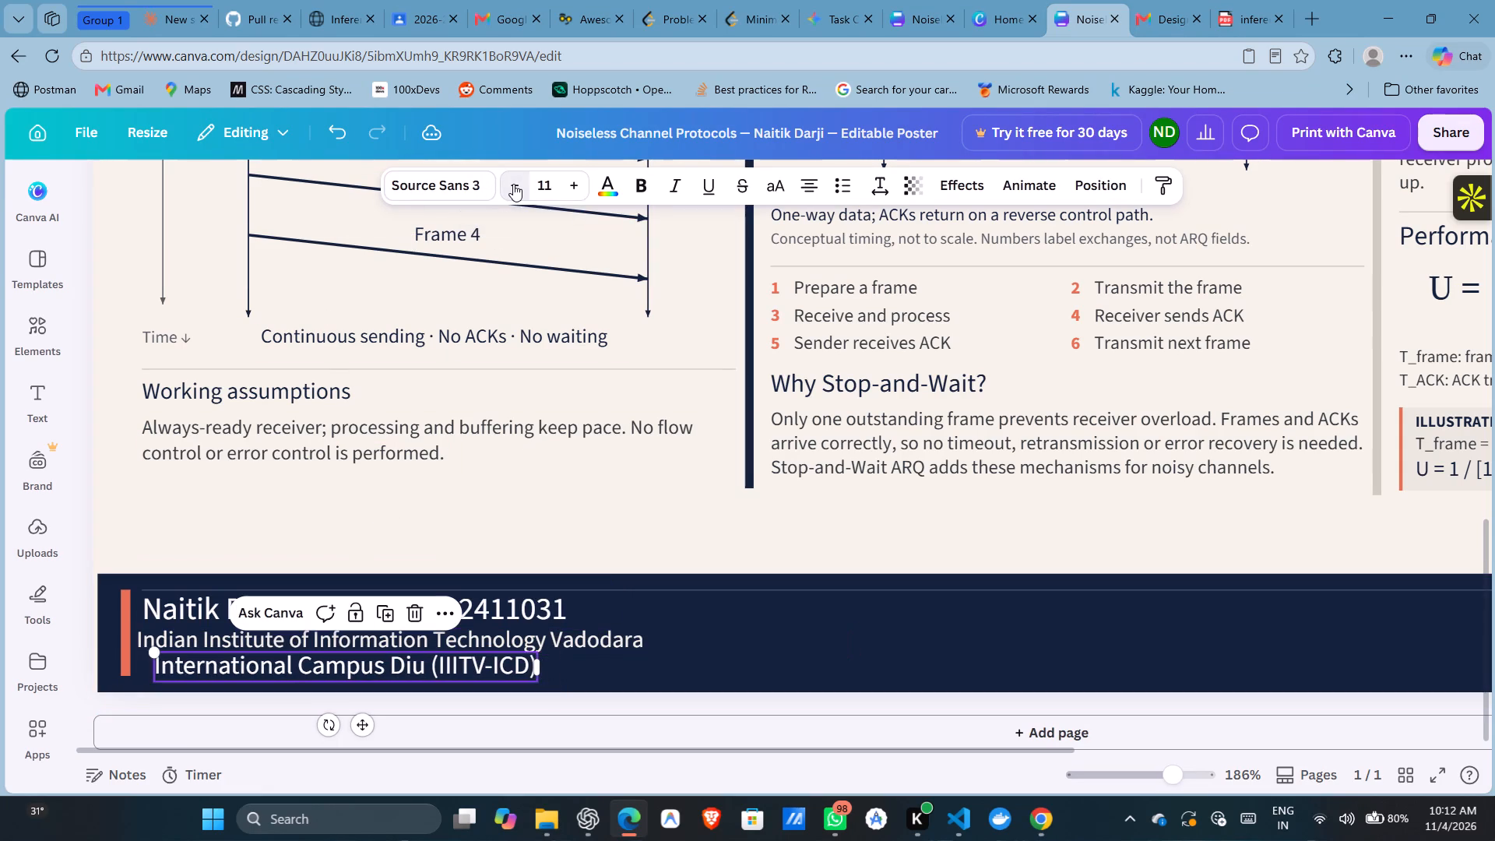
pyautogui.click(513, 184)
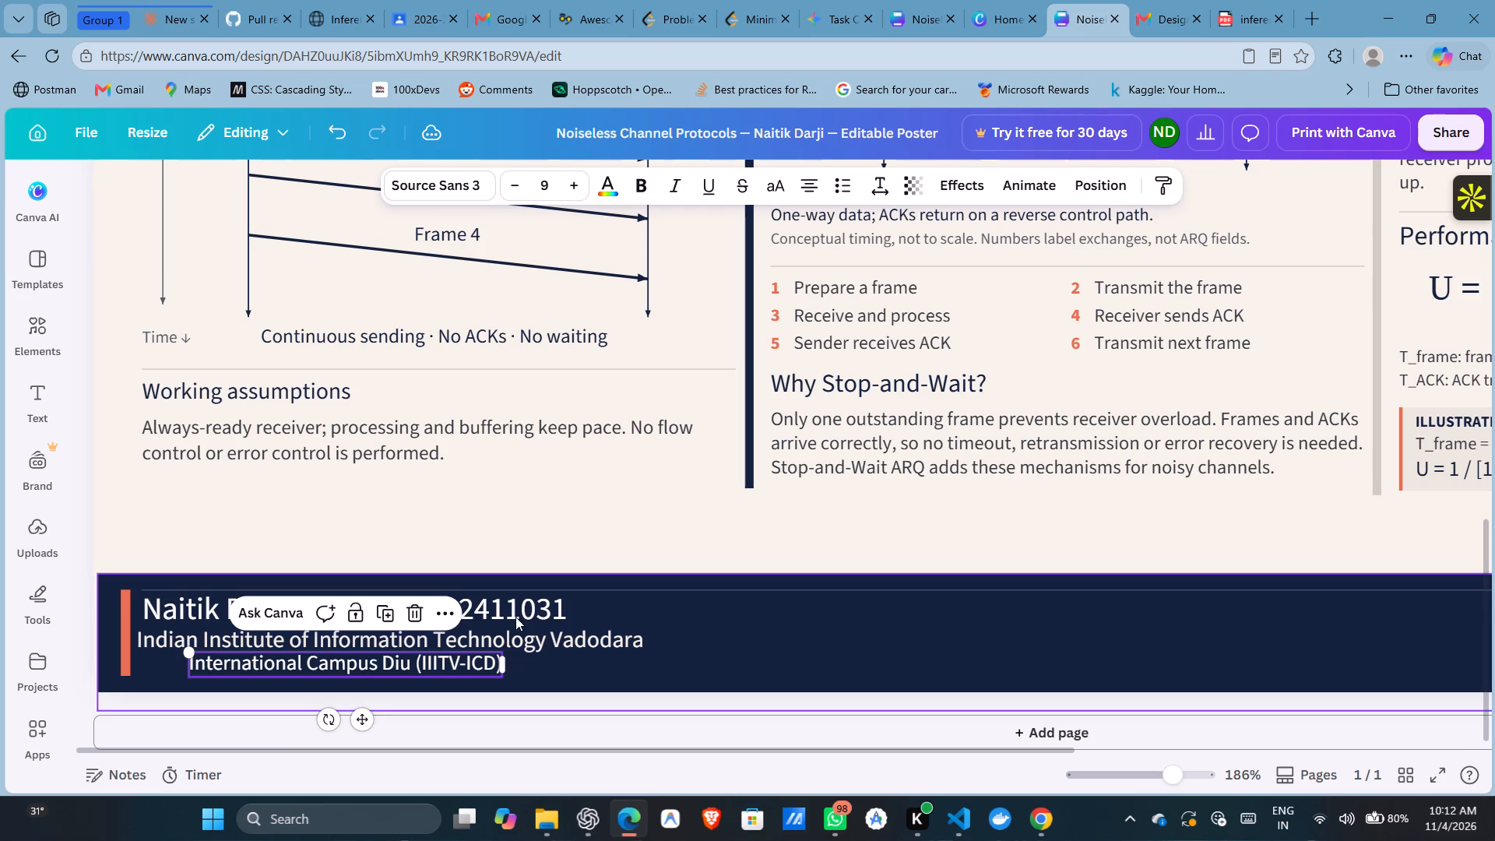
pyautogui.click(525, 635)
pyautogui.click(491, 665)
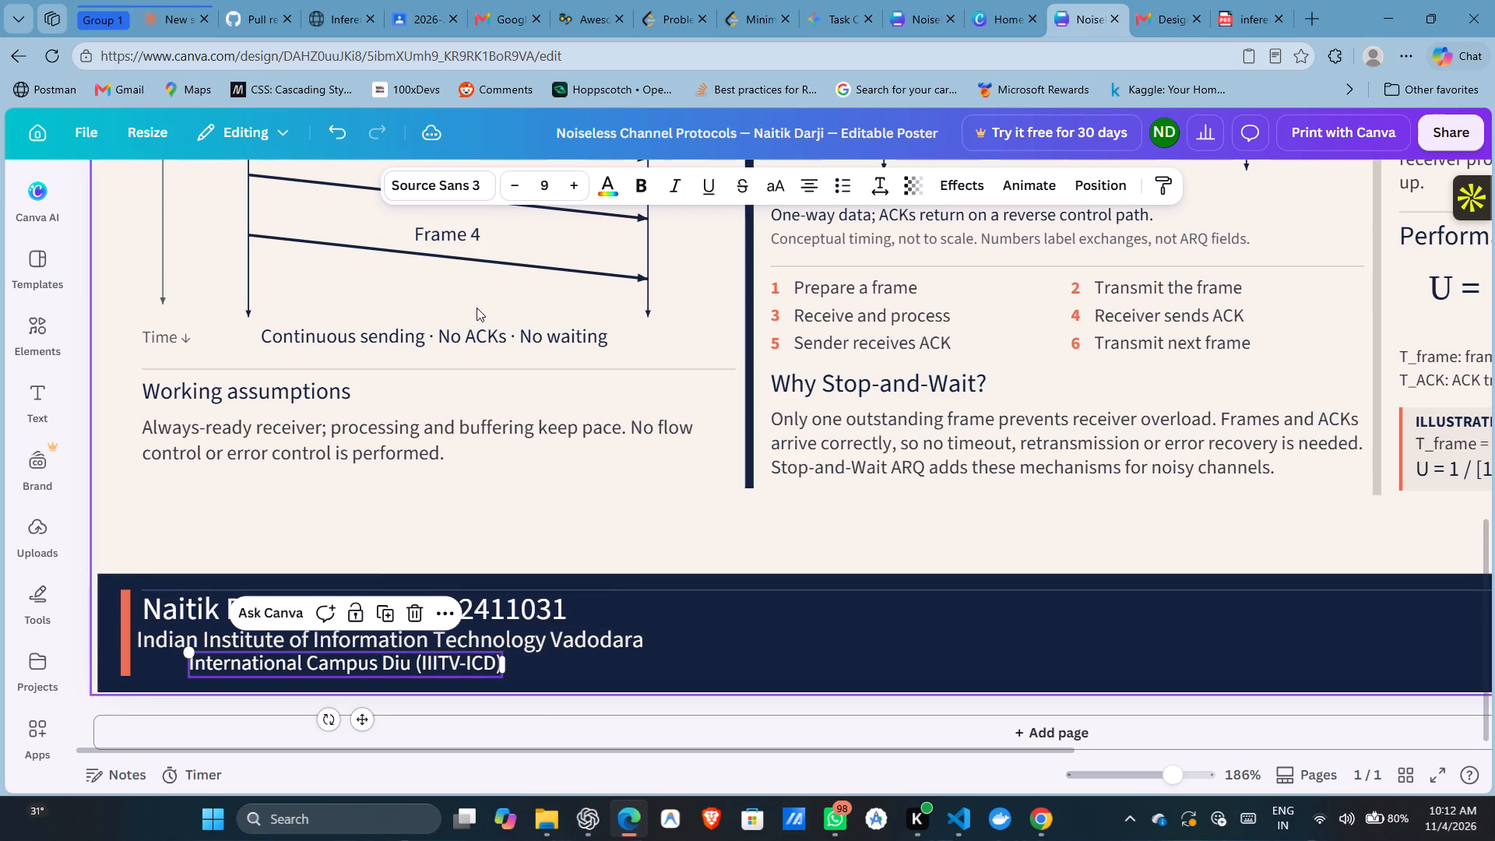
pyautogui.click(508, 194)
# Move the campus and institute lines in the footer so both align with the starting edge of the author line.
pyautogui.moveTo(335, 667); pyautogui.dragTo(306, 668)
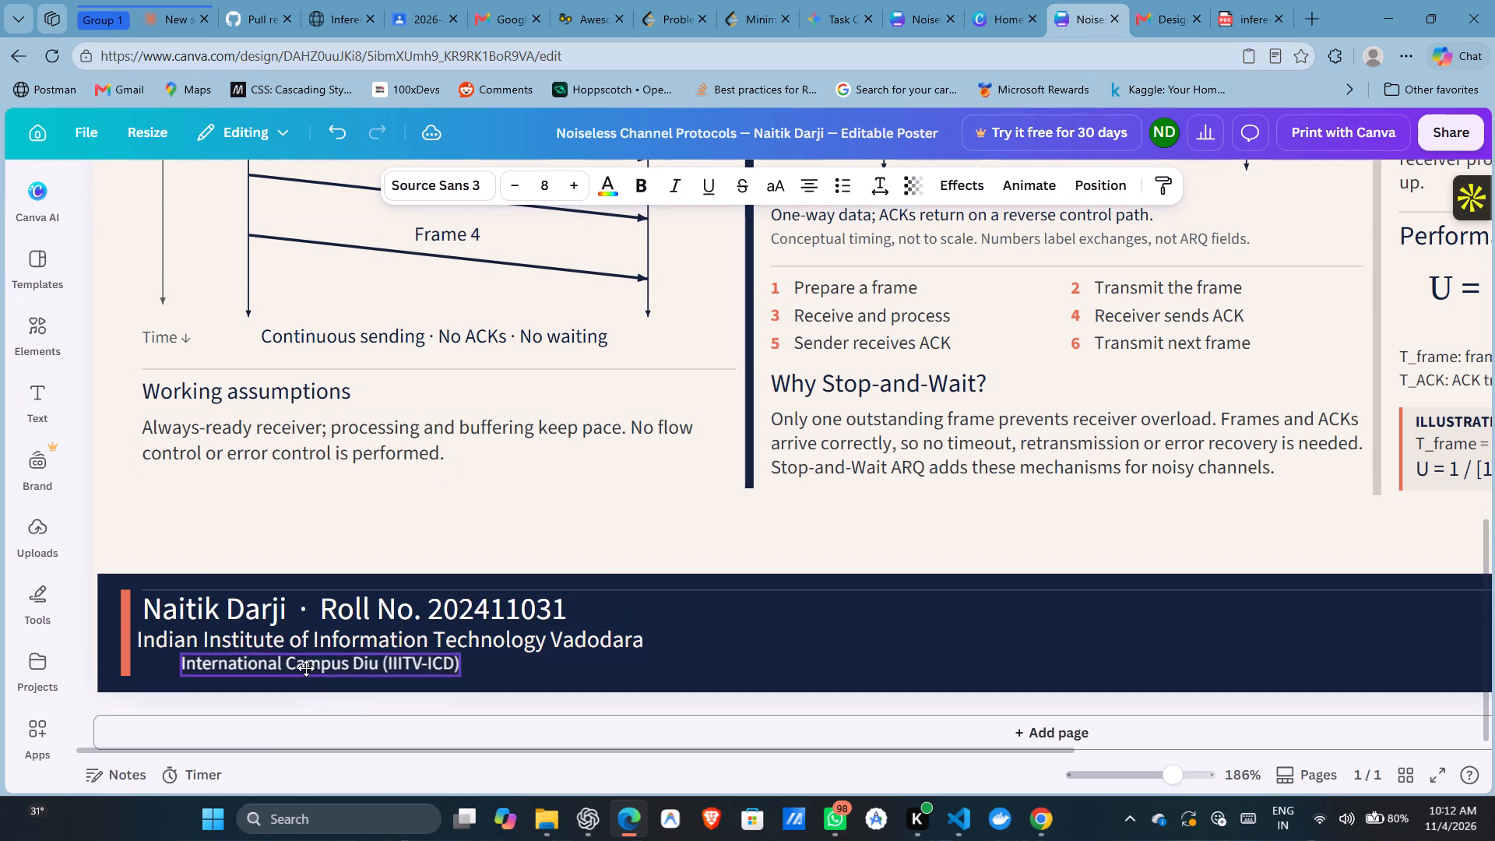
pyautogui.moveTo(306, 668); pyautogui.dragTo(264, 664)
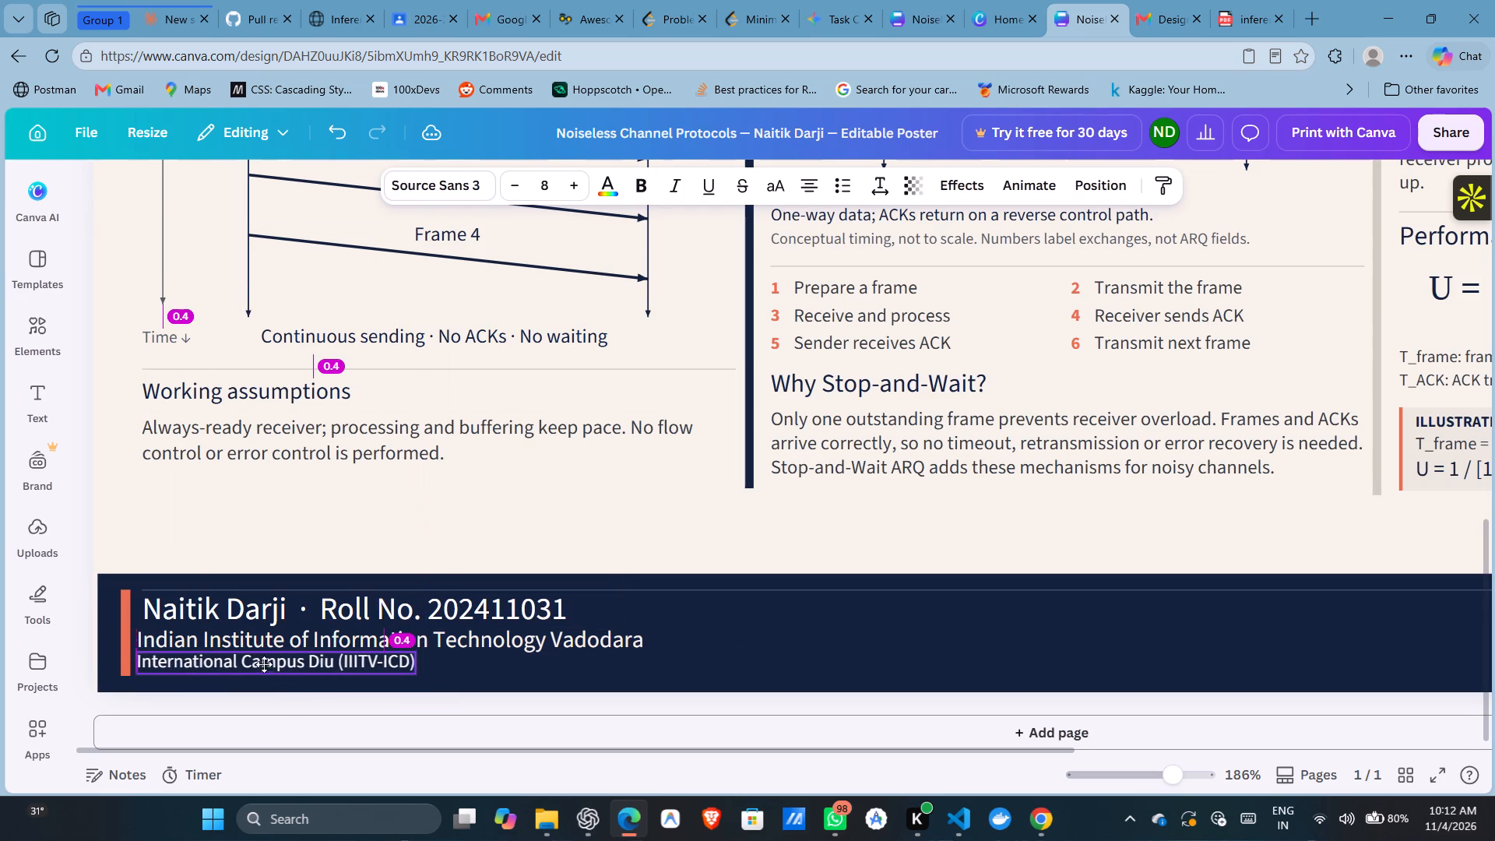
pyautogui.moveTo(264, 664); pyautogui.dragTo(266, 666)
pyautogui.moveTo(273, 644); pyautogui.dragTo(283, 644)
pyautogui.click(272, 665)
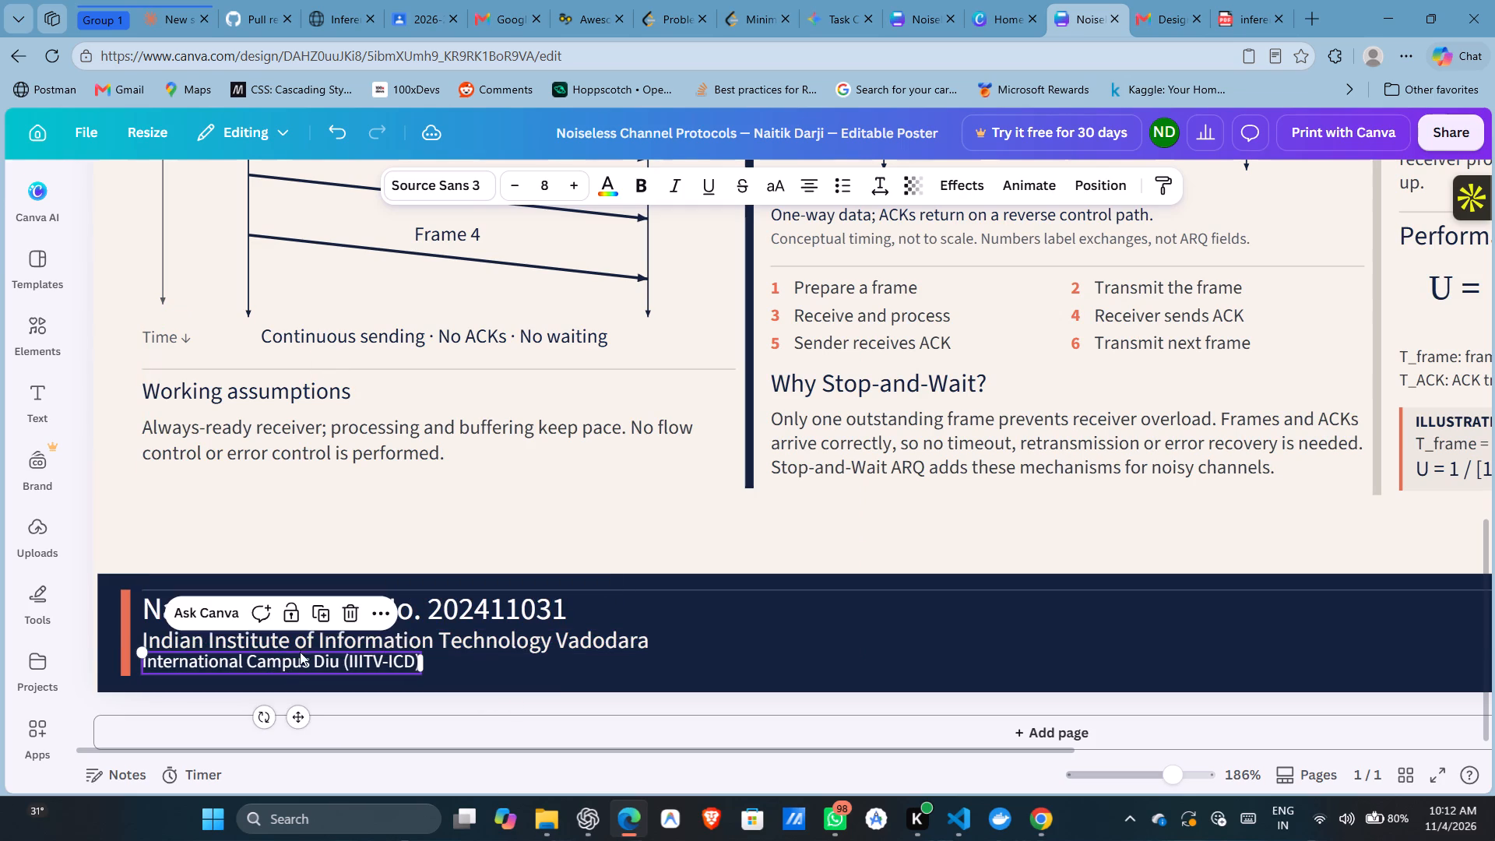
# Shift the campus line in the footer slightly up, closer beneath the institute name.
pyautogui.click(895, 681)
pyautogui.scroll(-2, 569, 613)
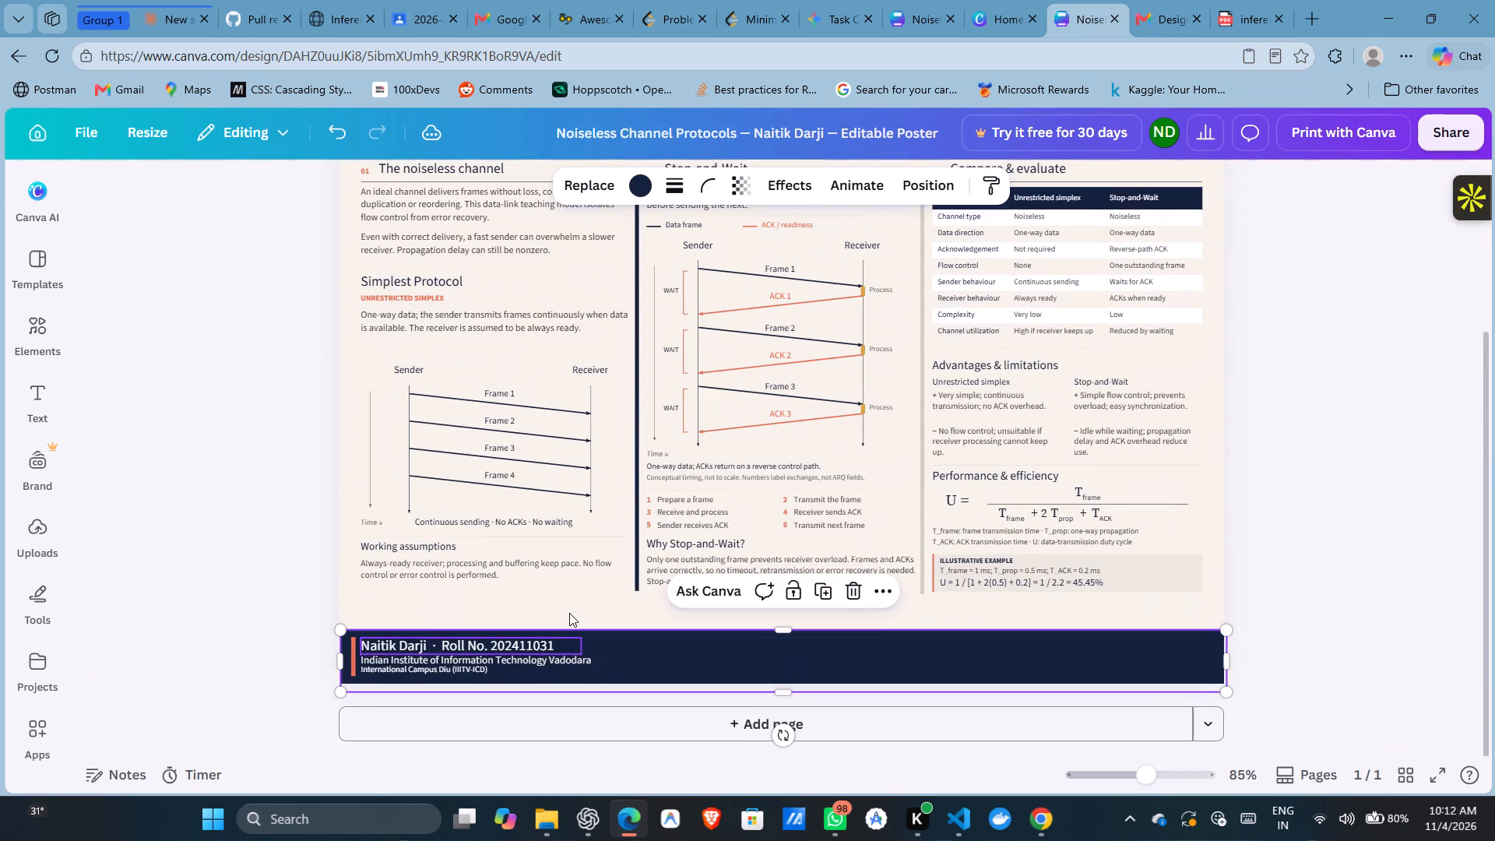
pyautogui.click(451, 671)
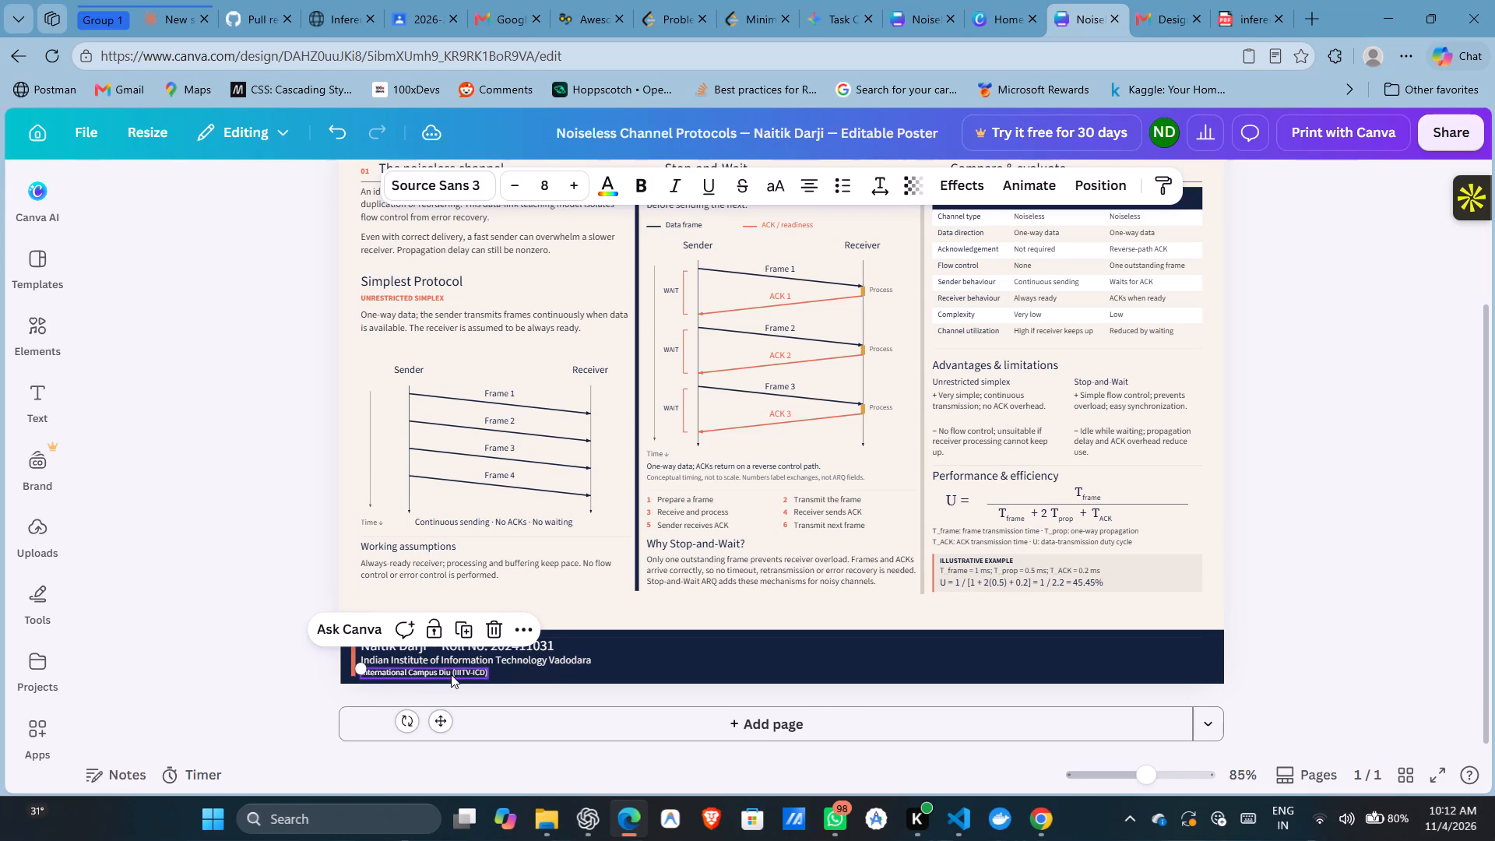
pyautogui.click(208, 661)
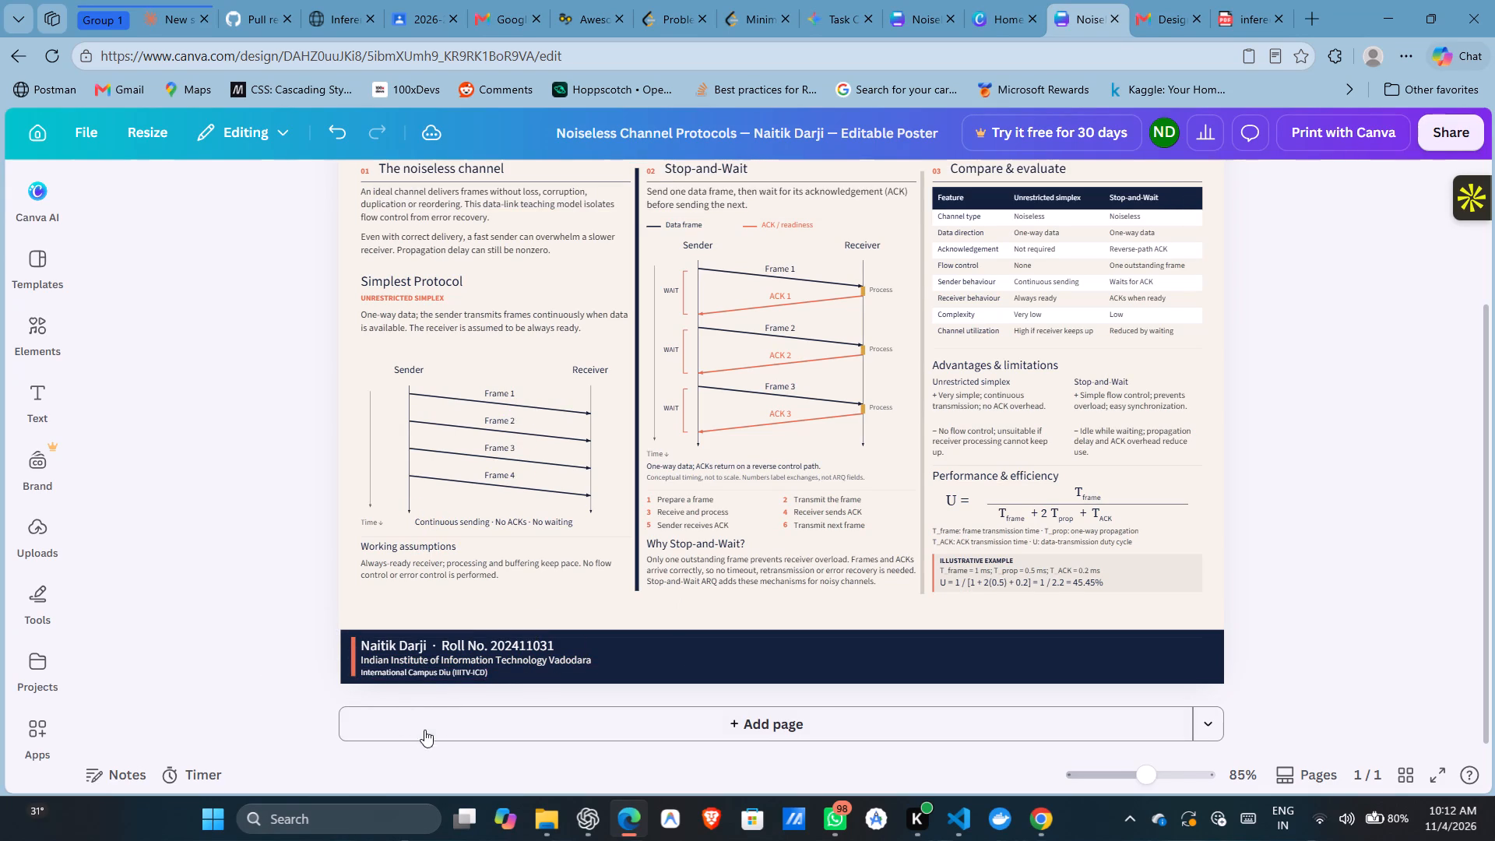
pyautogui.click(449, 677)
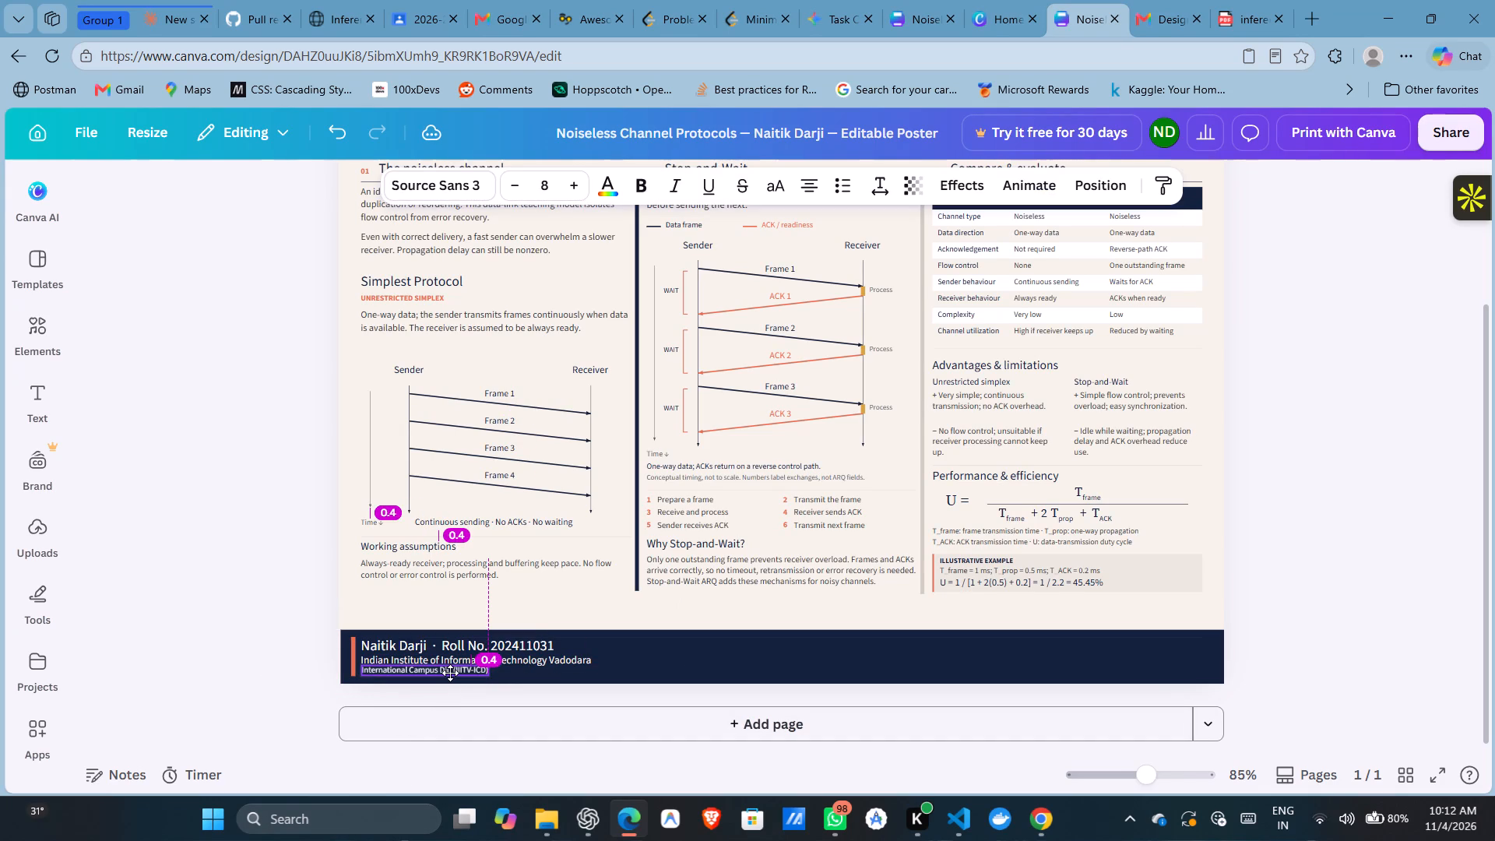
pyautogui.click(656, 700)
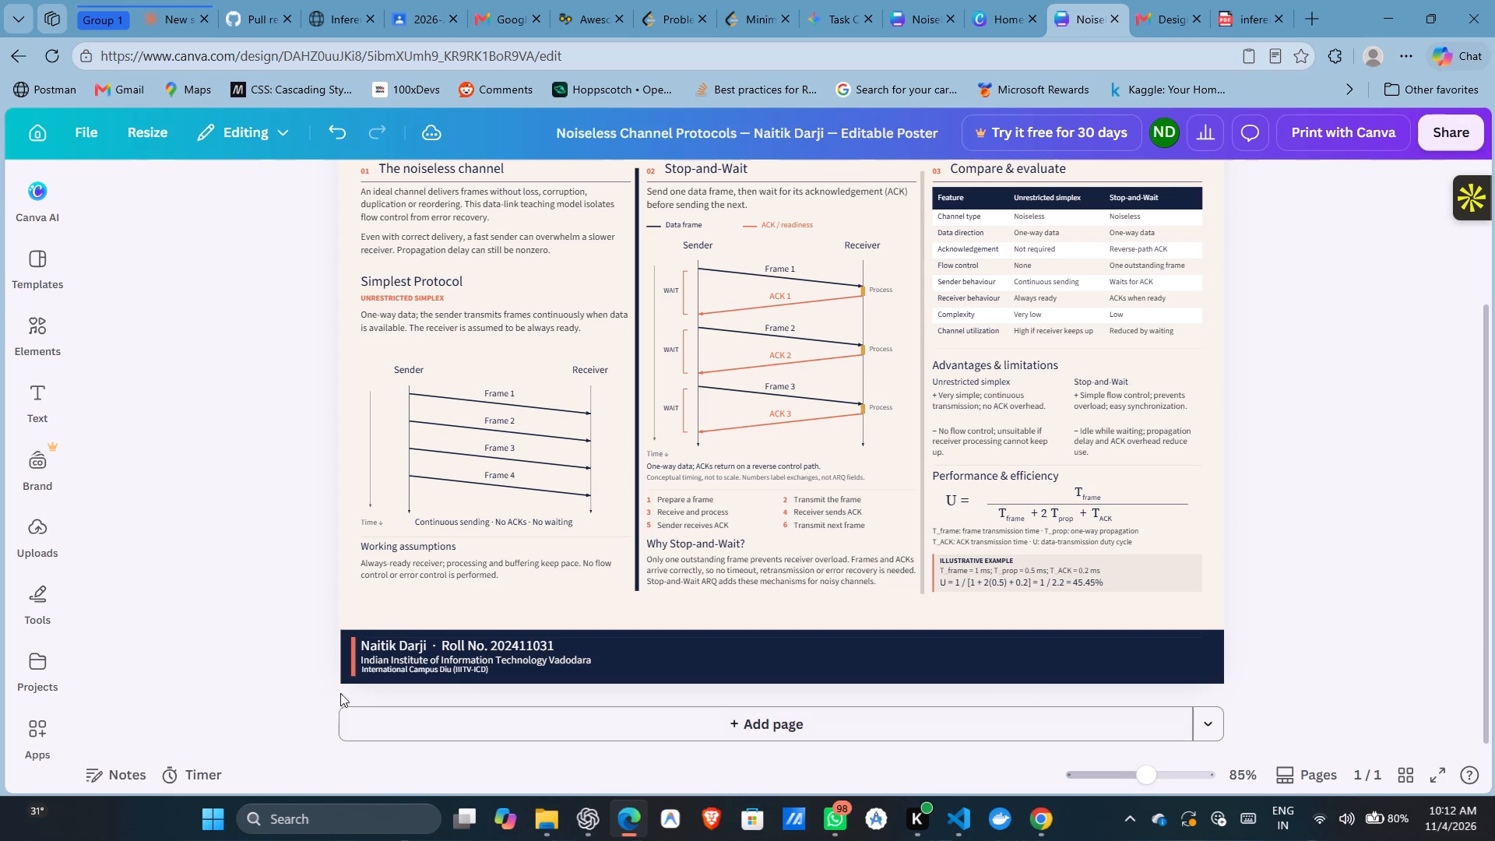
# Duplicate the footer's orange accent bar and place the copy, about 0.2 wide and 1.3 high, below the Compare & evaluate column.
pyautogui.click(354, 669)
pyautogui.hotkey('ctrl', 'c')
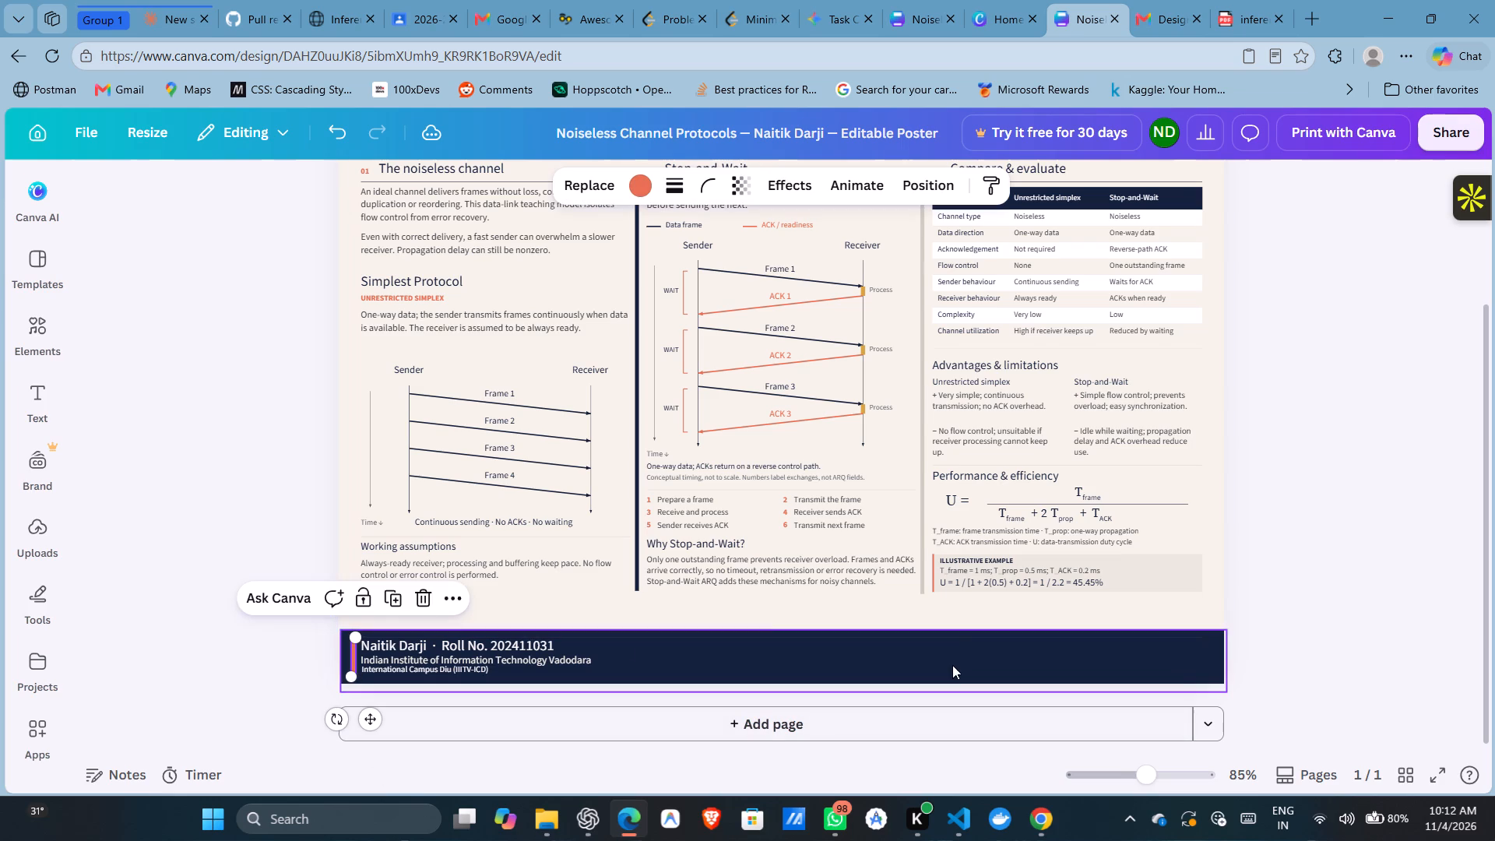
pyautogui.click(949, 657)
pyautogui.hotkey('ctrl', 'v')
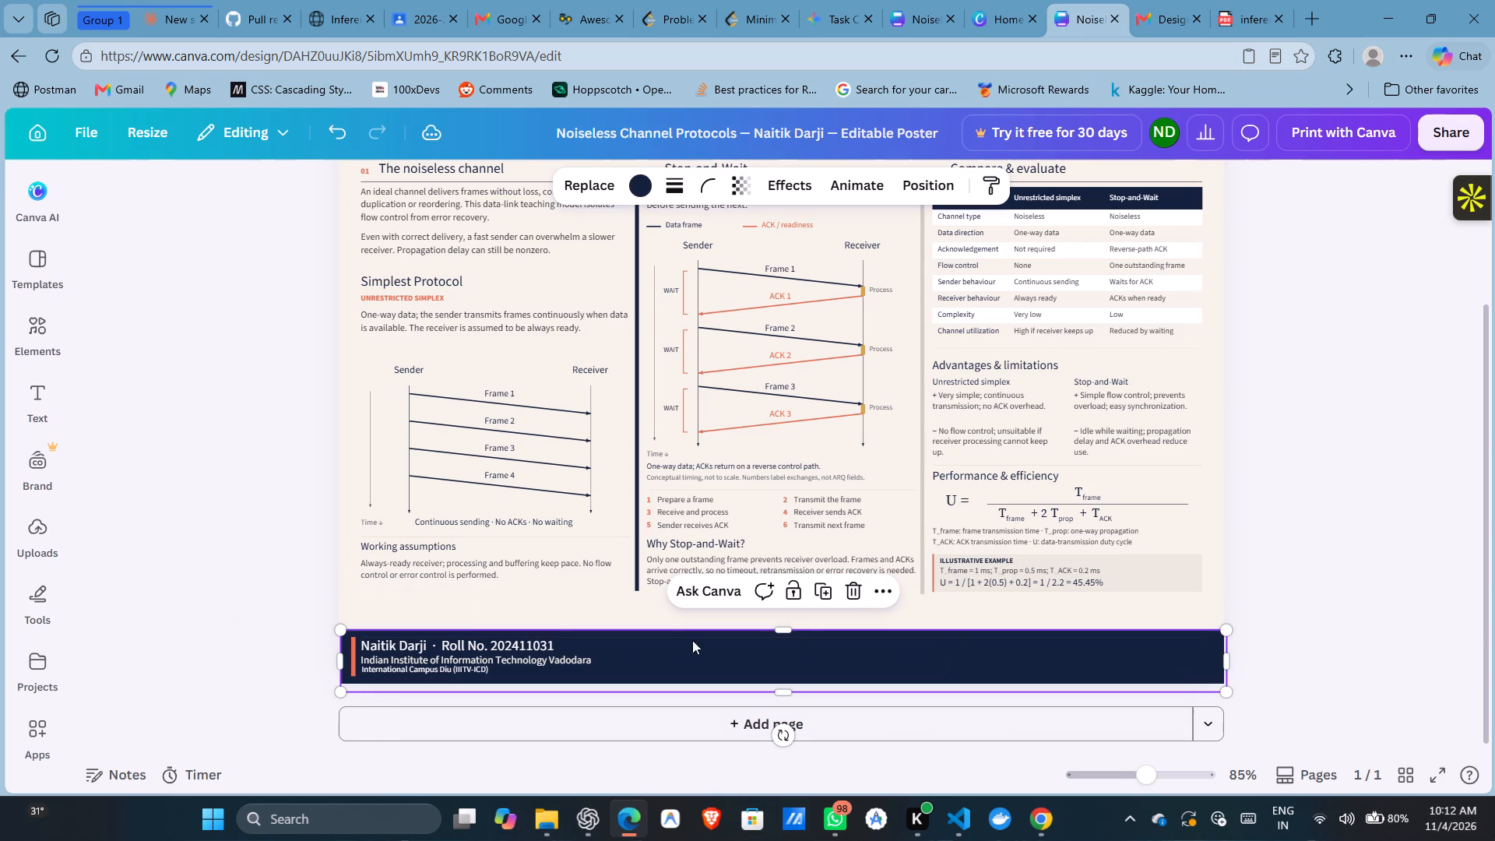
pyautogui.moveTo(368, 670); pyautogui.dragTo(408, 673)
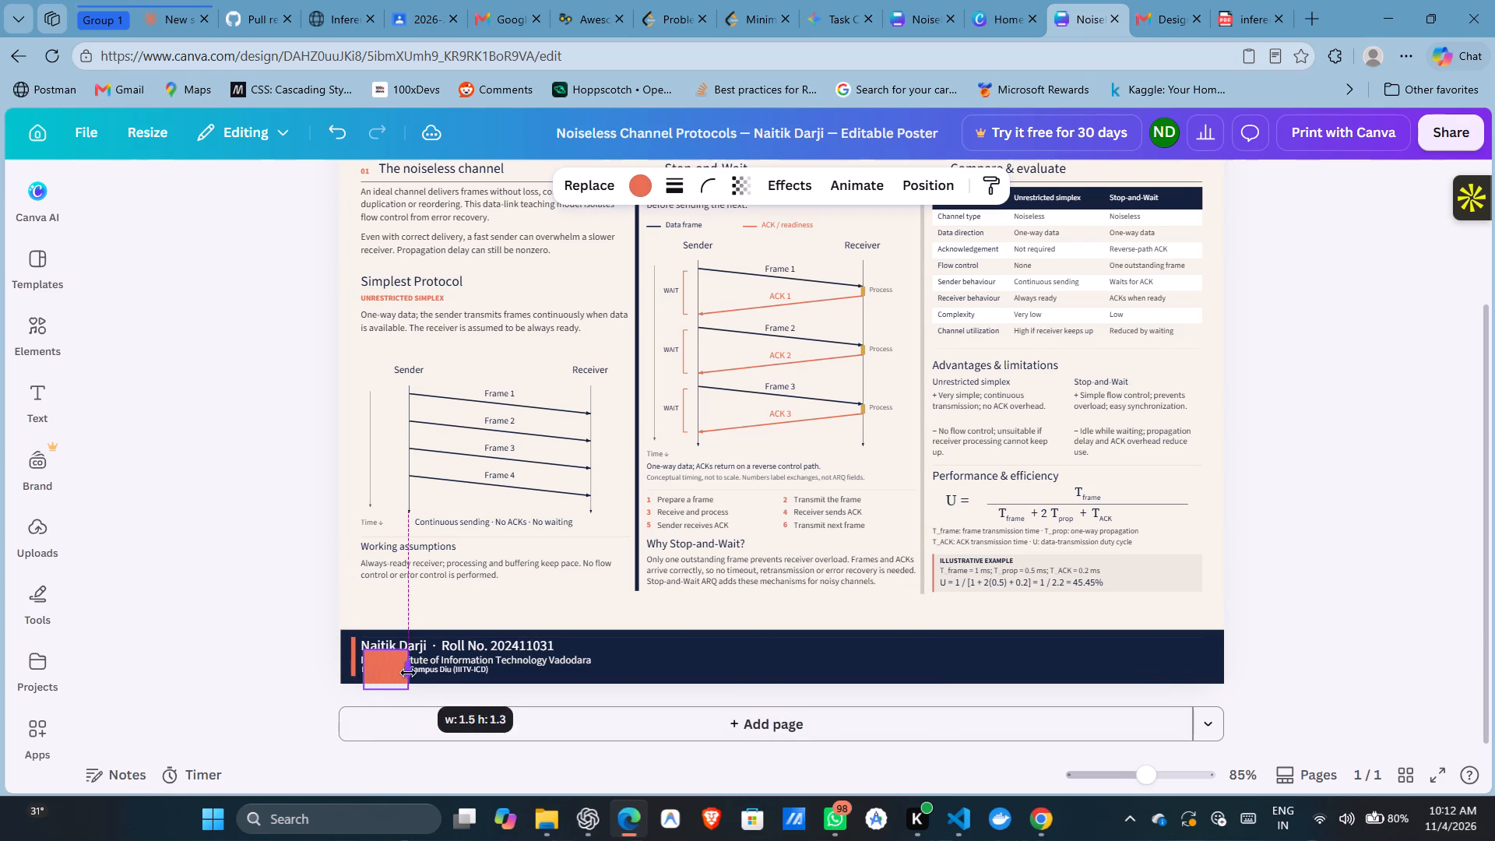
pyautogui.moveTo(408, 673); pyautogui.dragTo(976, 694)
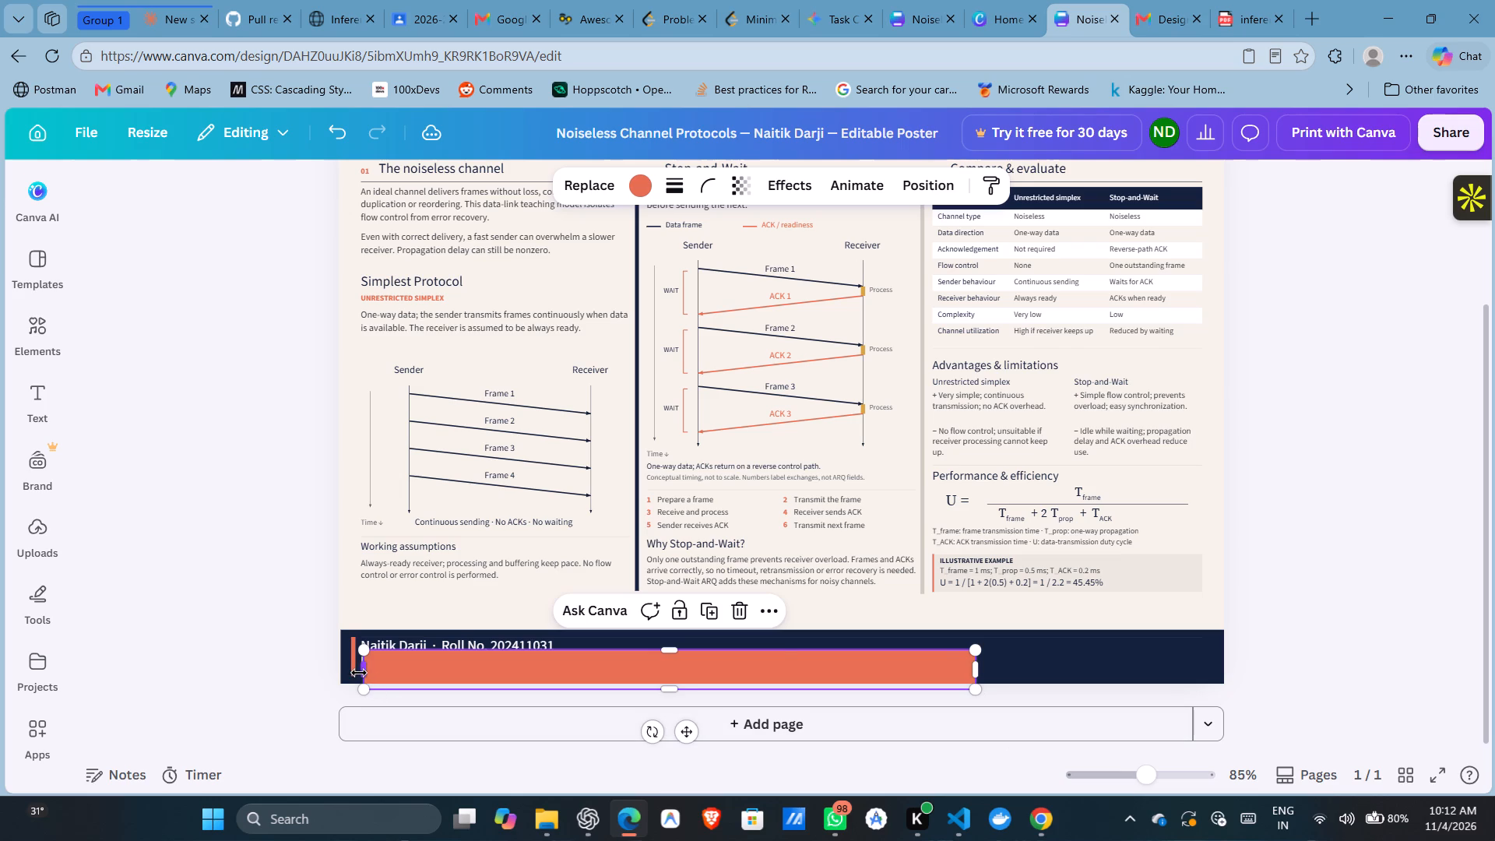
pyautogui.moveTo(361, 673); pyautogui.dragTo(966, 699)
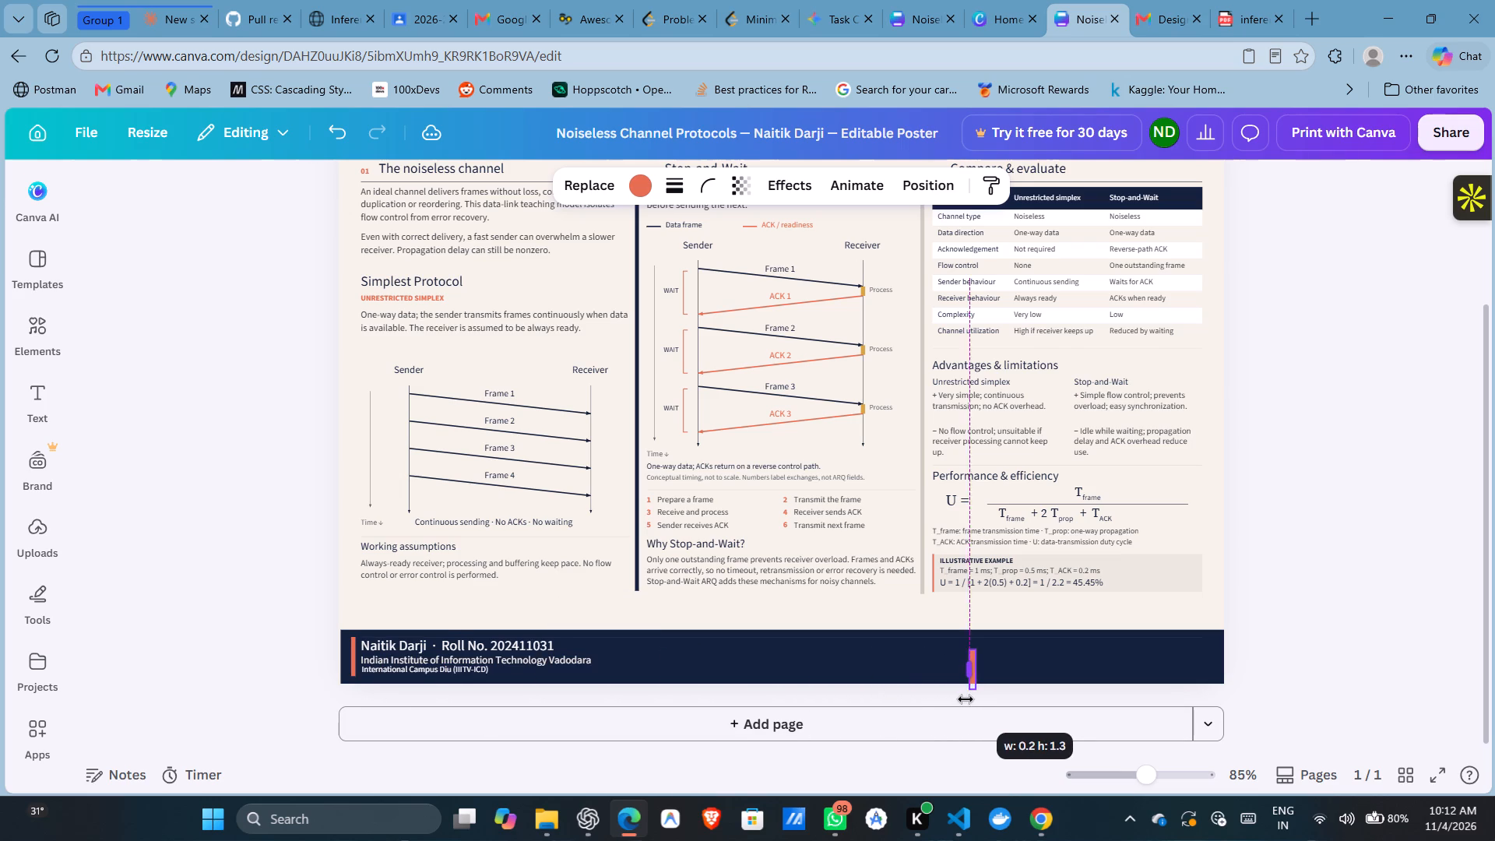
pyautogui.moveTo(966, 699); pyautogui.dragTo(967, 700)
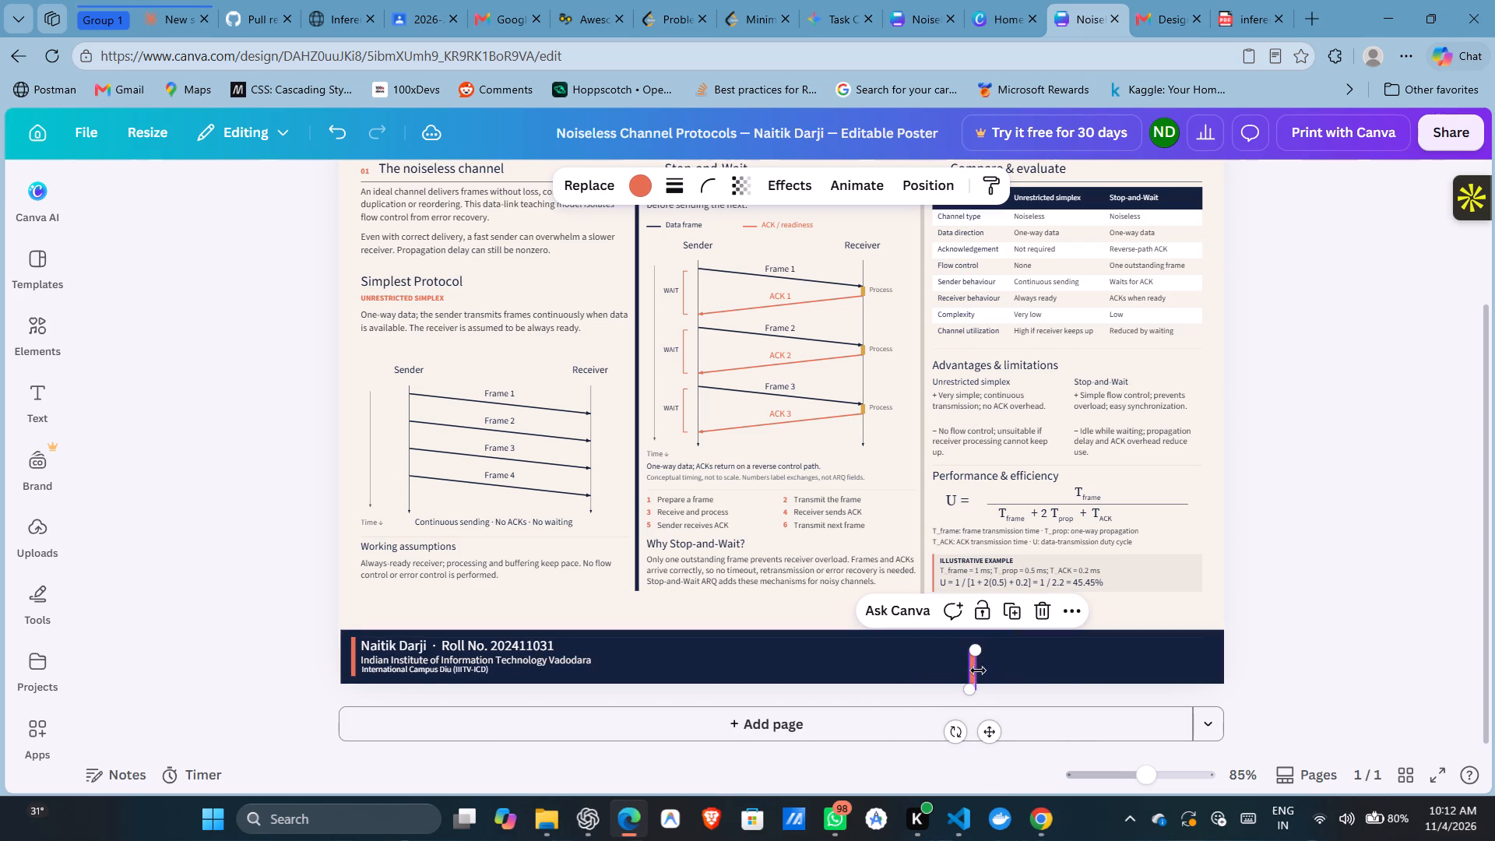
# Move the copied orange accent bar inside the footer so it aligns with the starting edge of the Compare & evaluate column.
pyautogui.click(1391, 628)
pyautogui.moveTo(969, 660); pyautogui.dragTo(934, 647)
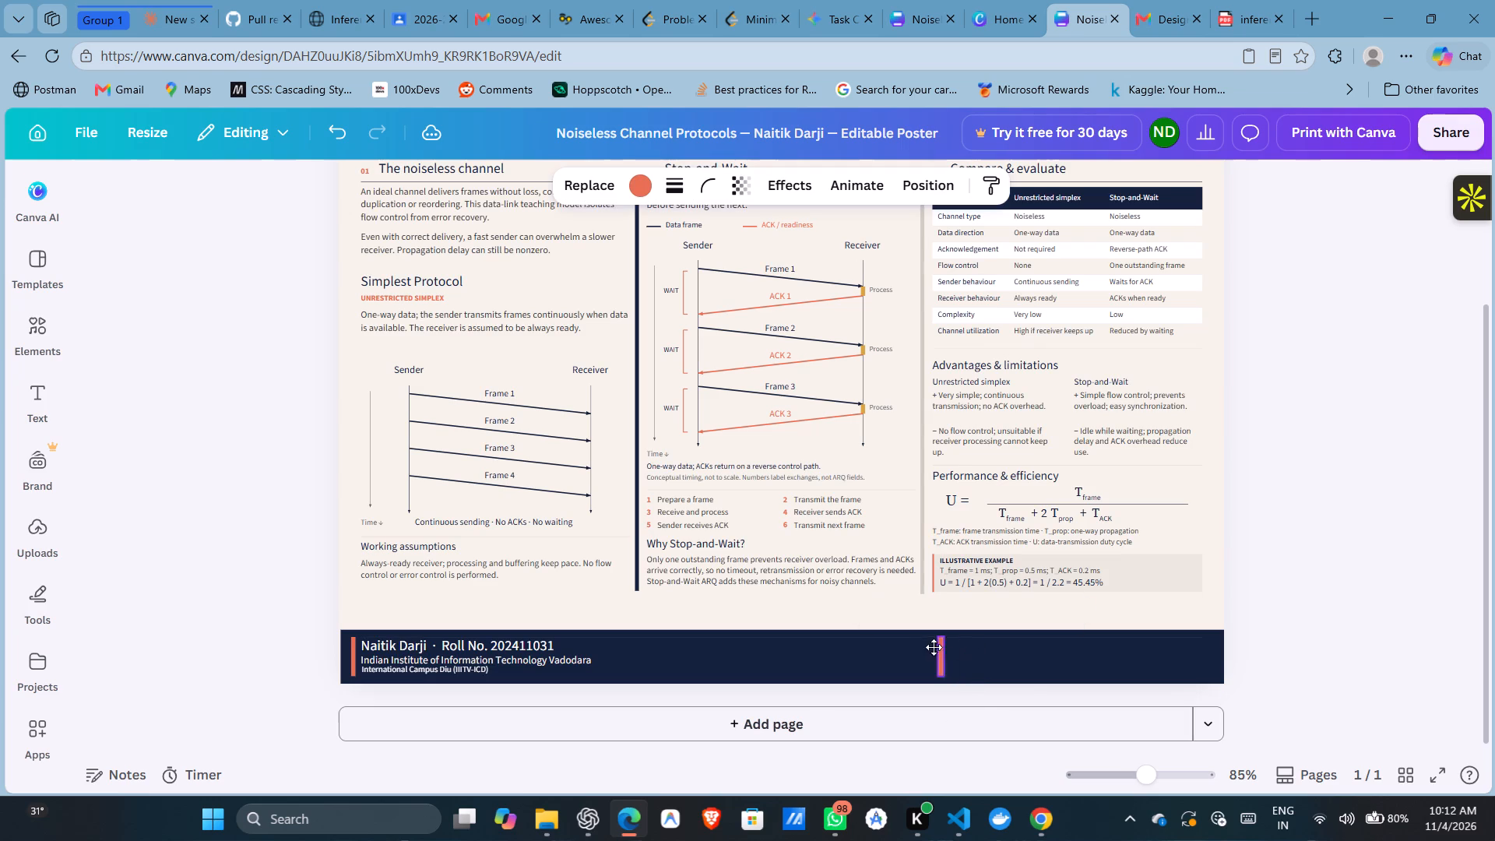
pyautogui.moveTo(934, 647); pyautogui.dragTo(934, 650)
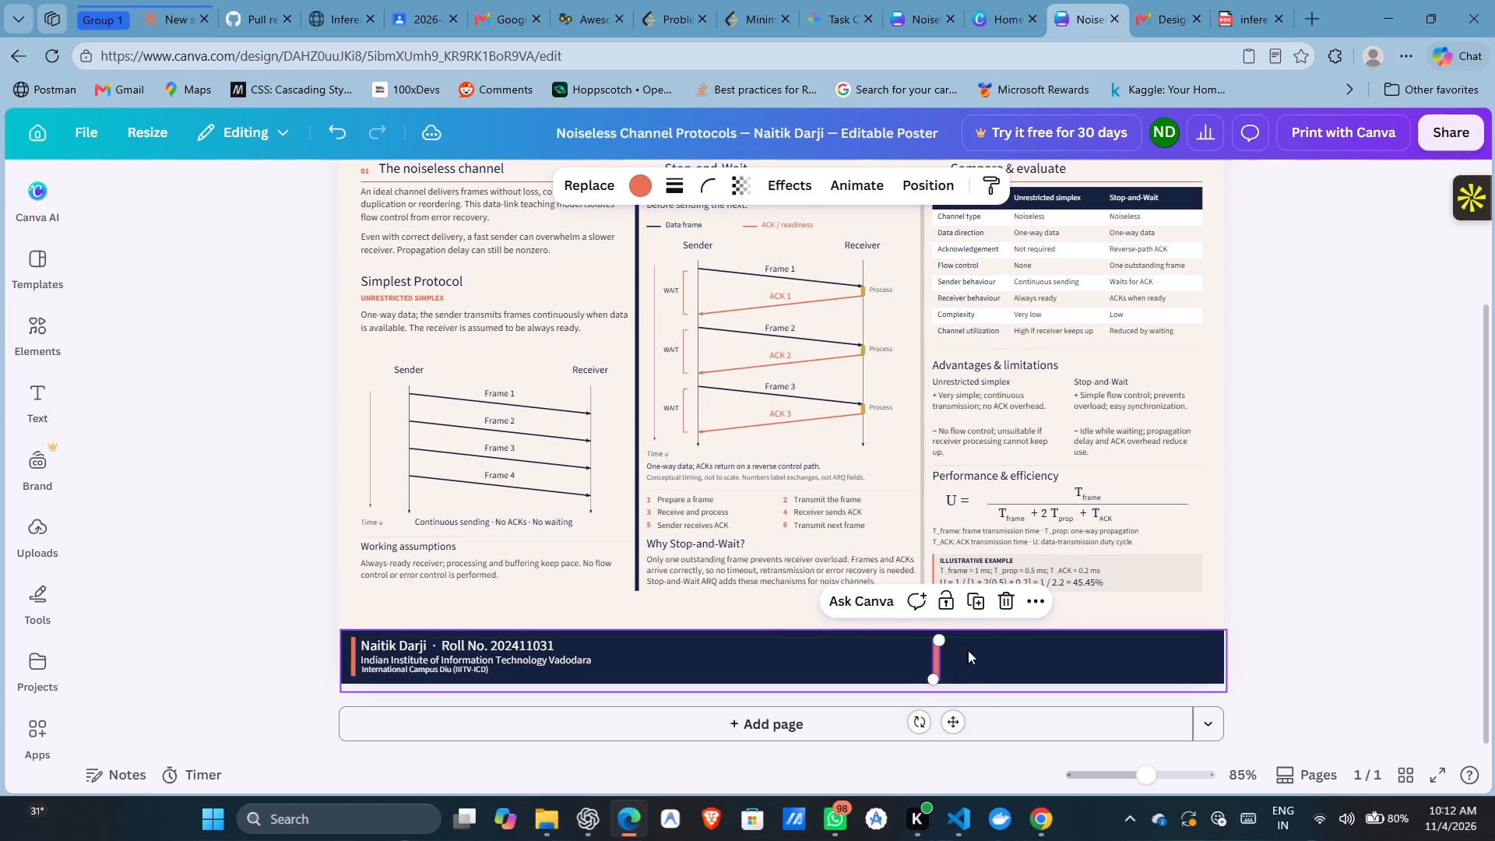
# Paste the "Under the guidance of" line from the clipboard history and place it in the footer beside the second orange bar.
pyautogui.click(997, 642)
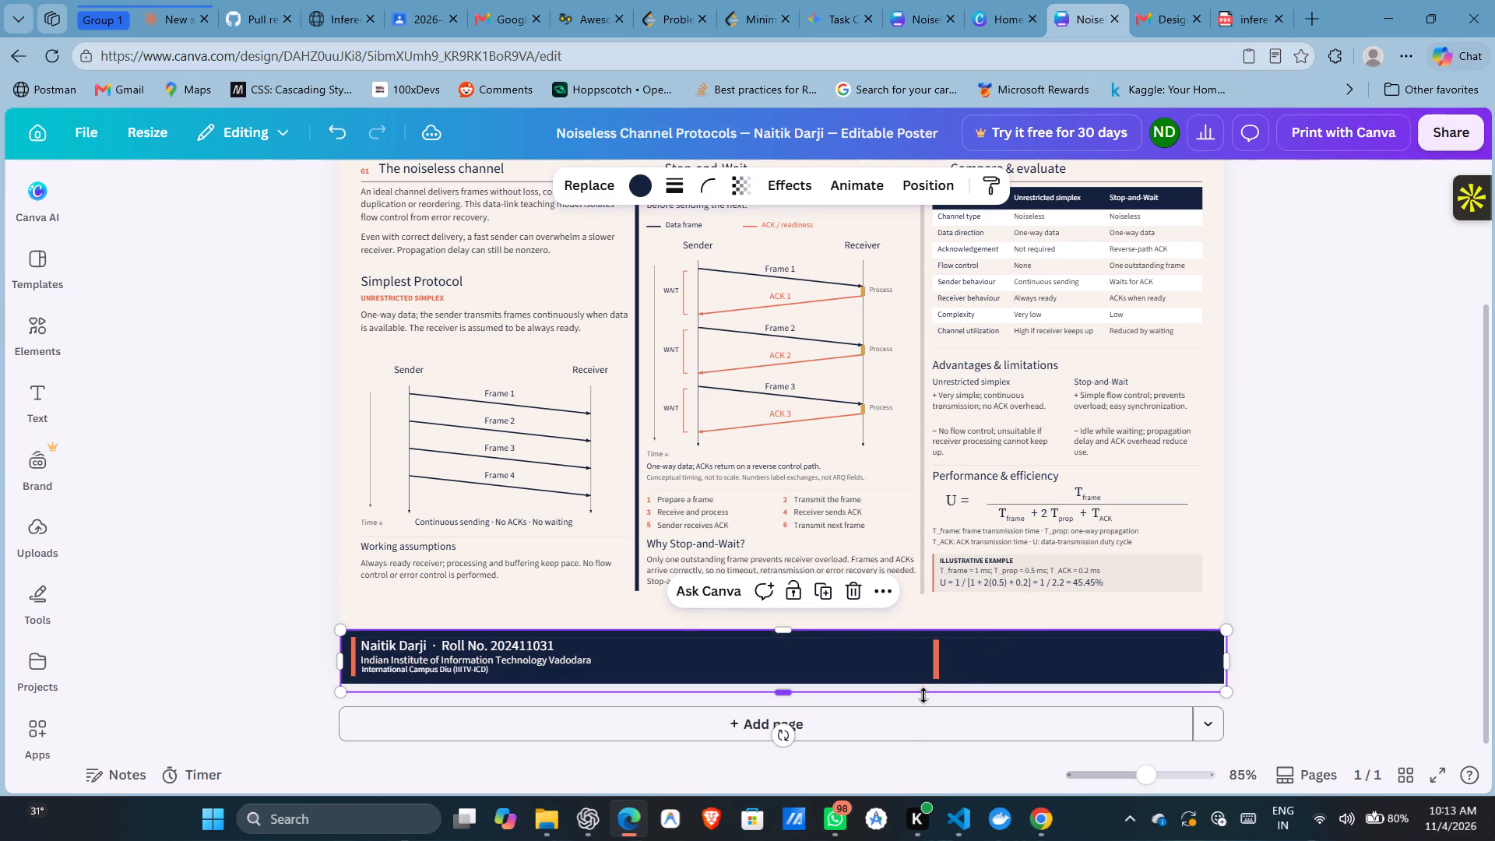
pyautogui.press('super+v')
pyautogui.scroll(-1, 895, 347)
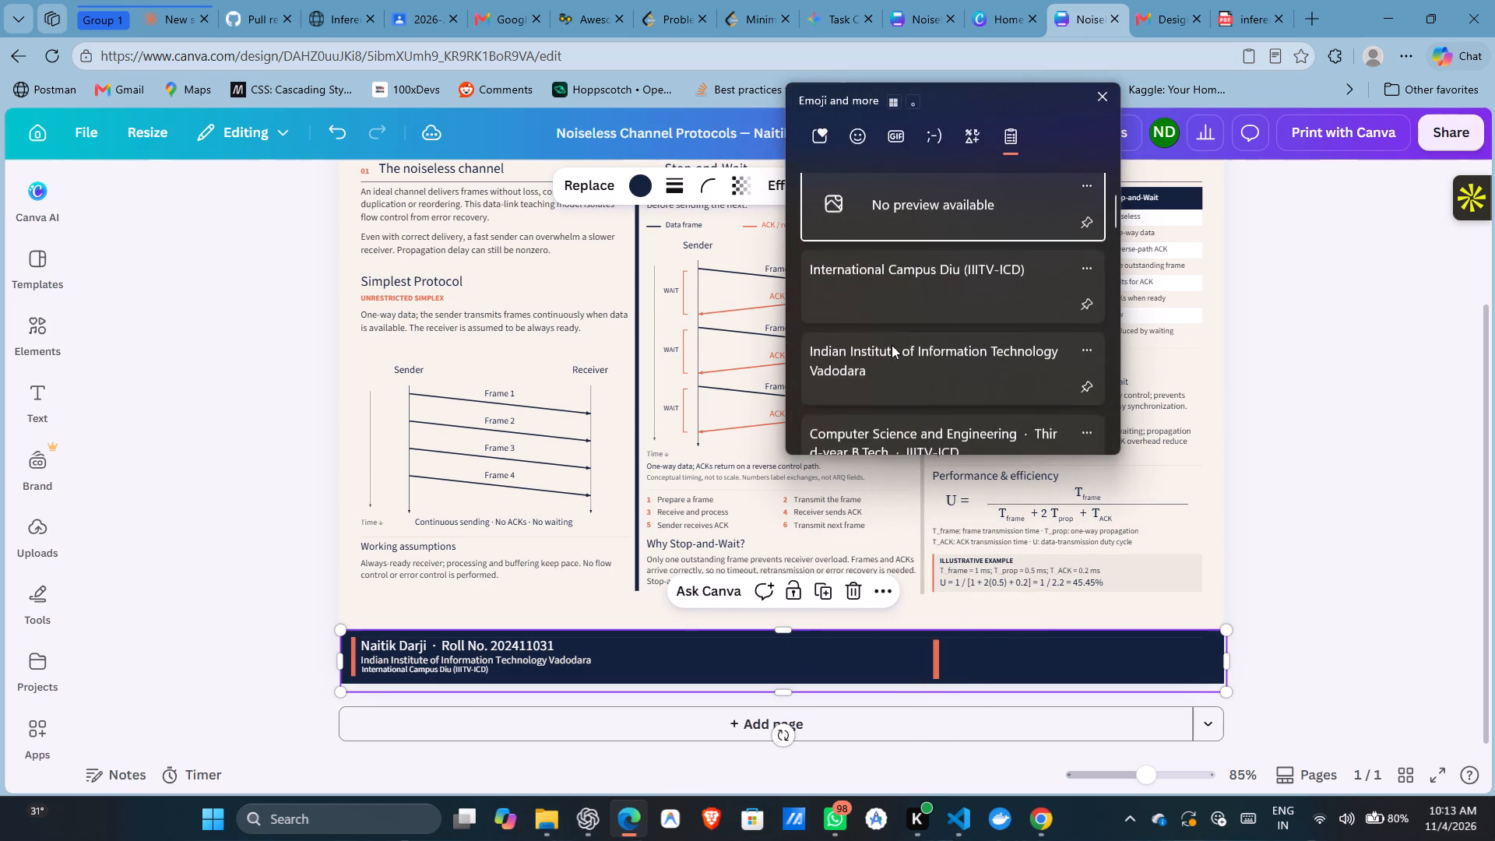
pyautogui.scroll(-11, 892, 345)
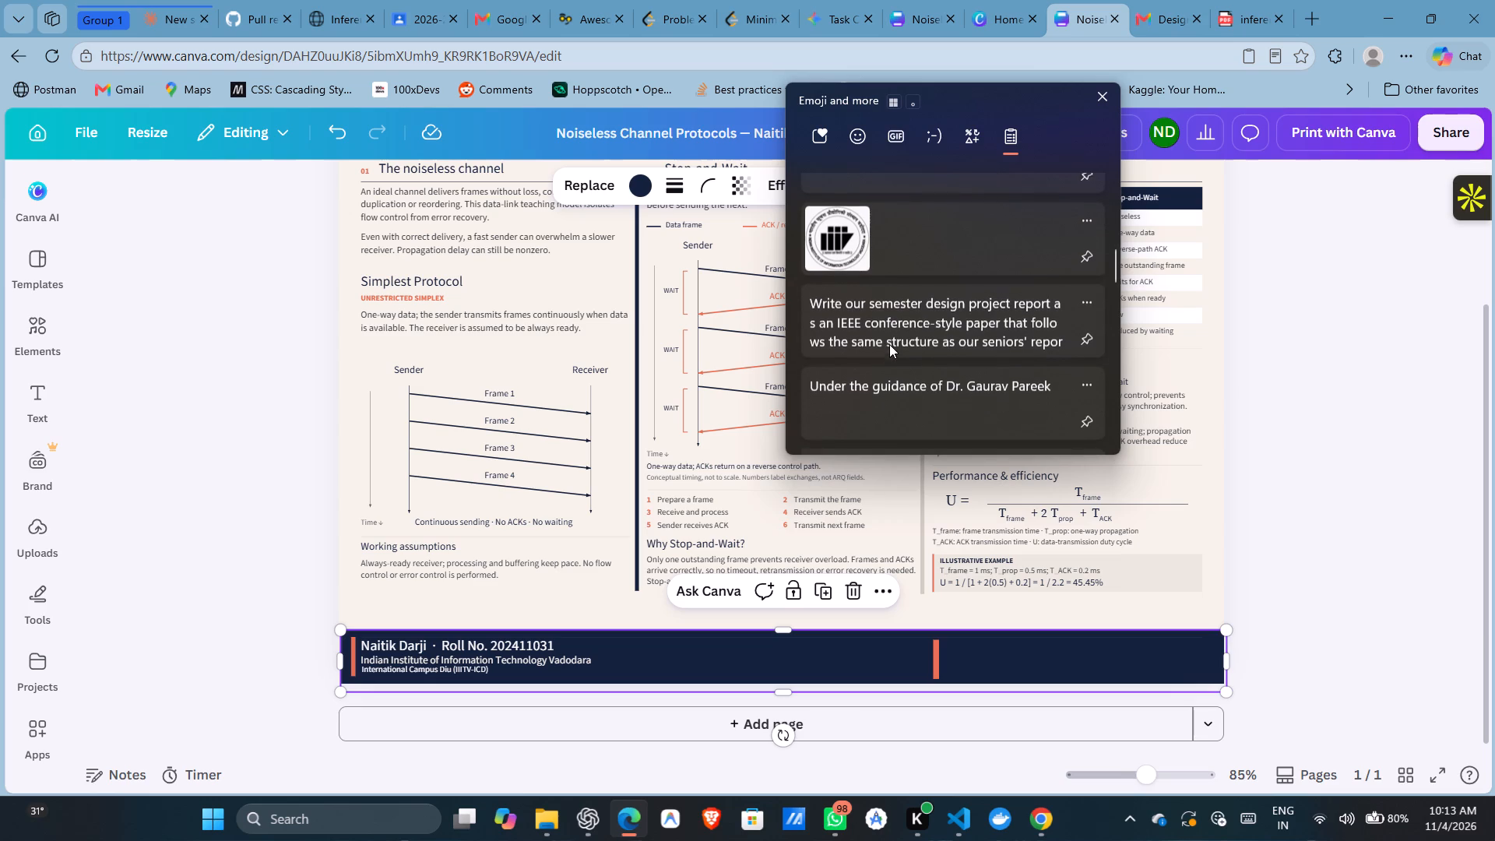
pyautogui.click(941, 387)
pyautogui.hotkey('ctrl', 'v')
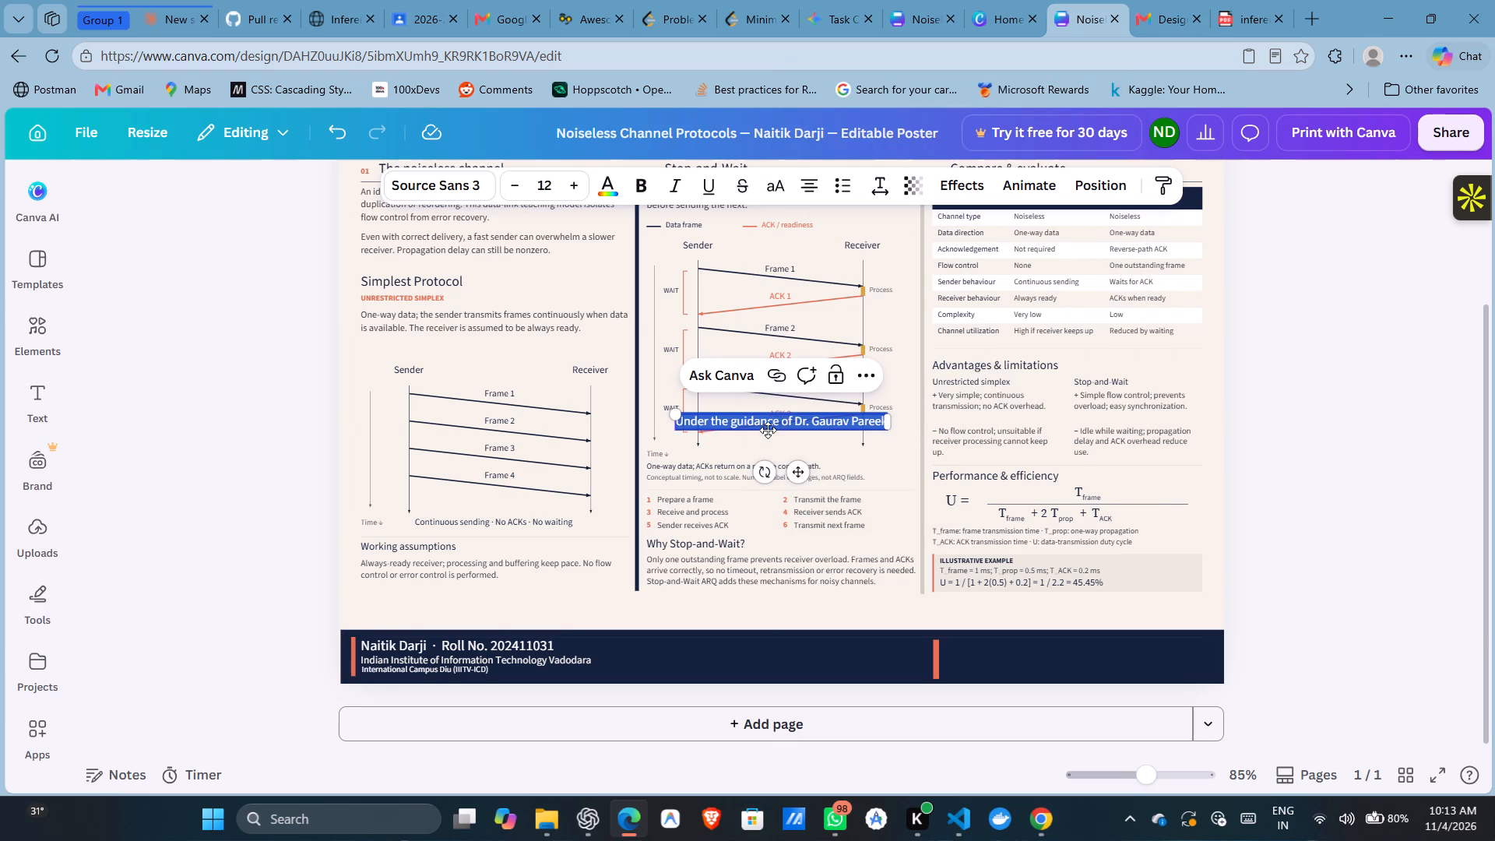
pyautogui.moveTo(815, 429); pyautogui.dragTo(1027, 644)
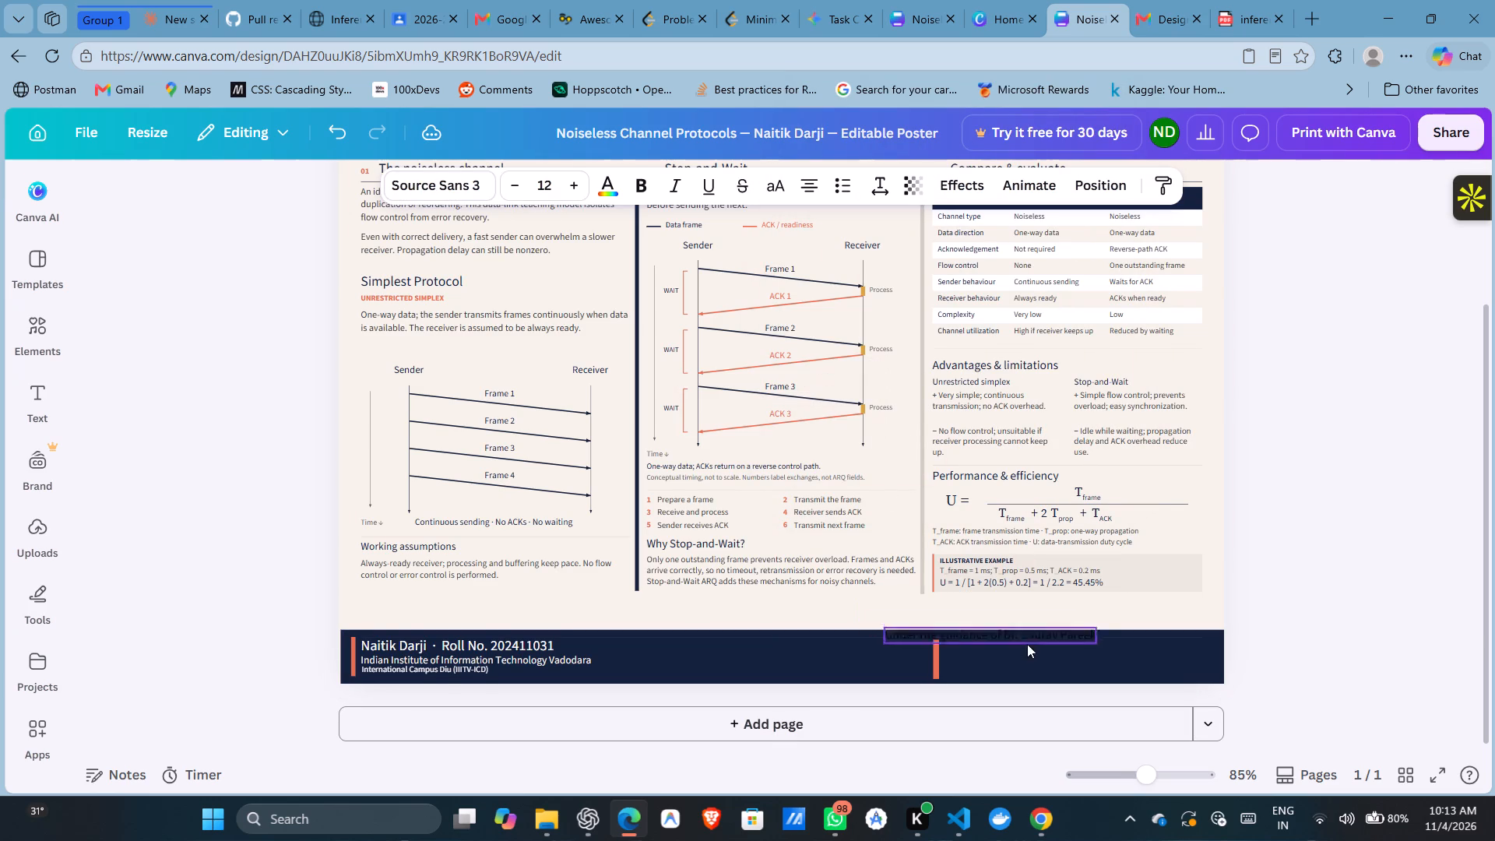
pyautogui.moveTo(1027, 644); pyautogui.dragTo(1089, 649)
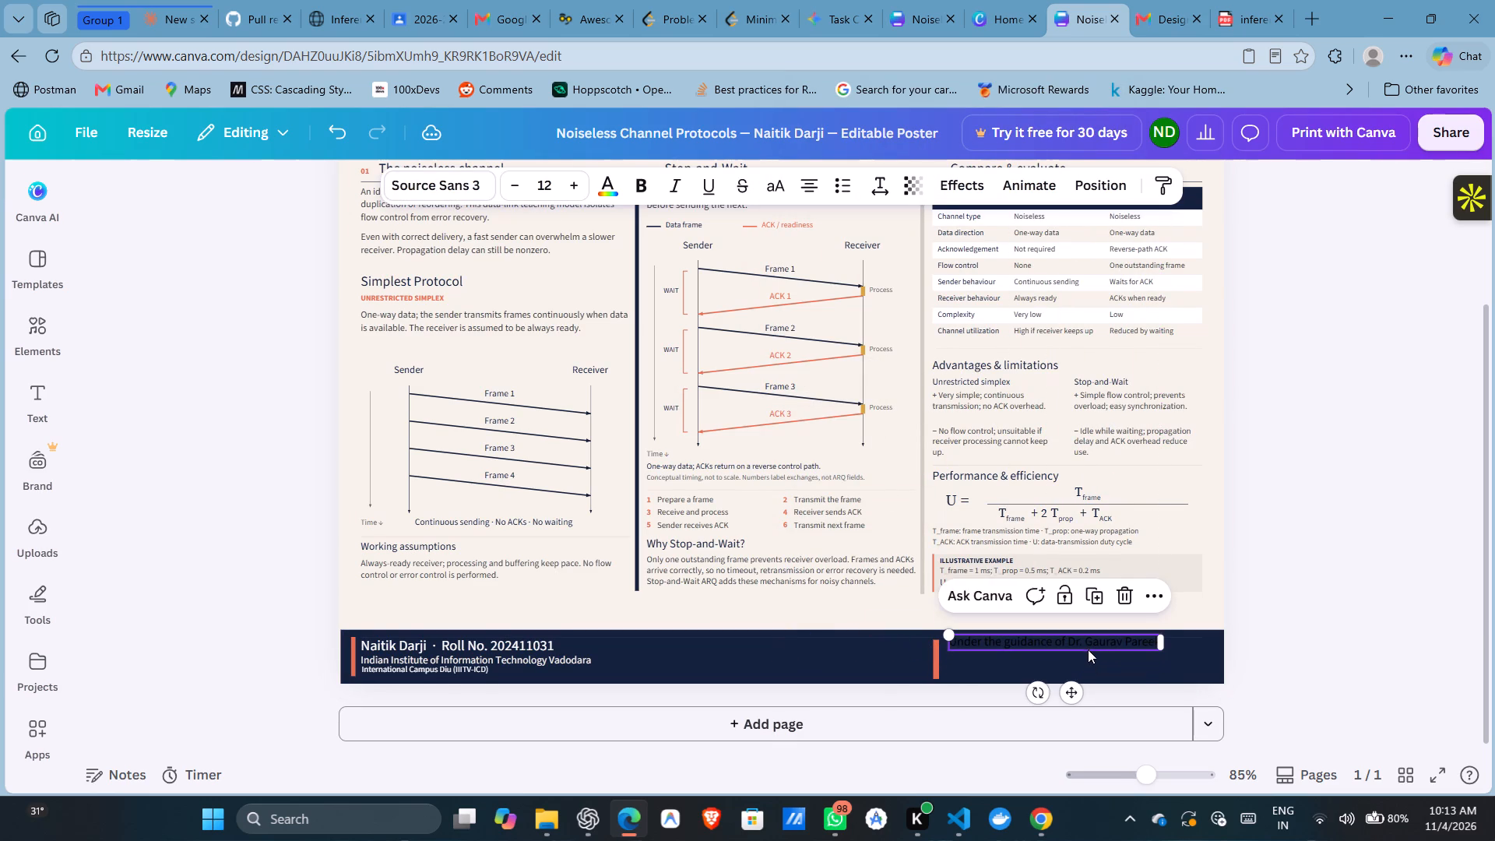
# Set the pasted guidance line's text color to white.
pyautogui.click(621, 181)
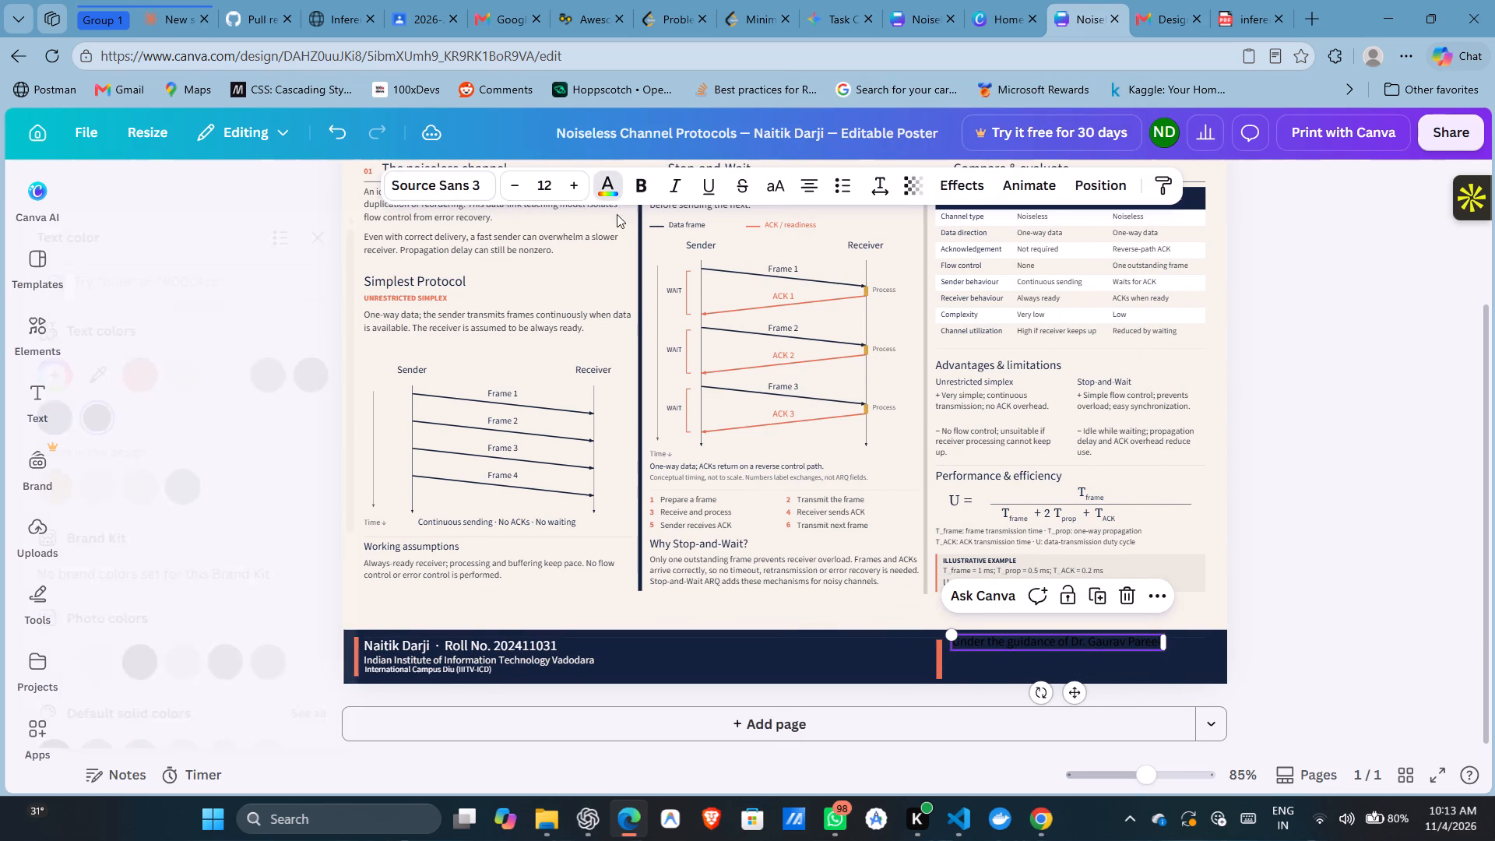
pyautogui.click(281, 371)
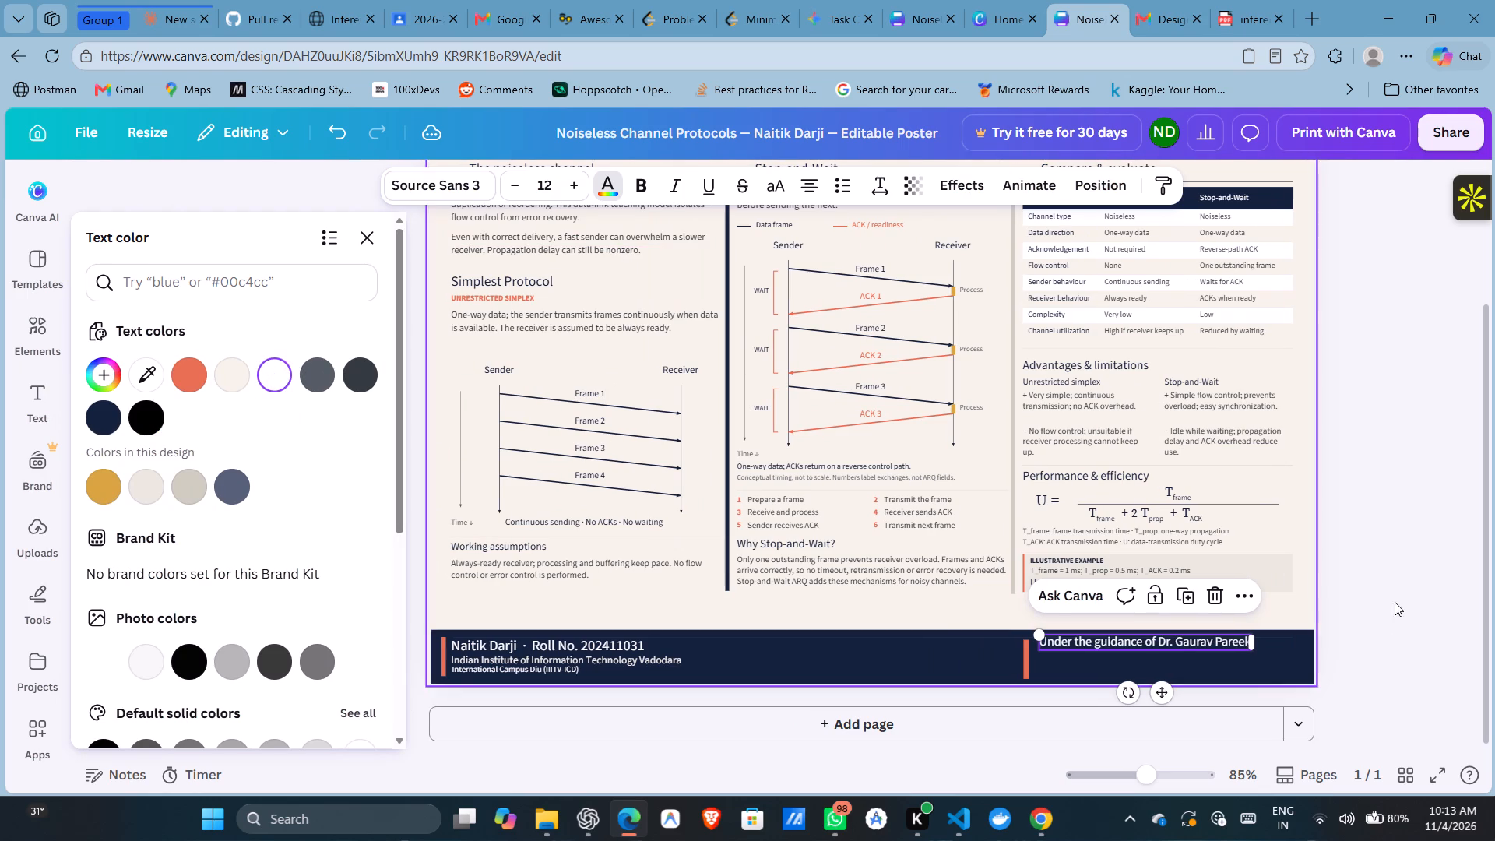
# Break the guidance text after "Under the guidance of" so the guide's name starts on a second line.
pyautogui.click(1145, 637)
pyautogui.click(1145, 638)
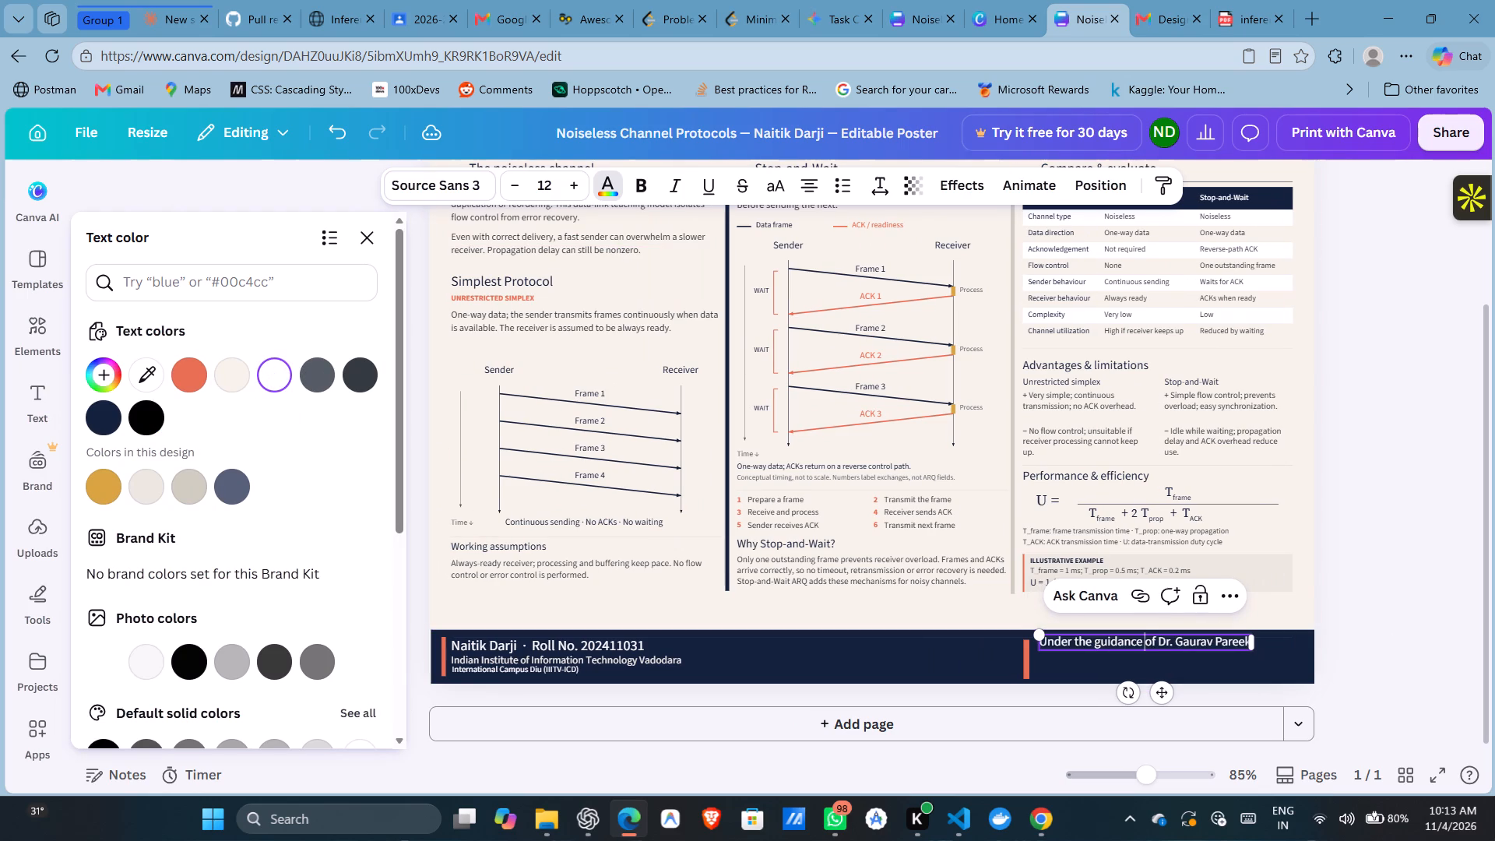
pyautogui.click(1158, 644)
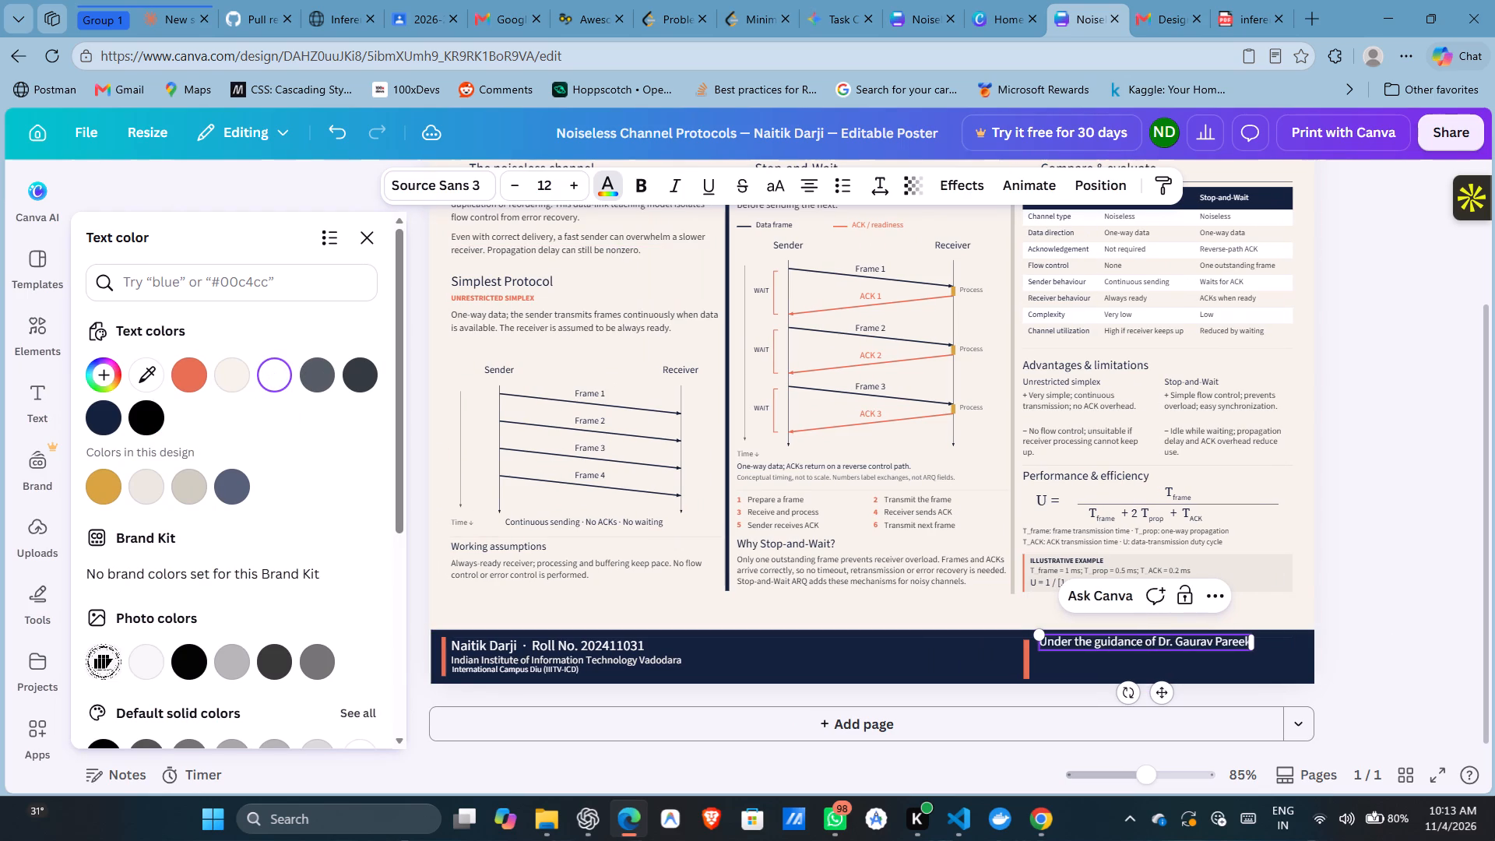
pyautogui.press('Return')
# Replace the name after "Dr." in the guidance text with the course guide's name.
pyautogui.doubleClick(1137, 661)
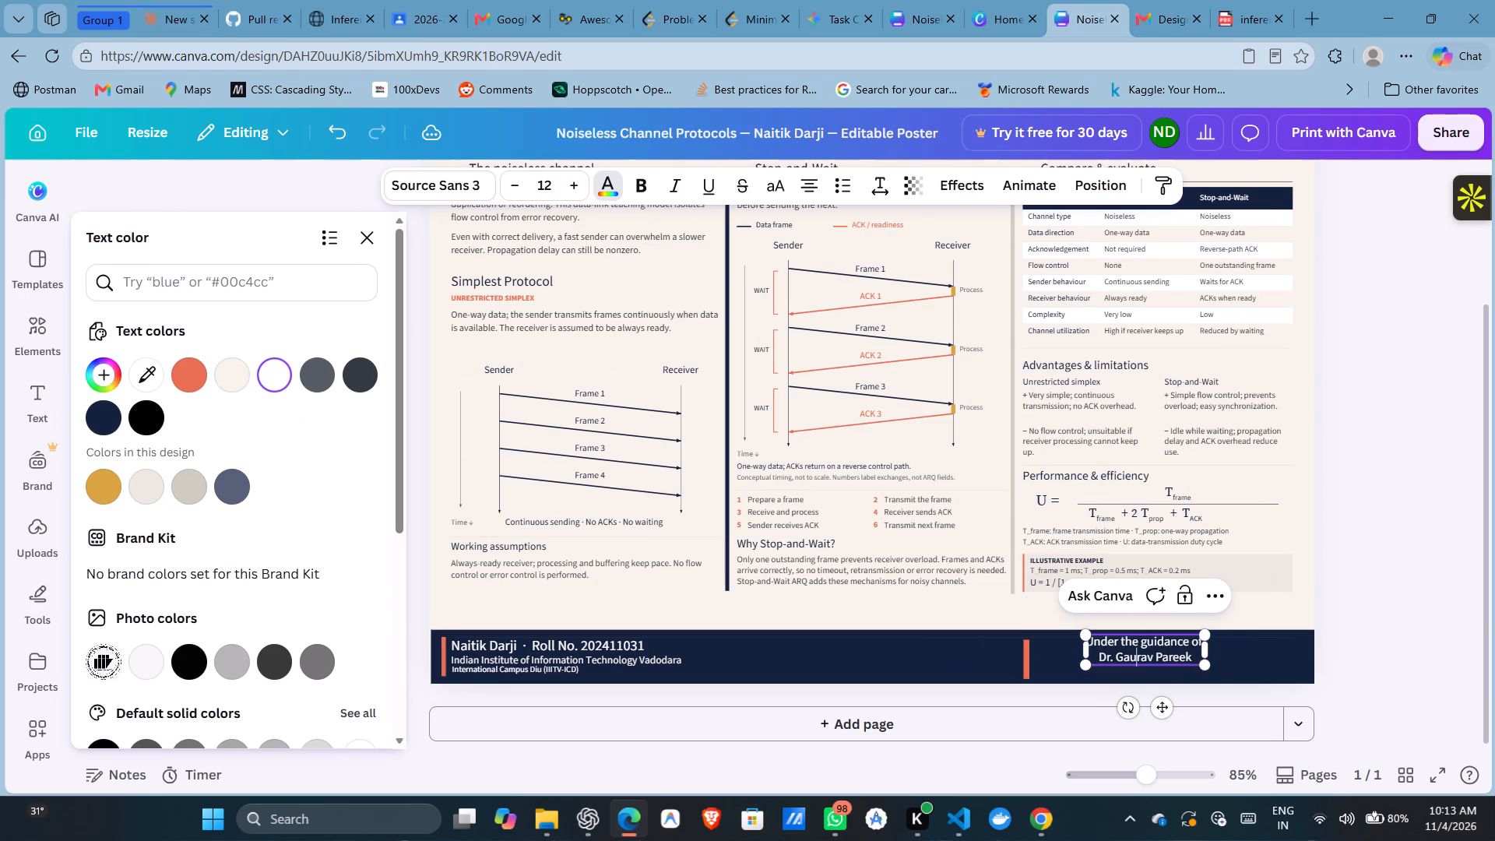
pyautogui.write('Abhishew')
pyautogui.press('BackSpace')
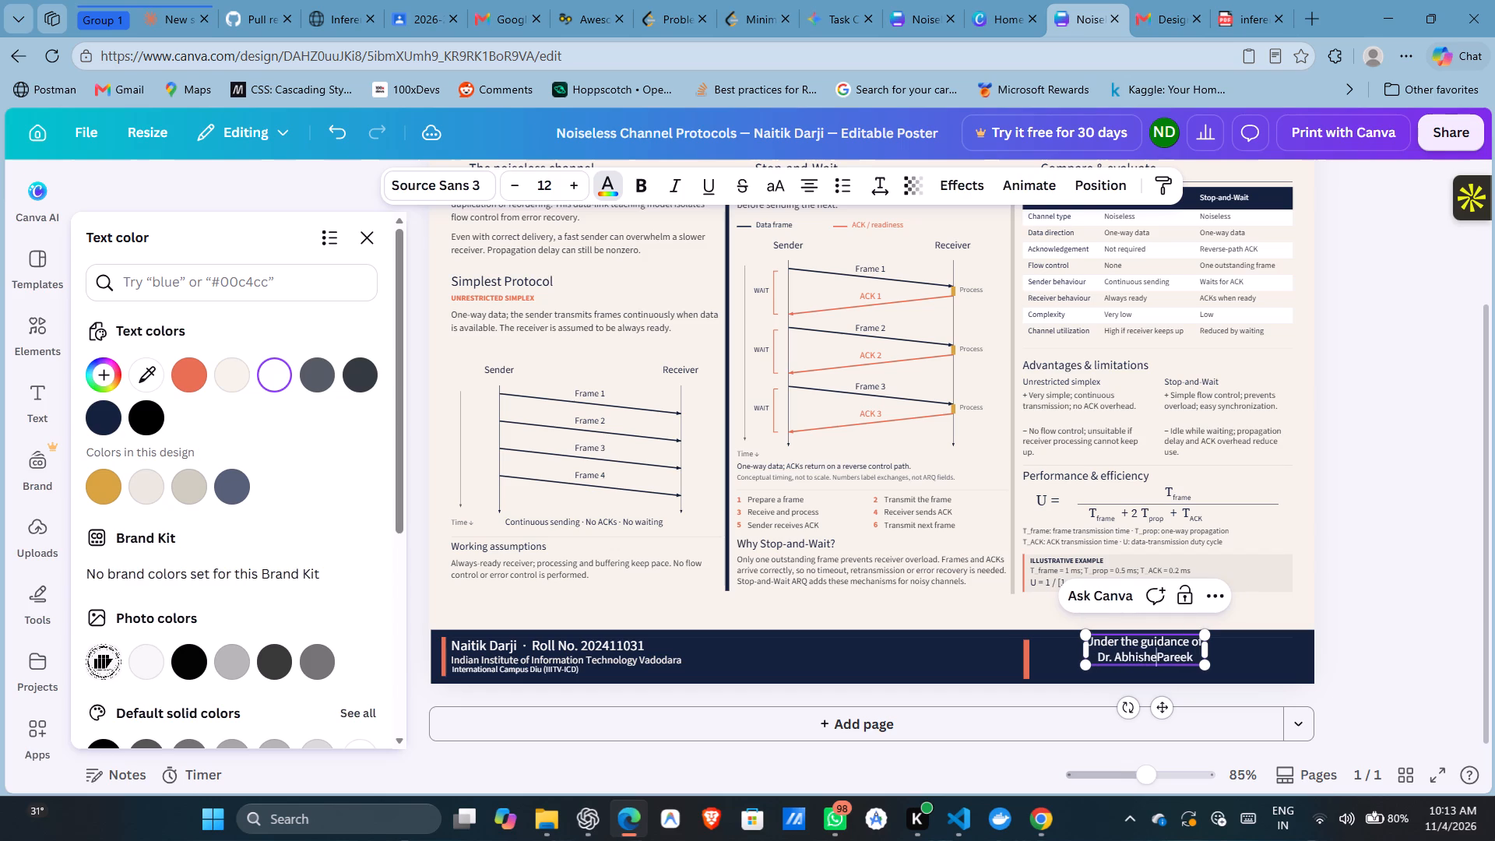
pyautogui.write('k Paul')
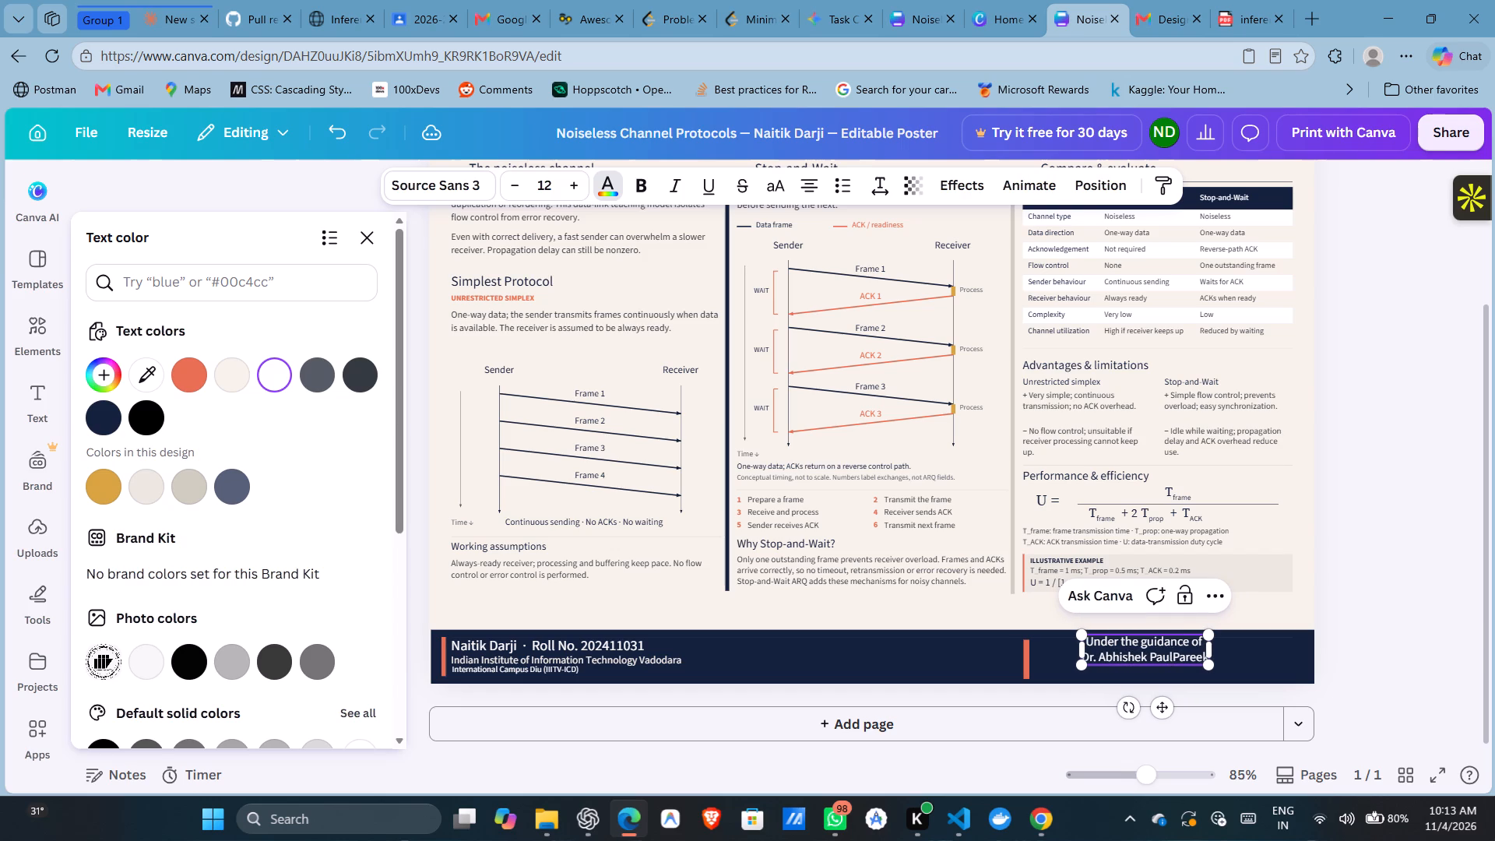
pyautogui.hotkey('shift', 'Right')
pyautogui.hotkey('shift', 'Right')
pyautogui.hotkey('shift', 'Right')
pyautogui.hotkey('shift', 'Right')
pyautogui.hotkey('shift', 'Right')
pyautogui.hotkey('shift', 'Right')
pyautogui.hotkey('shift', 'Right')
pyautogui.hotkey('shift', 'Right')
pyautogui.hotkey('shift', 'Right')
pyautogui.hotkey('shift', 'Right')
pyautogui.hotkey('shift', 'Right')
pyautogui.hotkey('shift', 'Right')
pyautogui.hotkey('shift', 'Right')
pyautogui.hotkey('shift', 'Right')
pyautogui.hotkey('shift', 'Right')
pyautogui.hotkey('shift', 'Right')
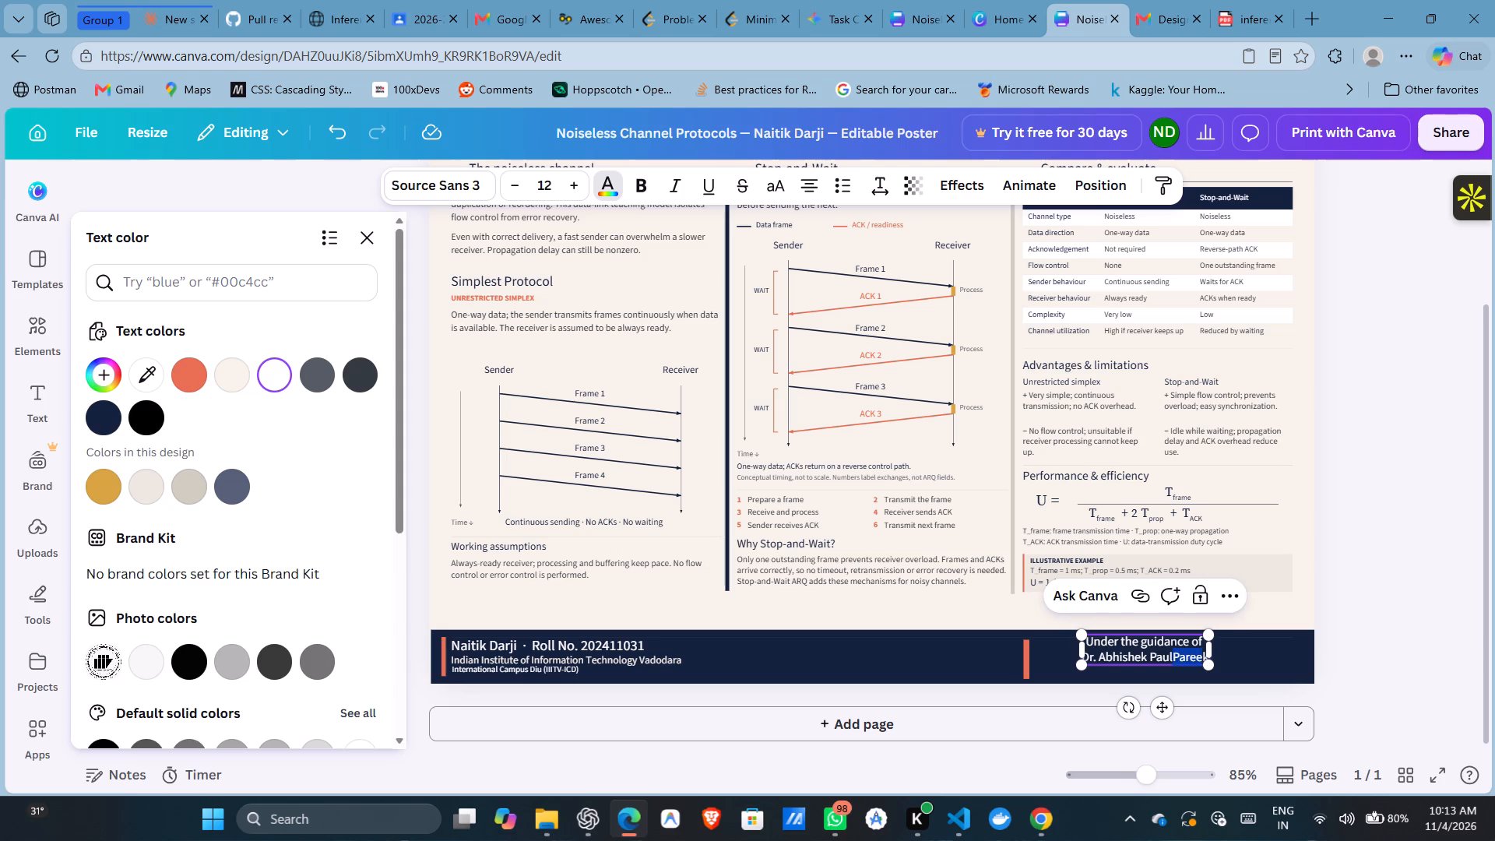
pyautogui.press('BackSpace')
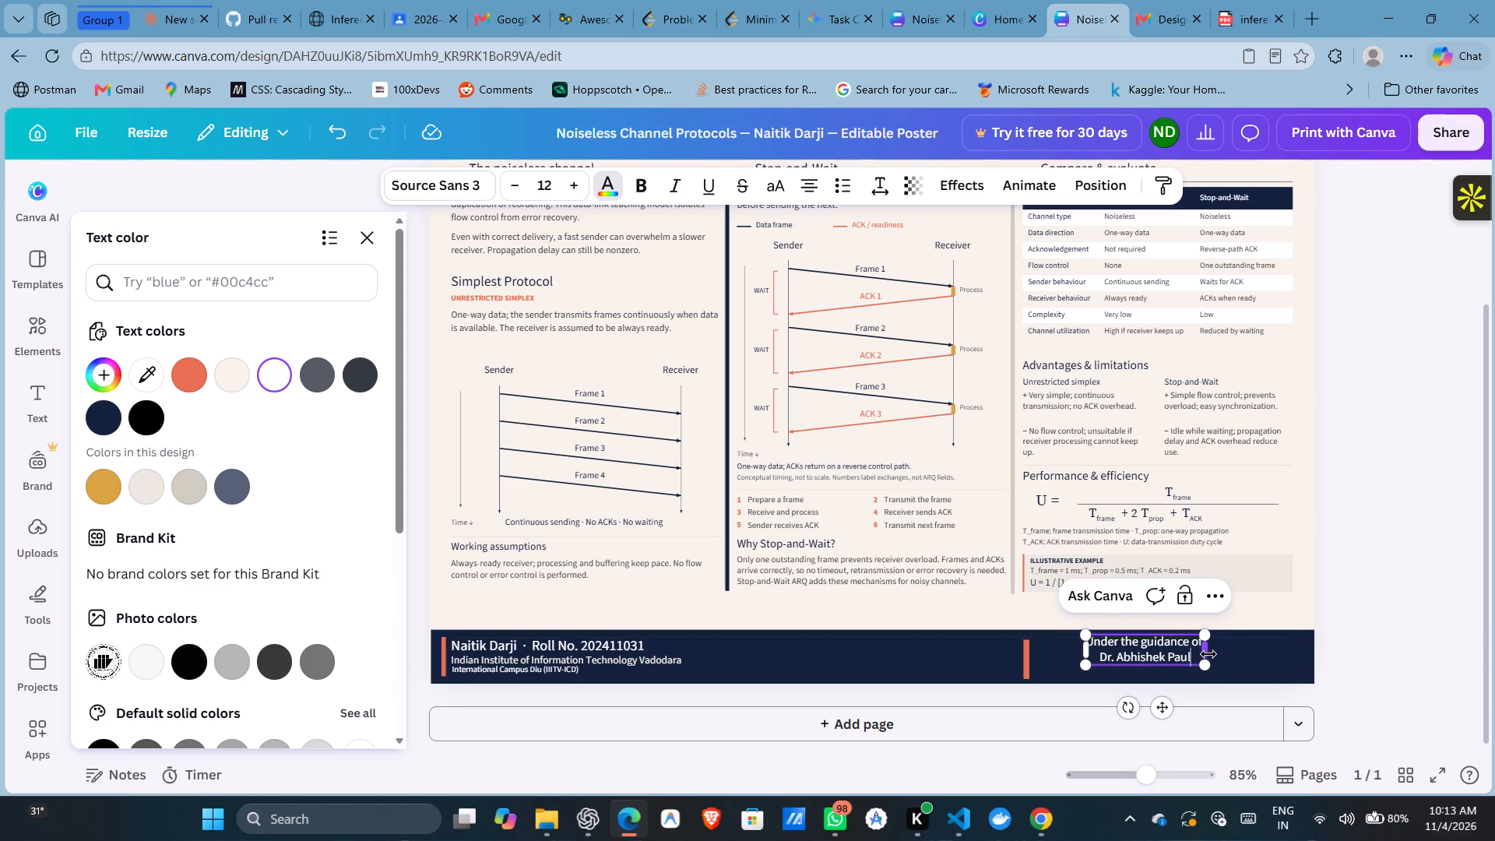
# Cut the guide's name line out of the text box, leaving only "Under the guidance of" on a single line.
pyautogui.moveTo(1193, 658); pyautogui.dragTo(1081, 656)
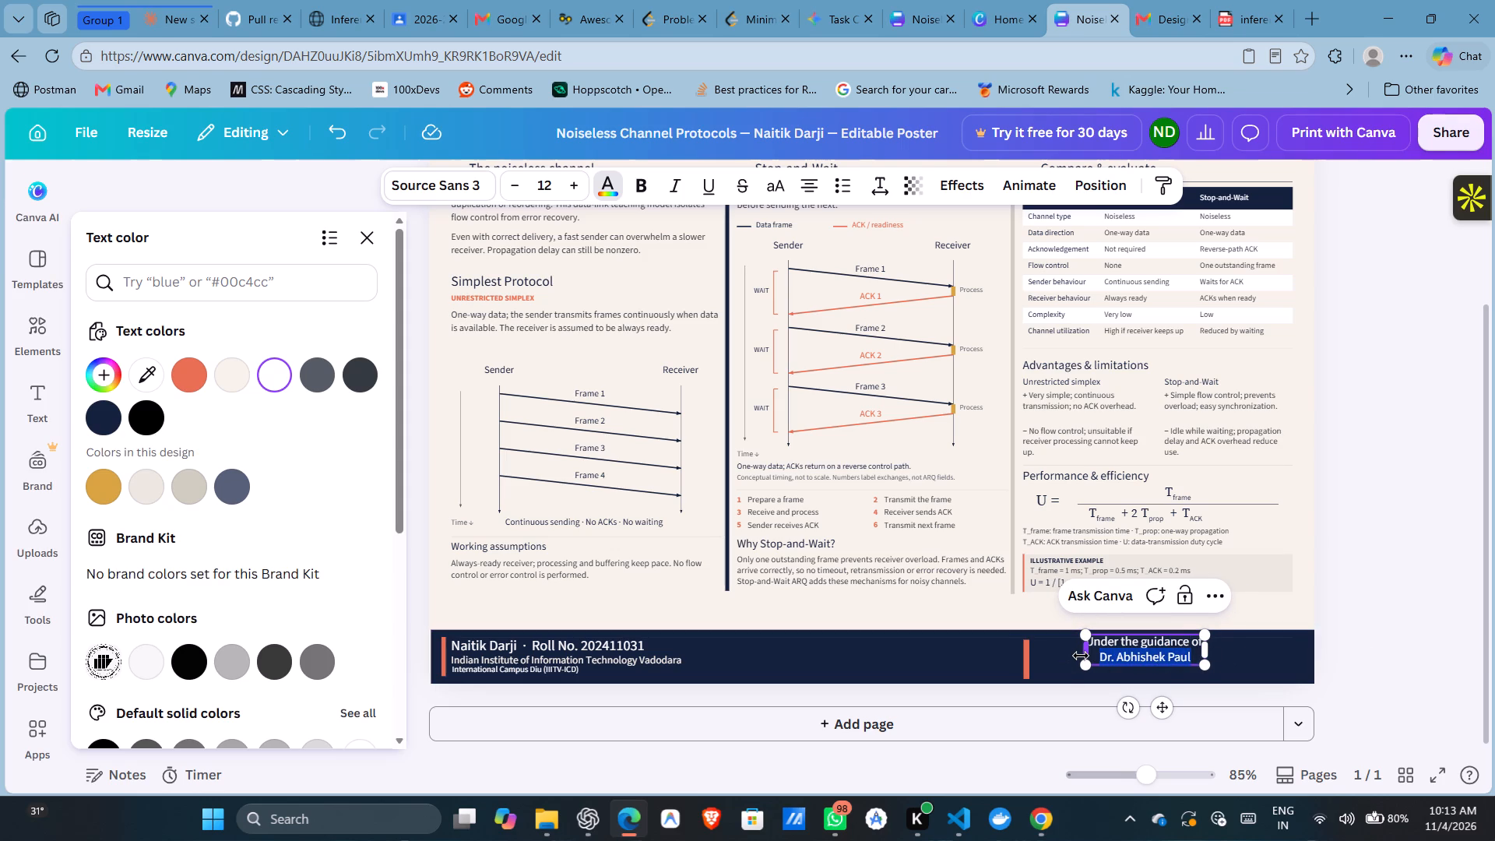
pyautogui.moveTo(1081, 656); pyautogui.dragTo(1081, 655)
pyautogui.hotkey('ctrl', 'x')
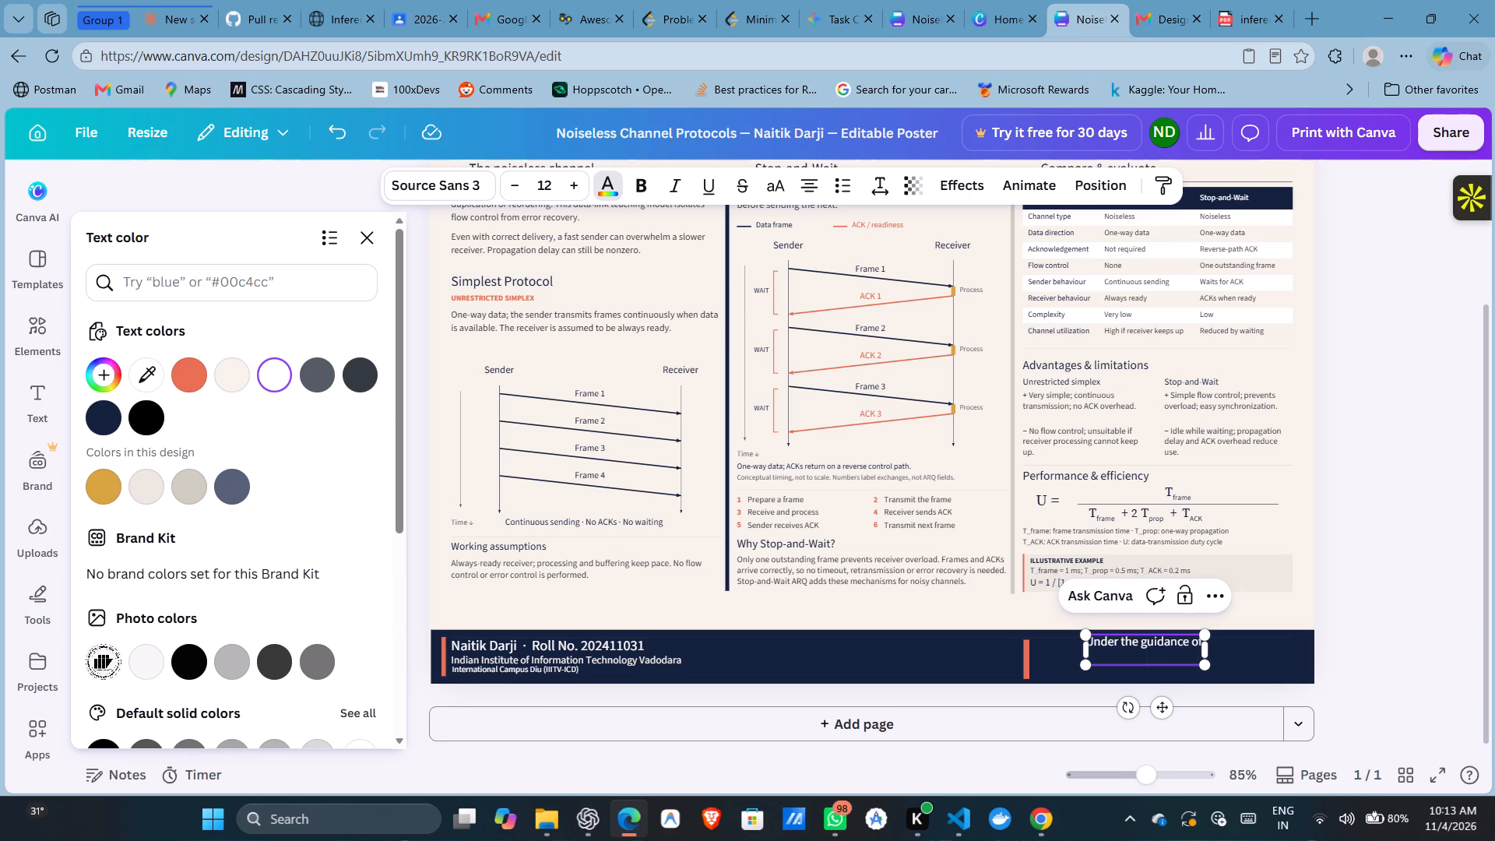
pyautogui.press('BackSpace')
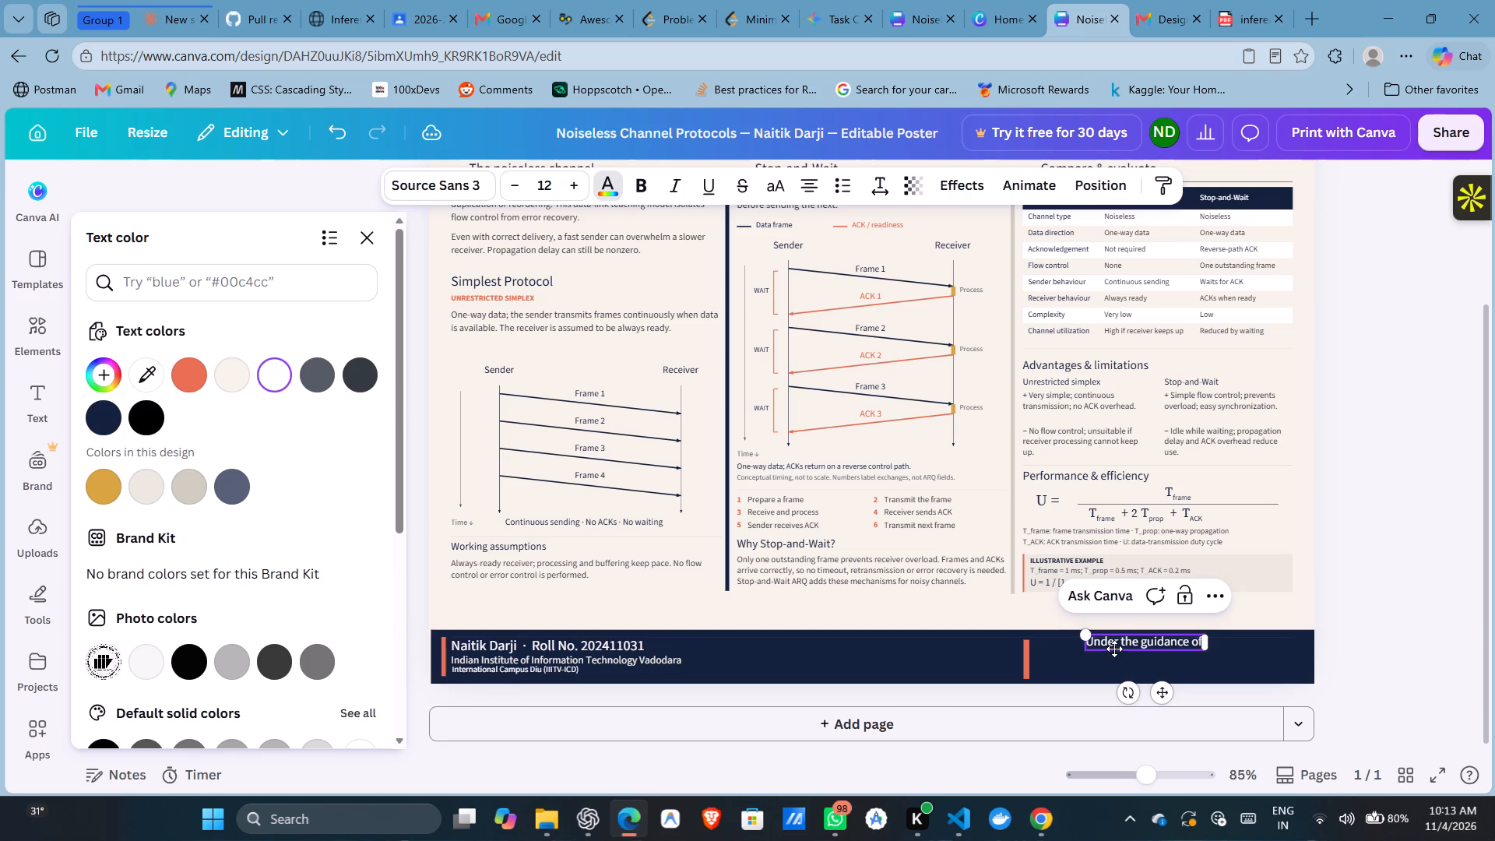
# Set the "Under the guidance of" line to size 11 and place it beside the second orange bar, level with the author line.
pyautogui.moveTo(1122, 642); pyautogui.dragTo(1102, 648)
pyautogui.moveTo(1494, 648); pyautogui.dragTo(1483, 648)
pyautogui.click(1378, 637)
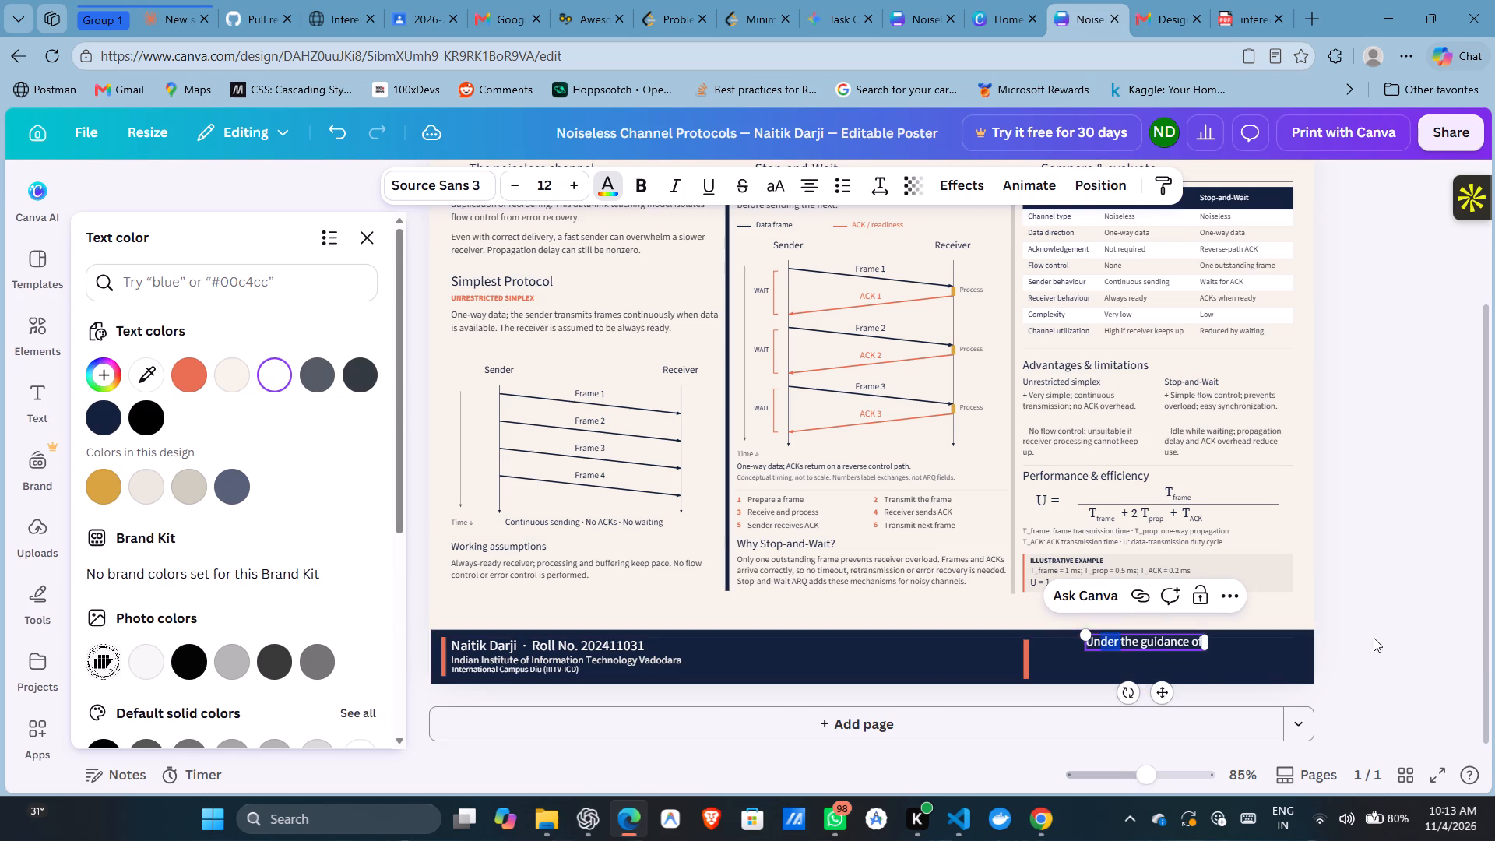
pyautogui.moveTo(1053, 637); pyautogui.dragTo(1008, 642)
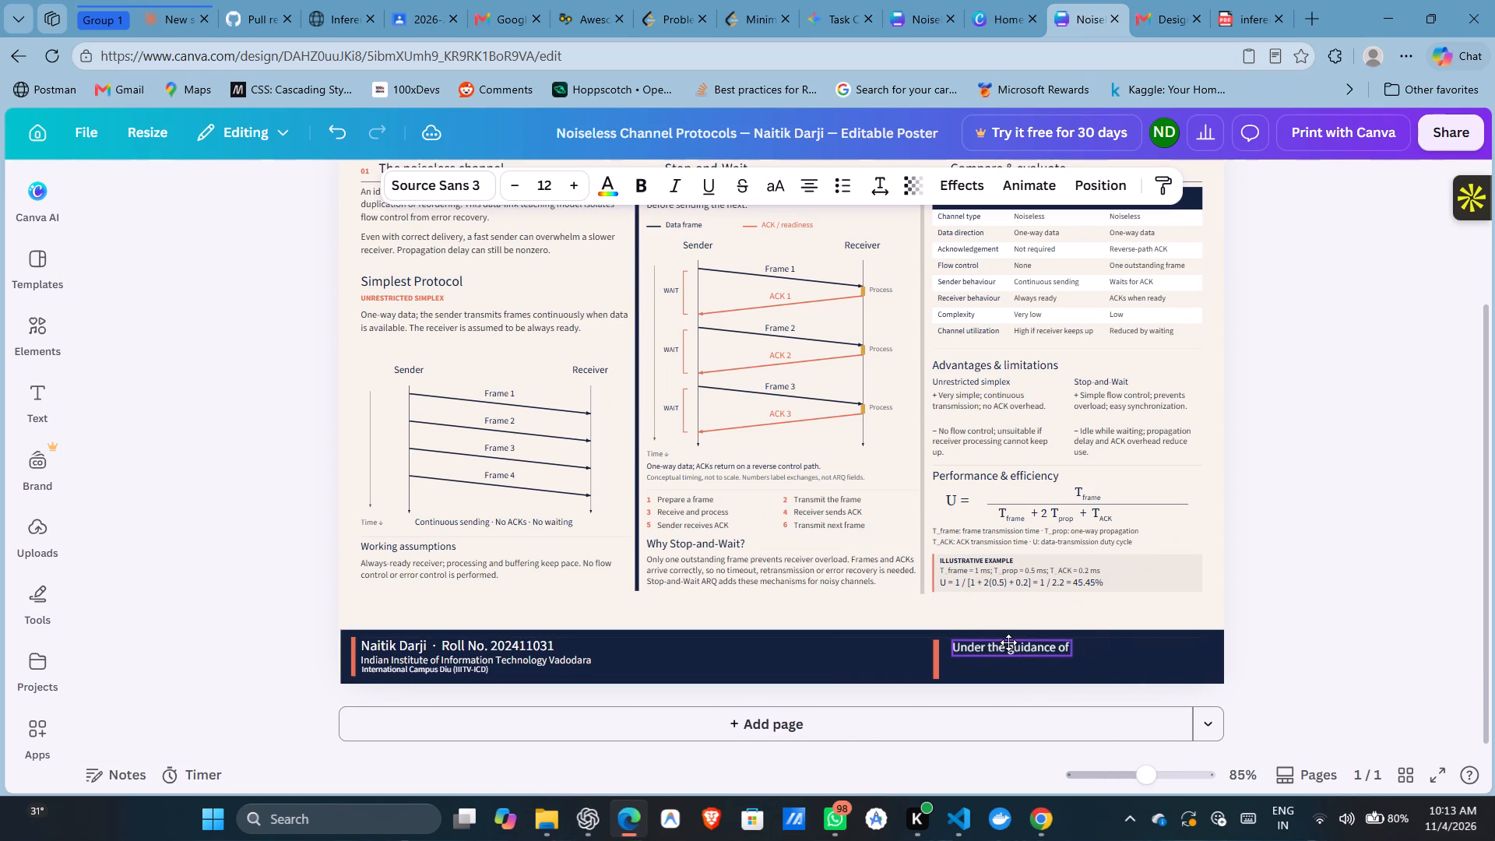
pyautogui.moveTo(1008, 642); pyautogui.dragTo(1007, 639)
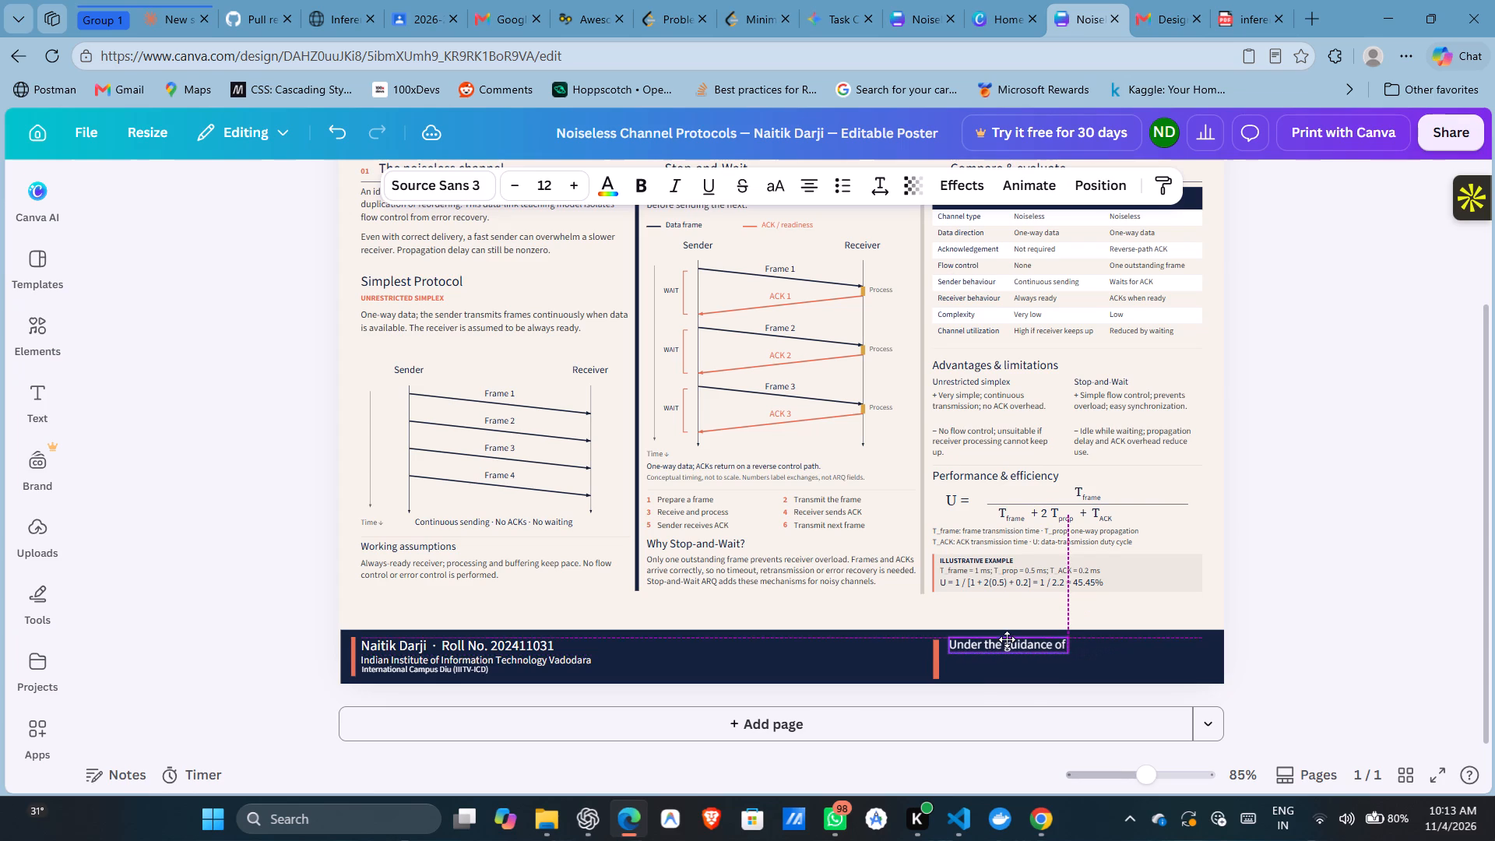
pyautogui.moveTo(1007, 639); pyautogui.dragTo(1008, 636)
pyautogui.click(511, 195)
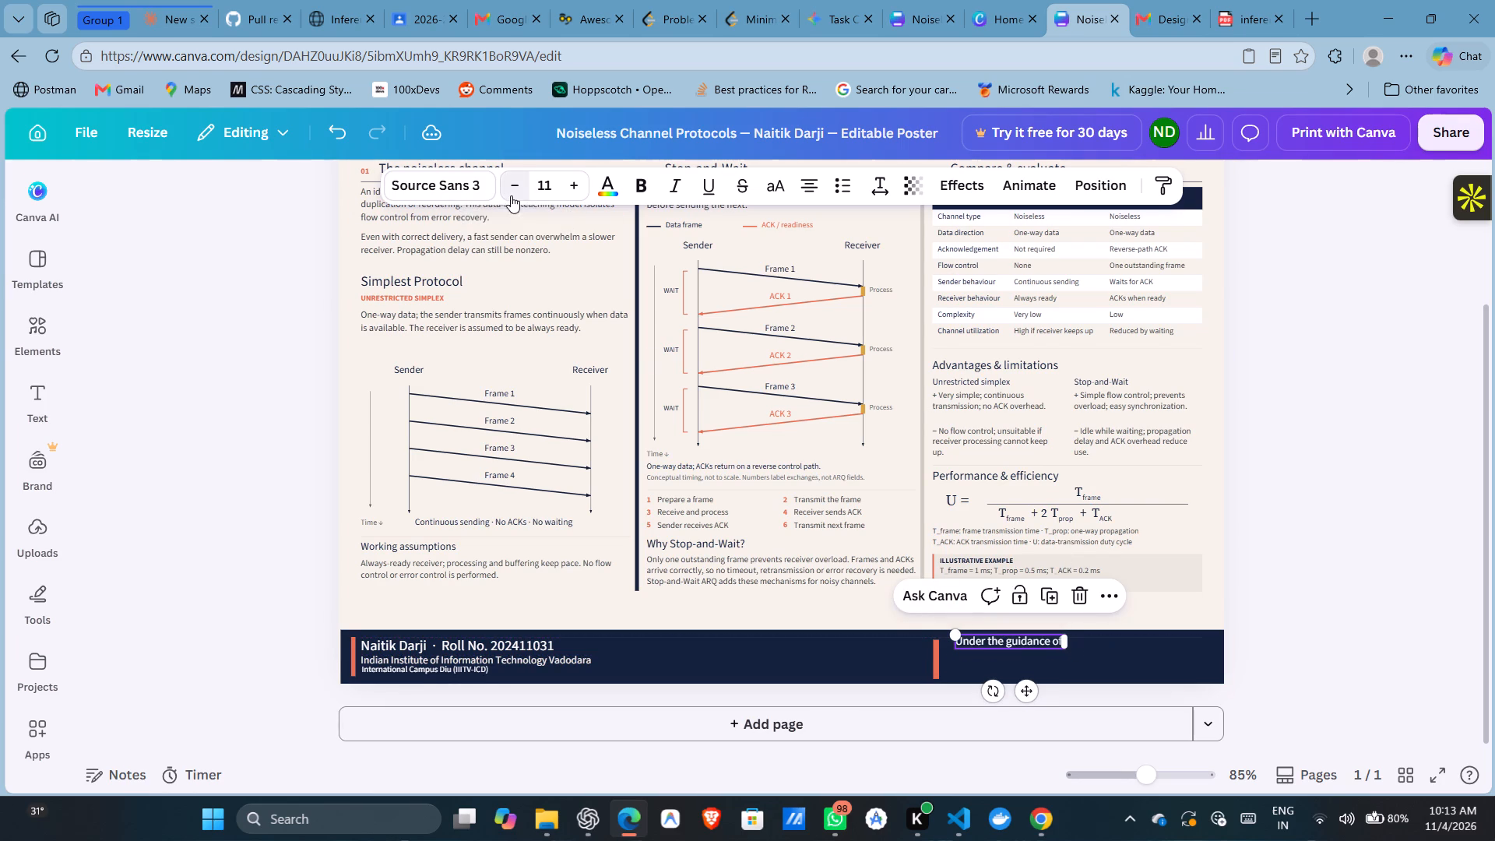
pyautogui.click(989, 636)
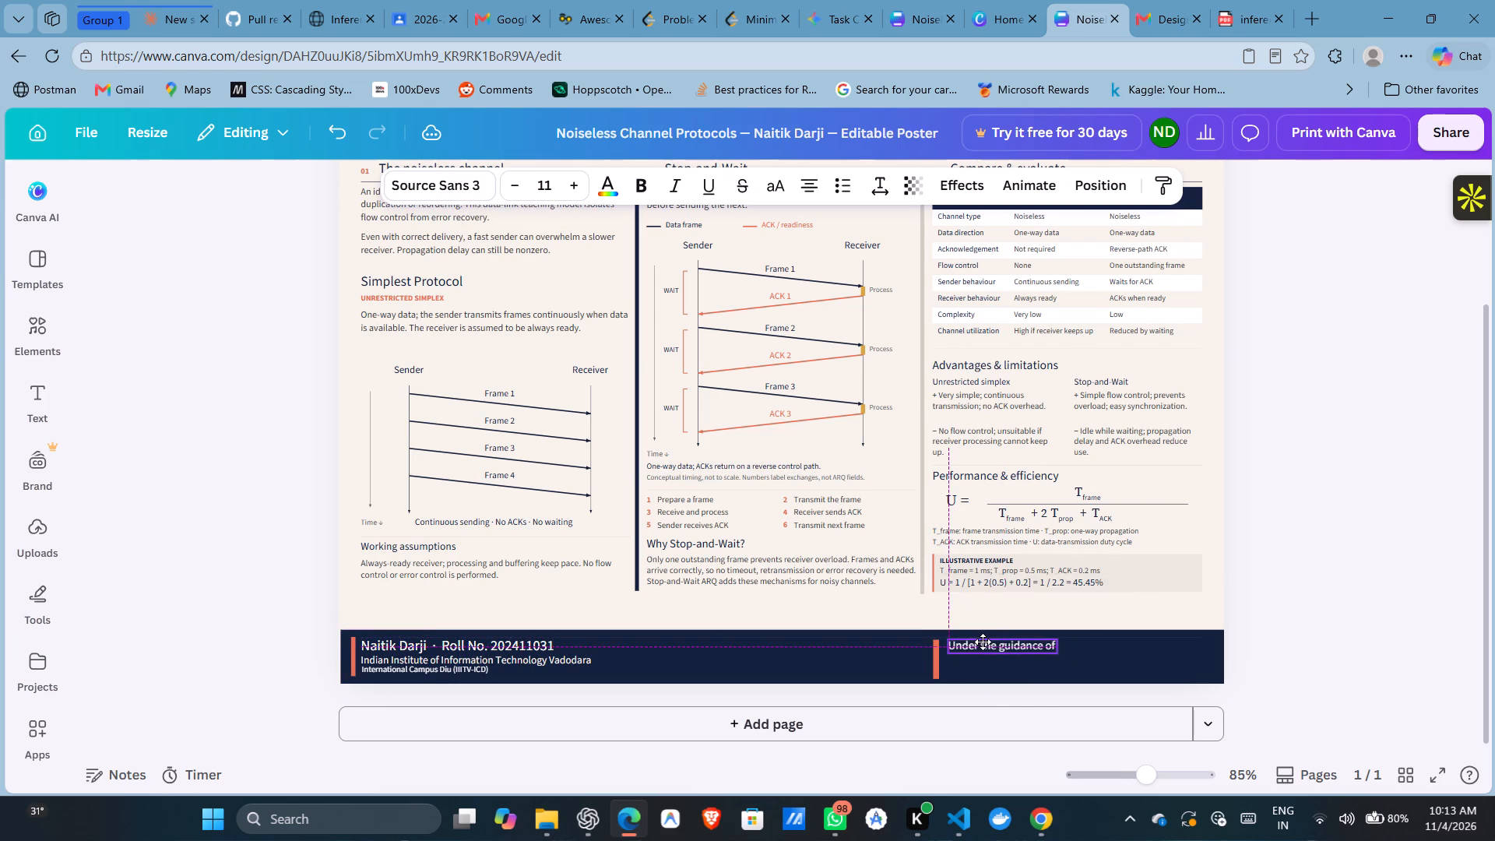
# Paste the guide's name as separate text, place it below "Under the guidance of" in the footer, and color it white.
pyautogui.click(1021, 663)
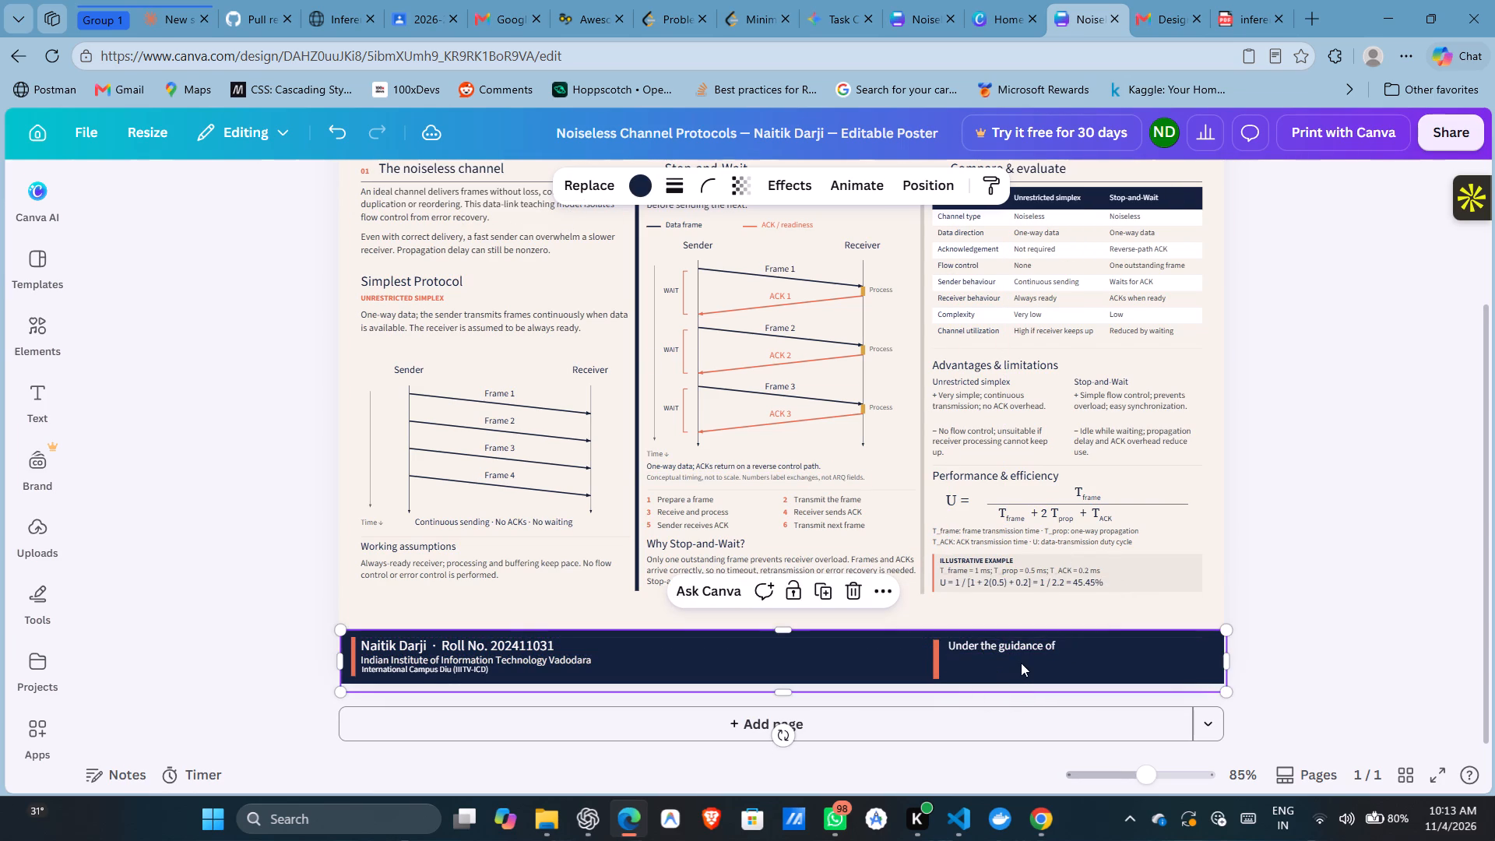
pyautogui.hotkey('ctrl', 'v')
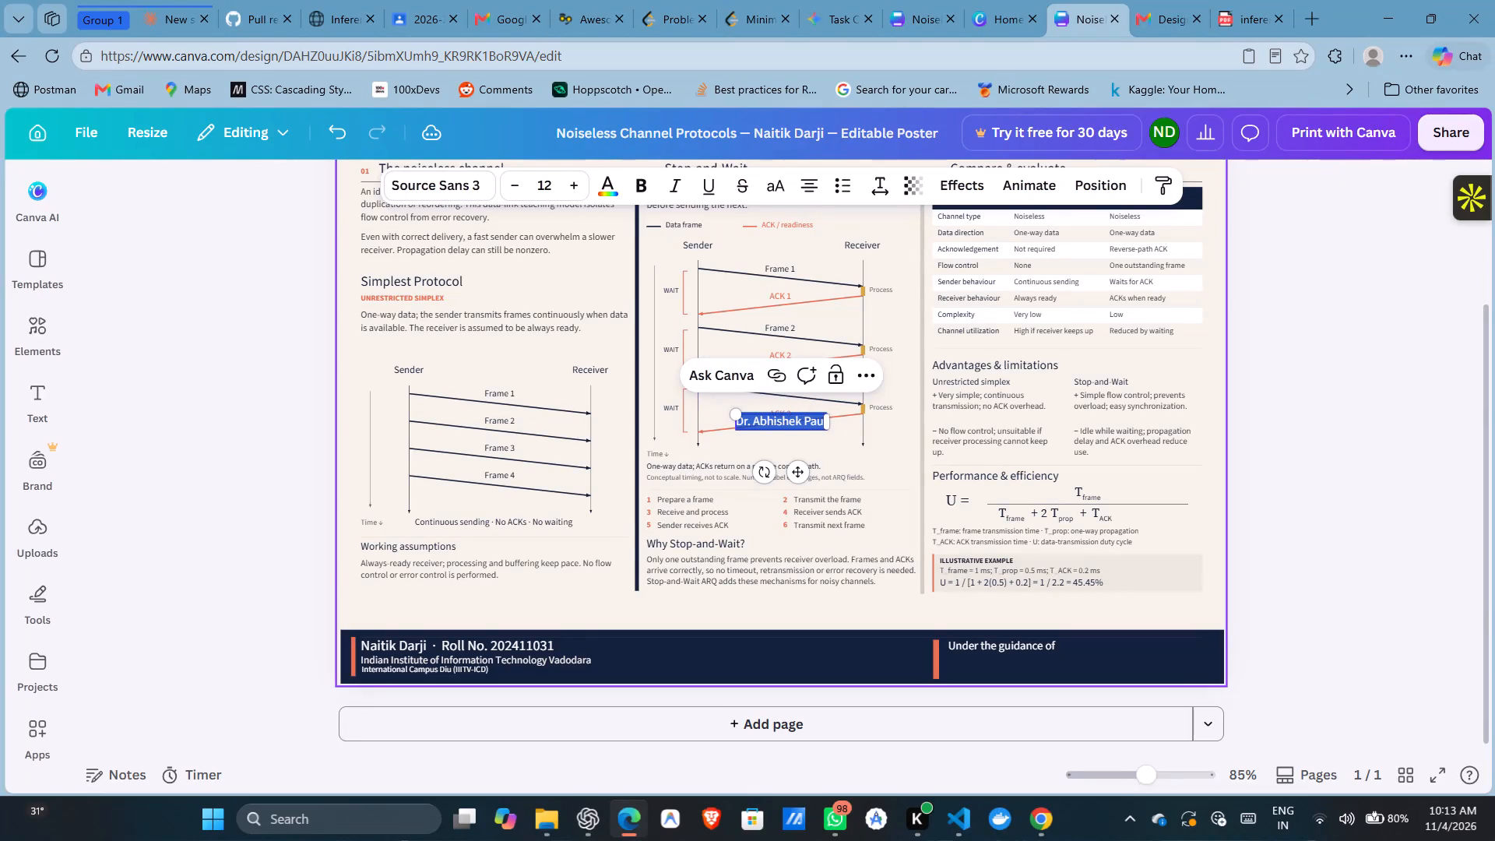
pyautogui.moveTo(810, 430); pyautogui.dragTo(1030, 685)
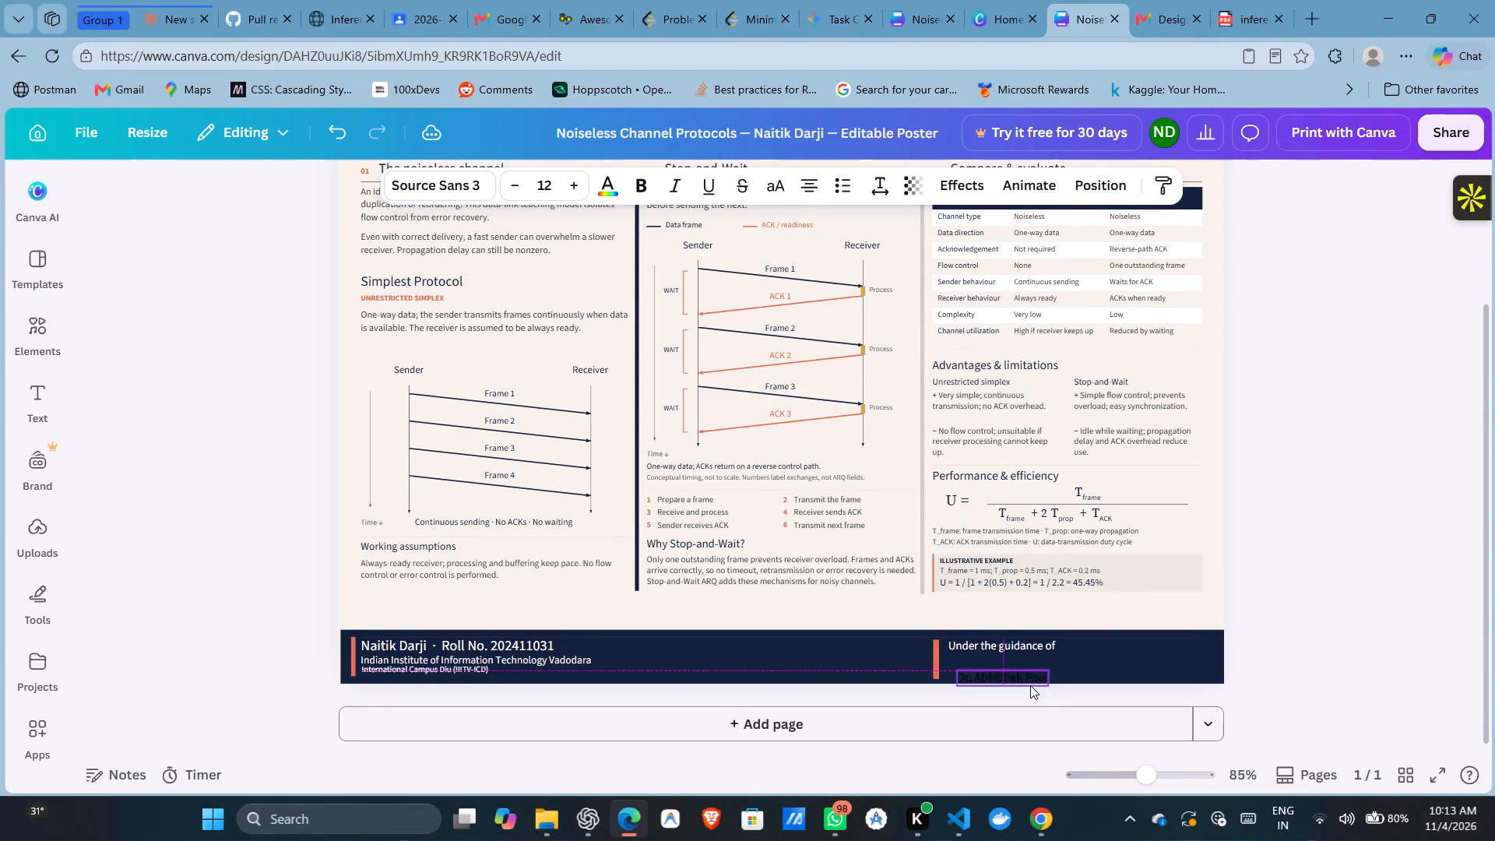
pyautogui.moveTo(1030, 685); pyautogui.dragTo(1028, 674)
pyautogui.click(600, 193)
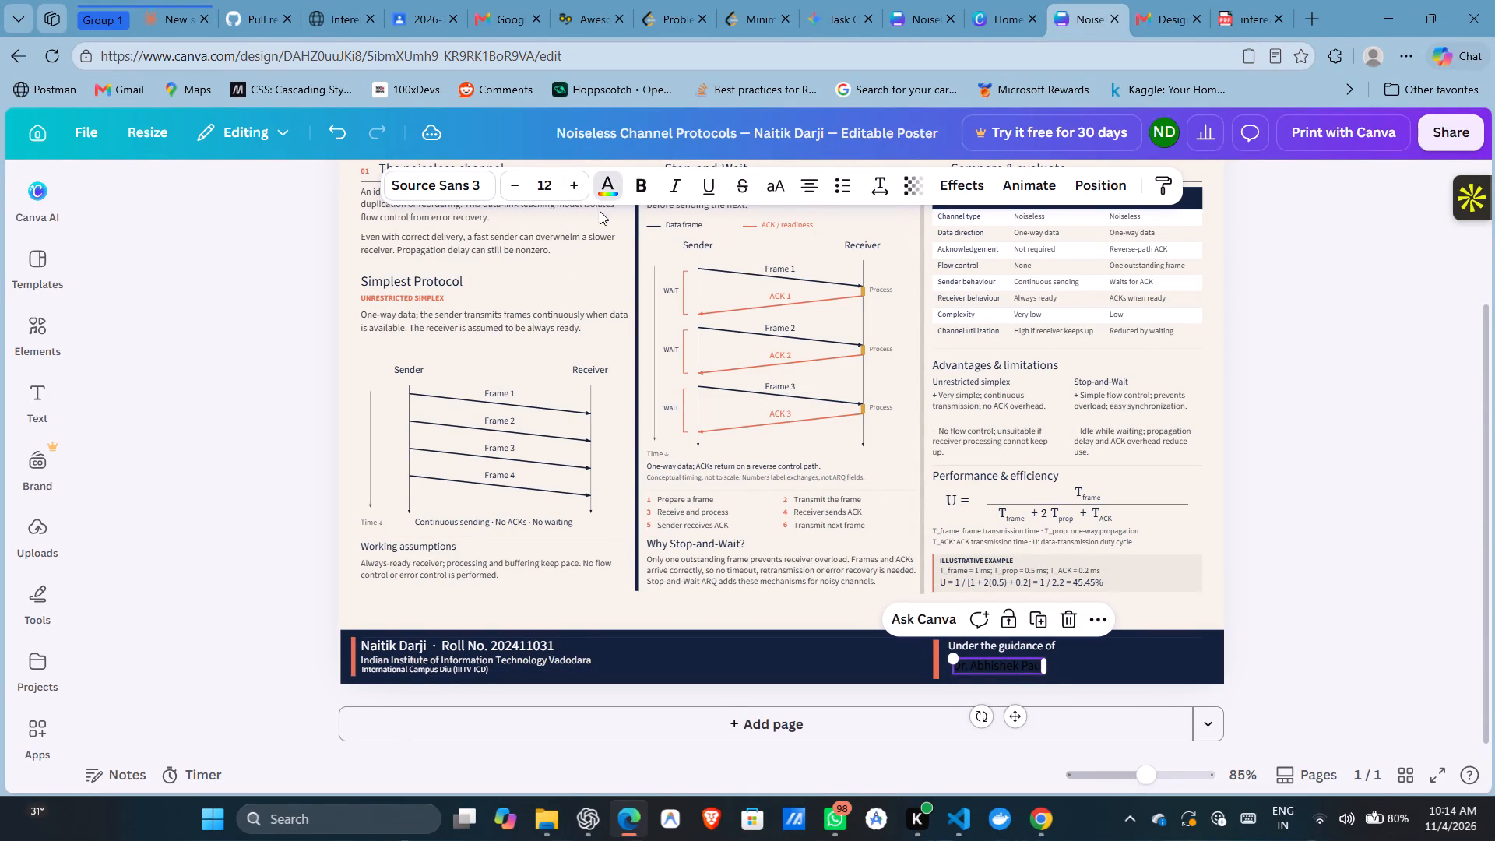
pyautogui.click(290, 378)
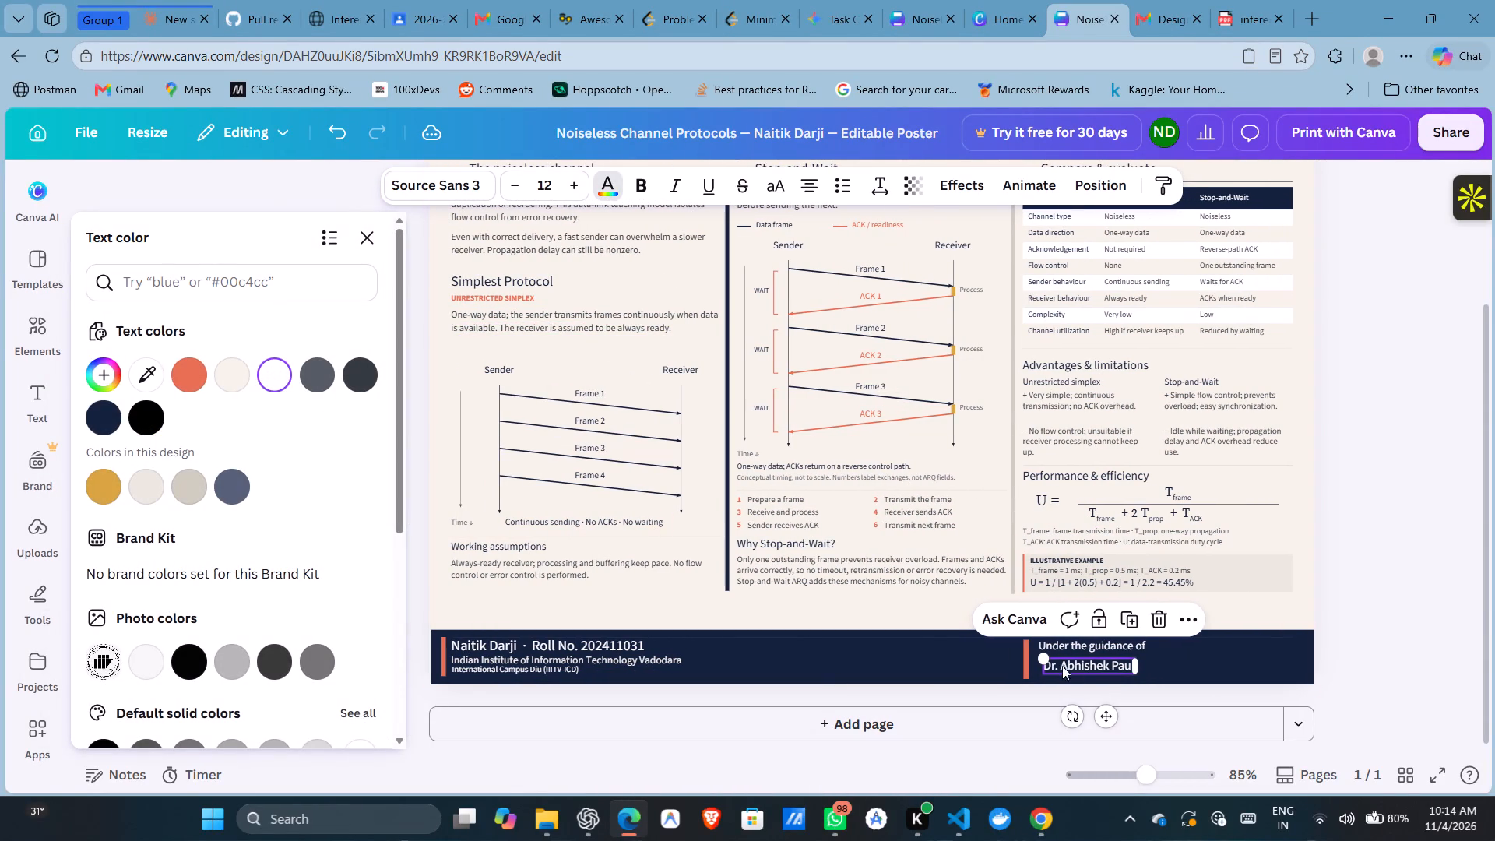
# Enlarge the guide's name to size 16 and align it directly beneath the "Under the guidance of" line.
pyautogui.click(578, 195)
pyautogui.doubleClick(578, 191)
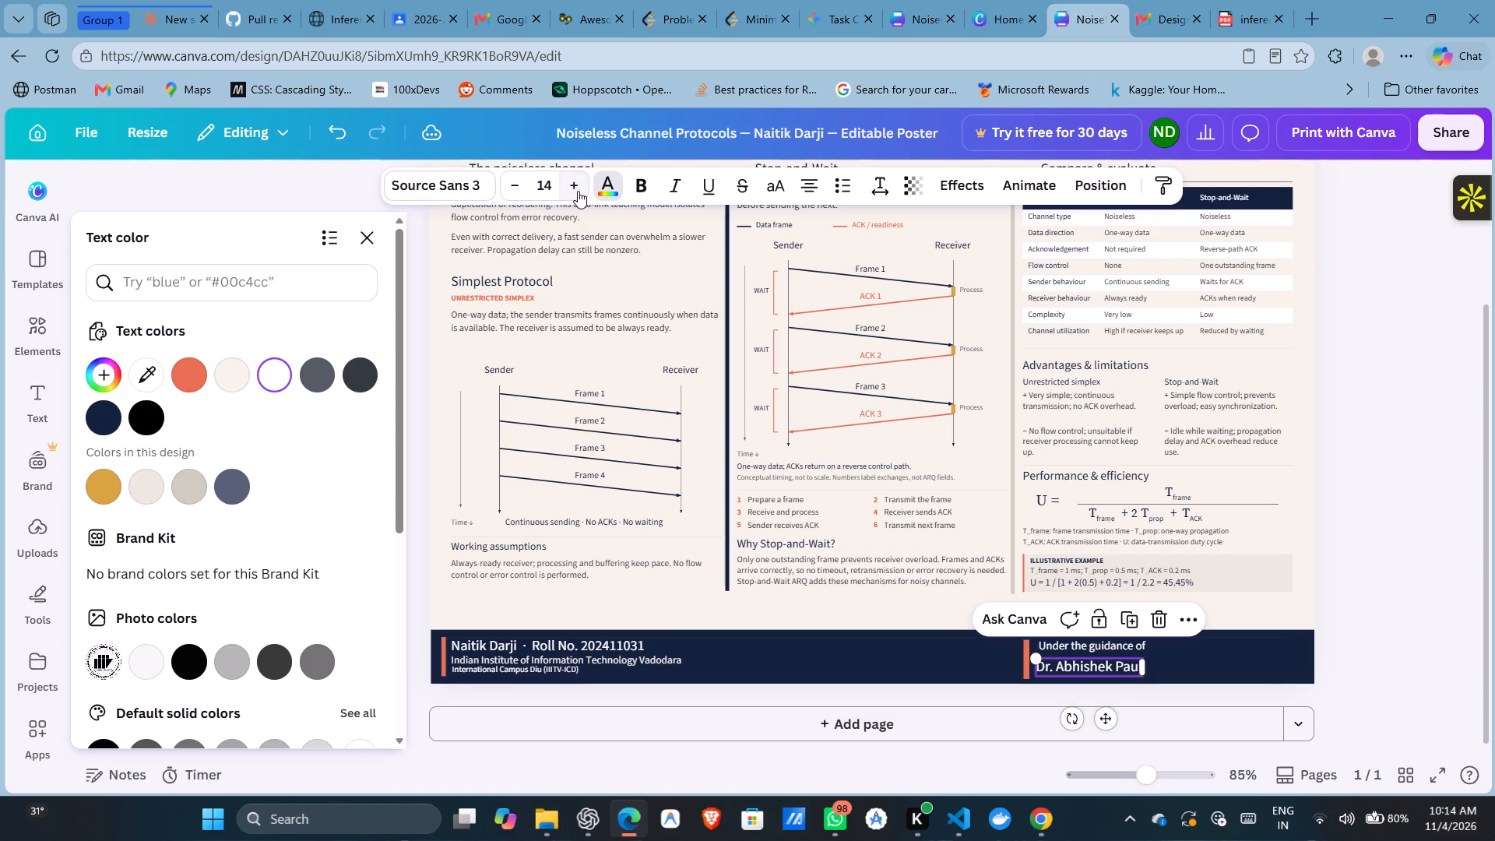
pyautogui.click(578, 191)
pyautogui.moveTo(1078, 665); pyautogui.dragTo(1082, 664)
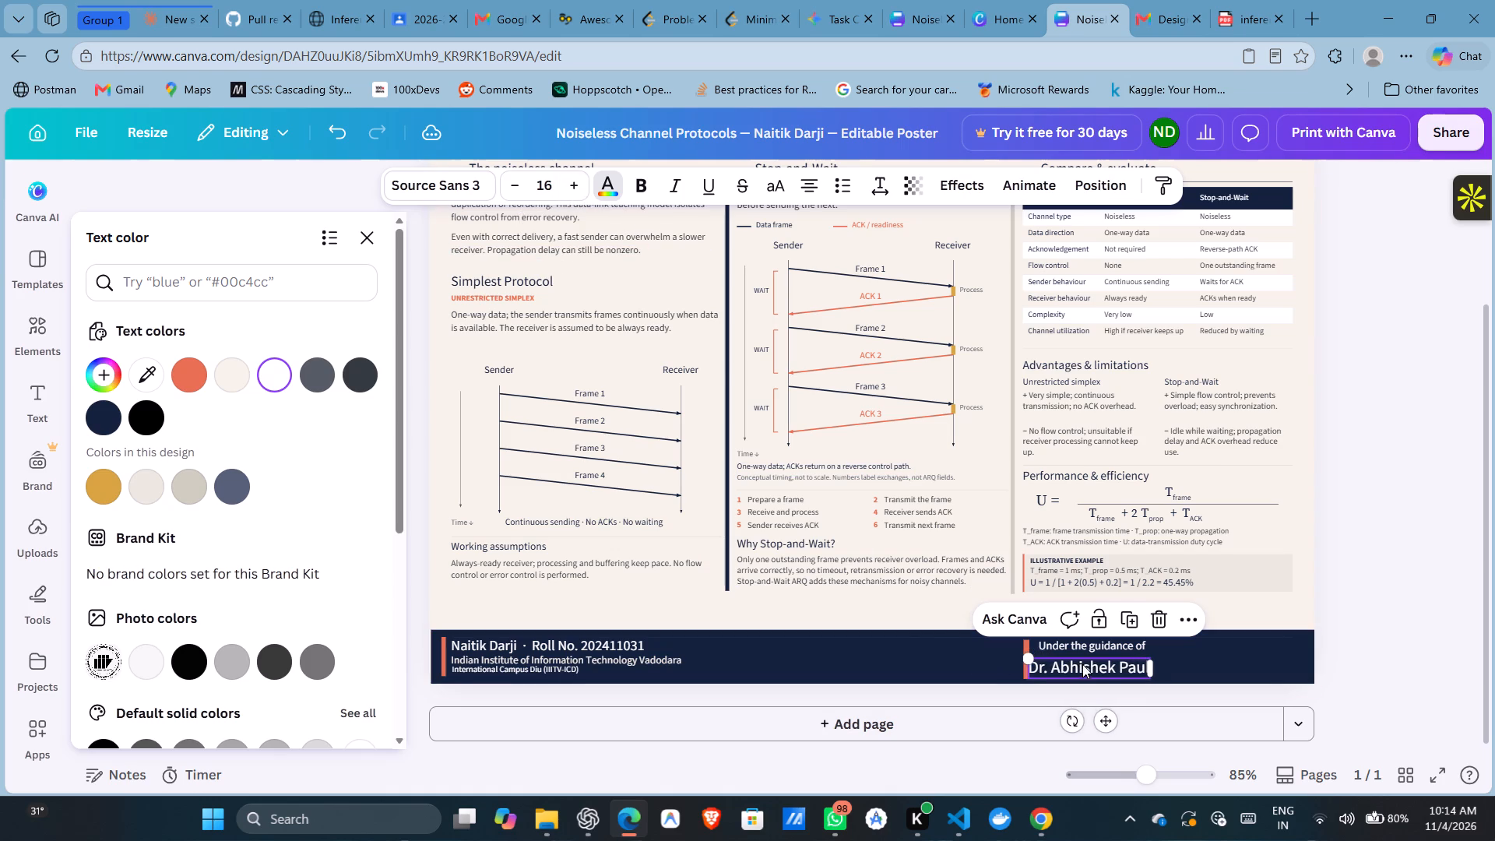
pyautogui.moveTo(1082, 664); pyautogui.dragTo(1086, 663)
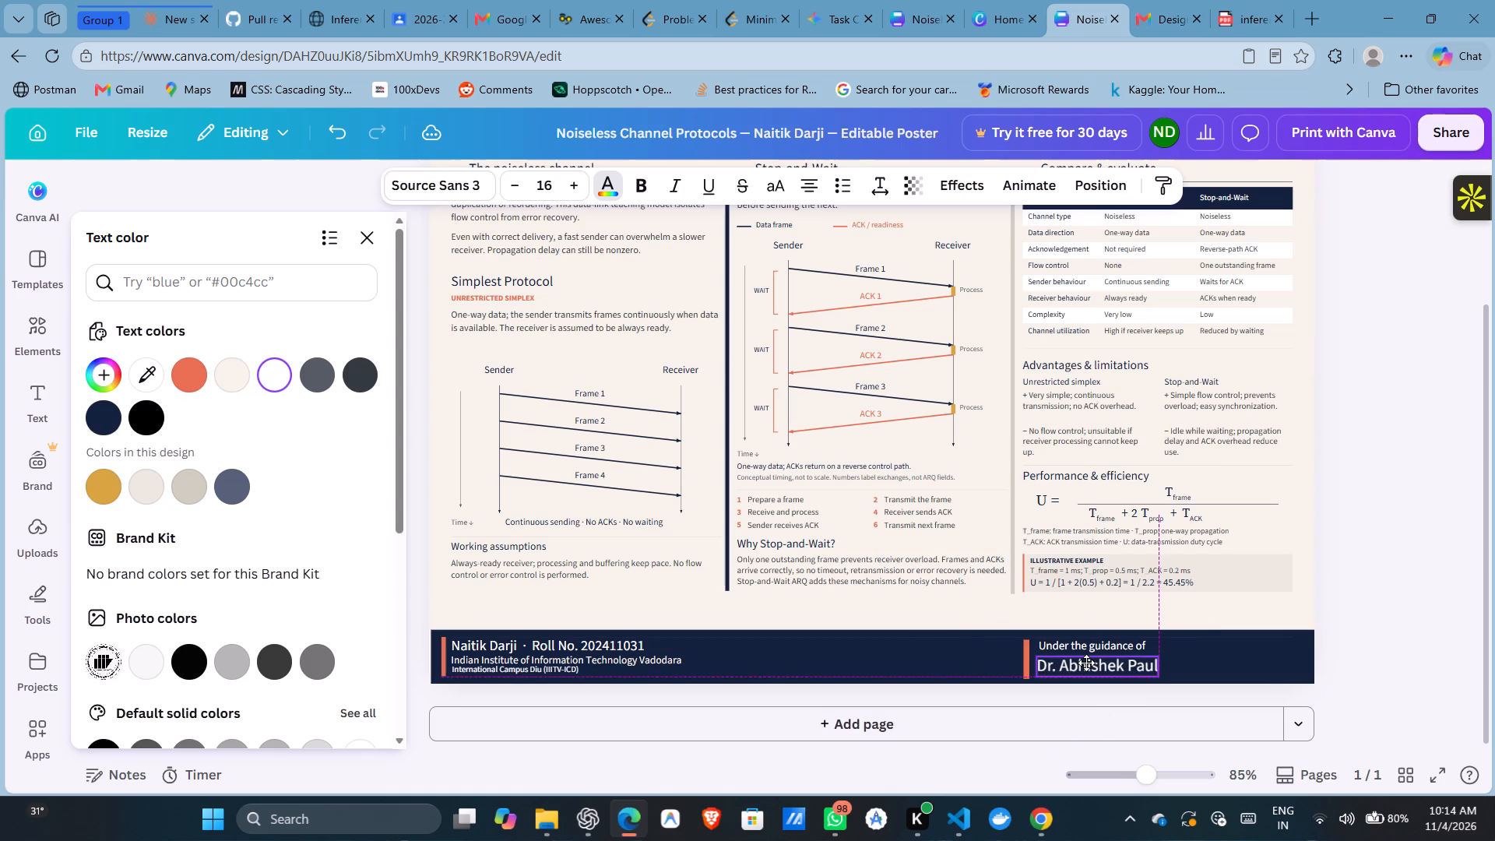
pyautogui.moveTo(1086, 663); pyautogui.dragTo(1086, 662)
pyautogui.click(1446, 628)
pyautogui.click(1388, 626)
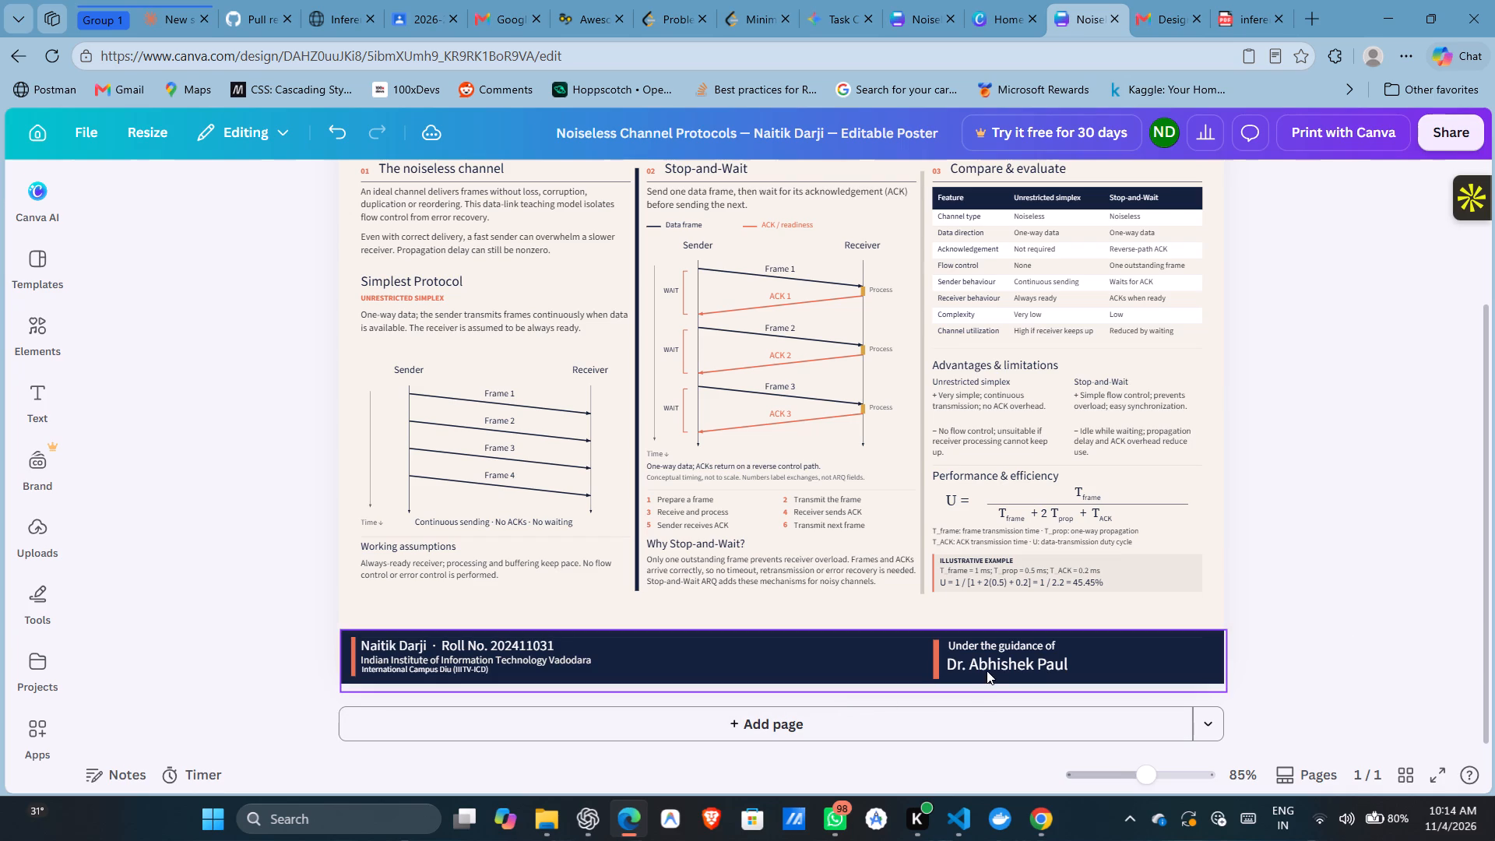
# Select text in the footer's "Under the guidance of" line and open its font choices.
pyautogui.click(257, 689)
pyautogui.scroll(4, 660, 584)
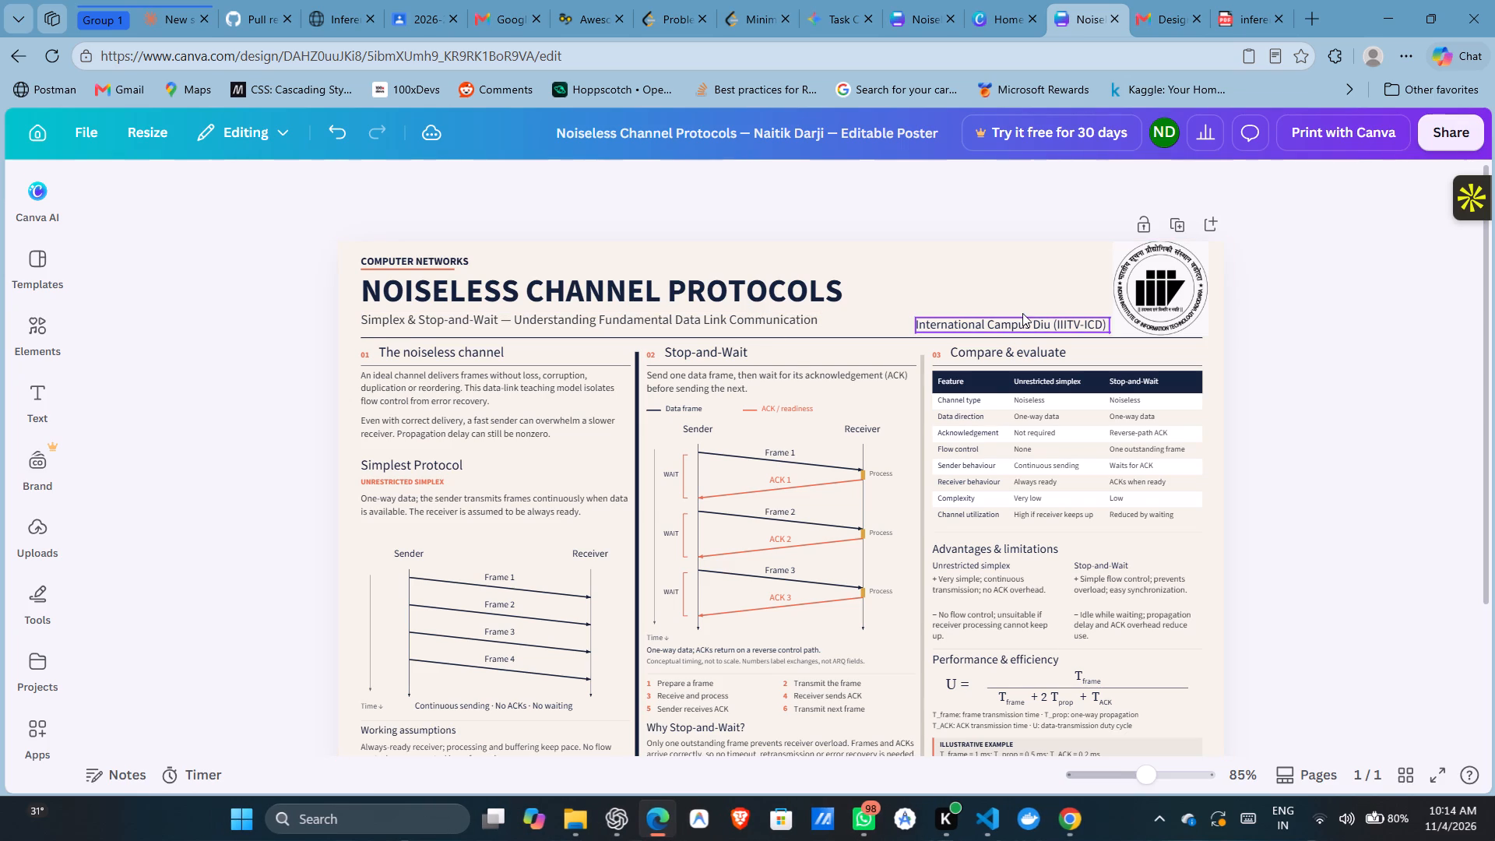
pyautogui.click(1019, 322)
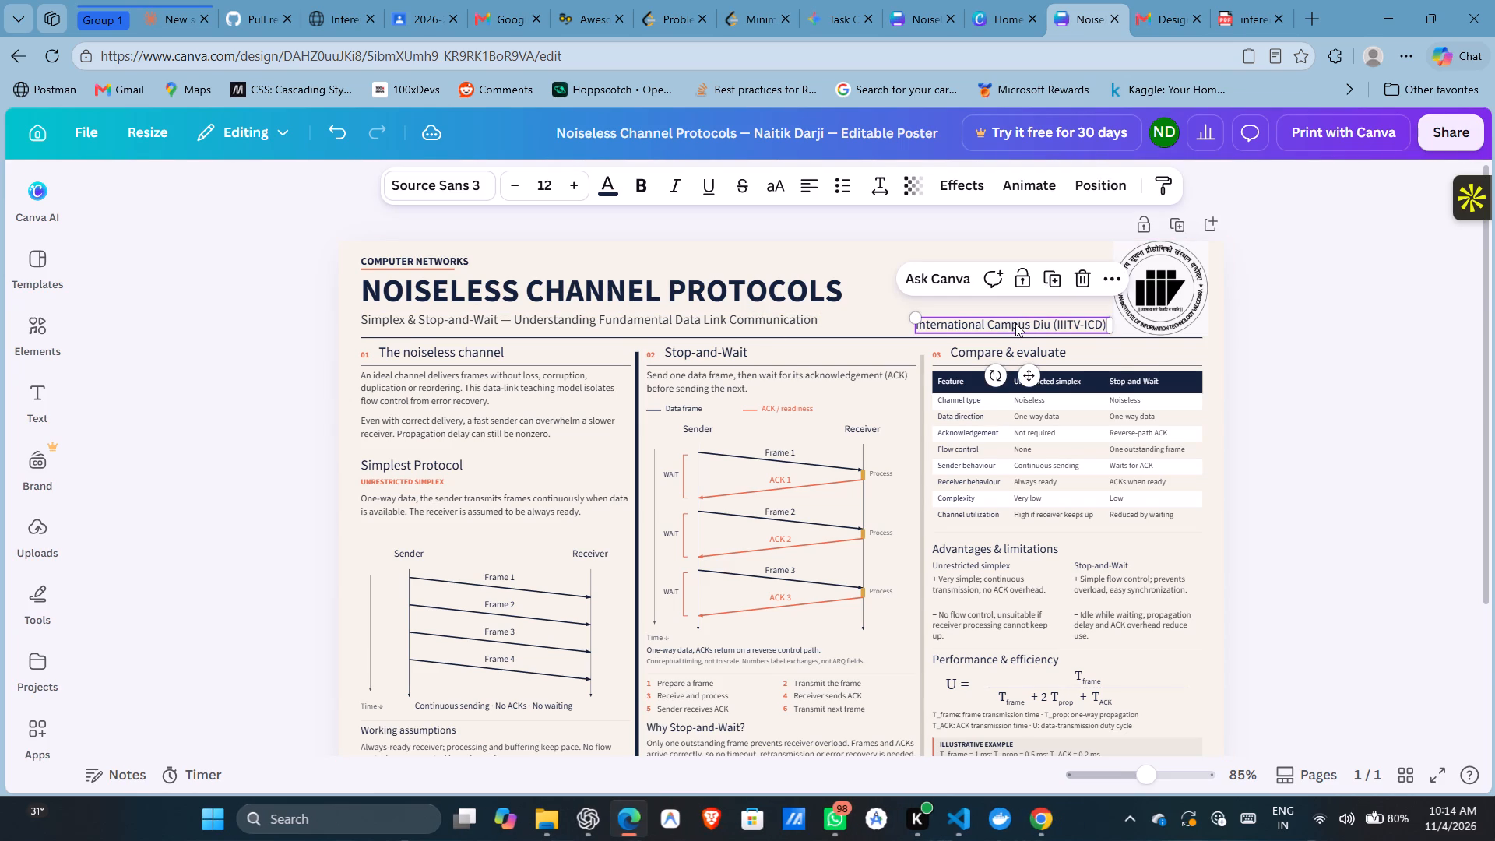
pyautogui.scroll(-4, 1015, 323)
pyautogui.click(1021, 641)
pyautogui.doubleClick(1018, 639)
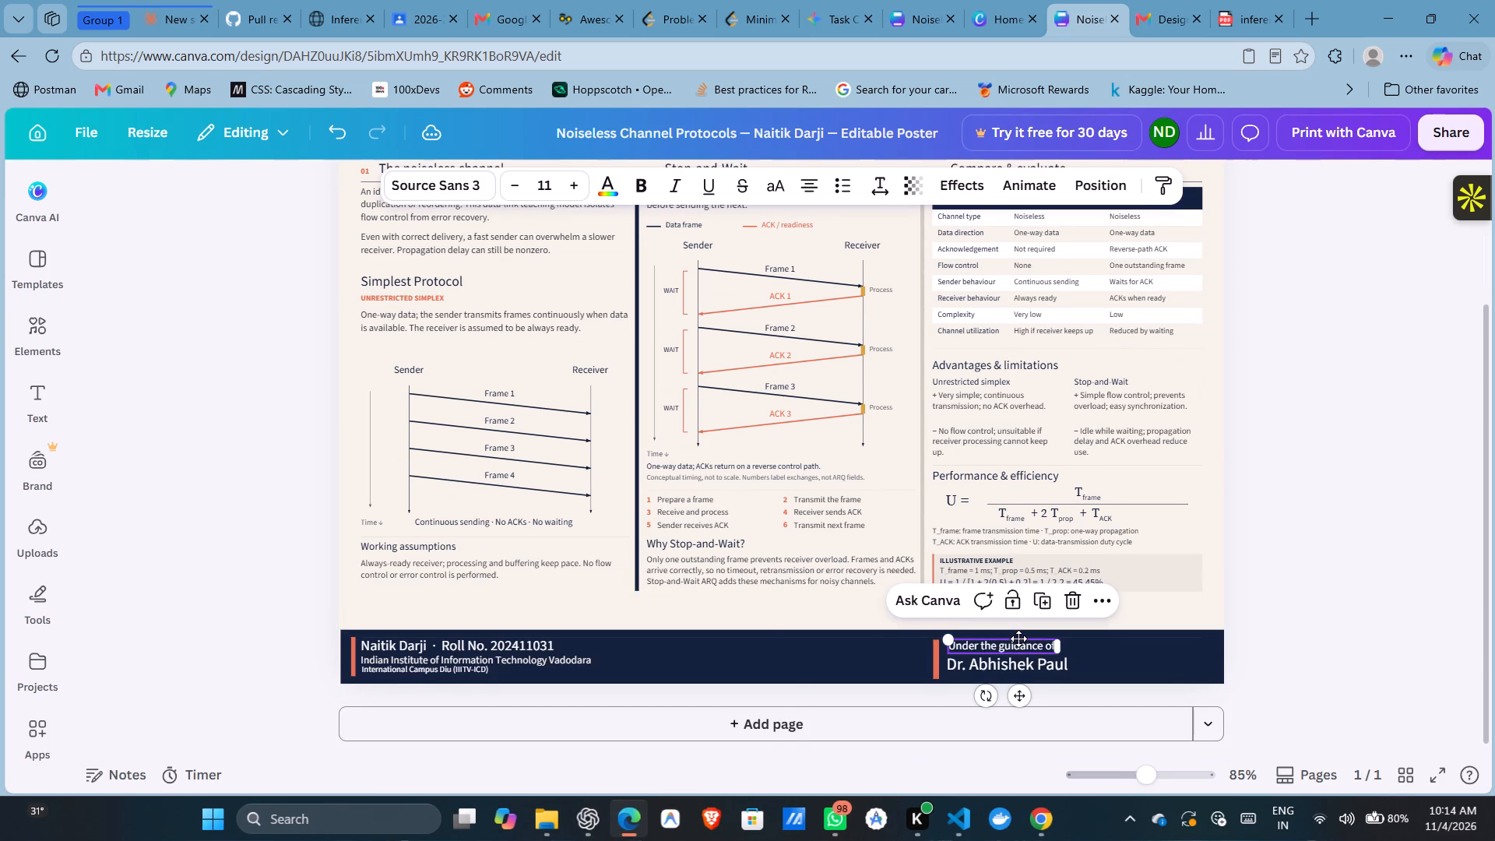
pyautogui.doubleClick(1018, 646)
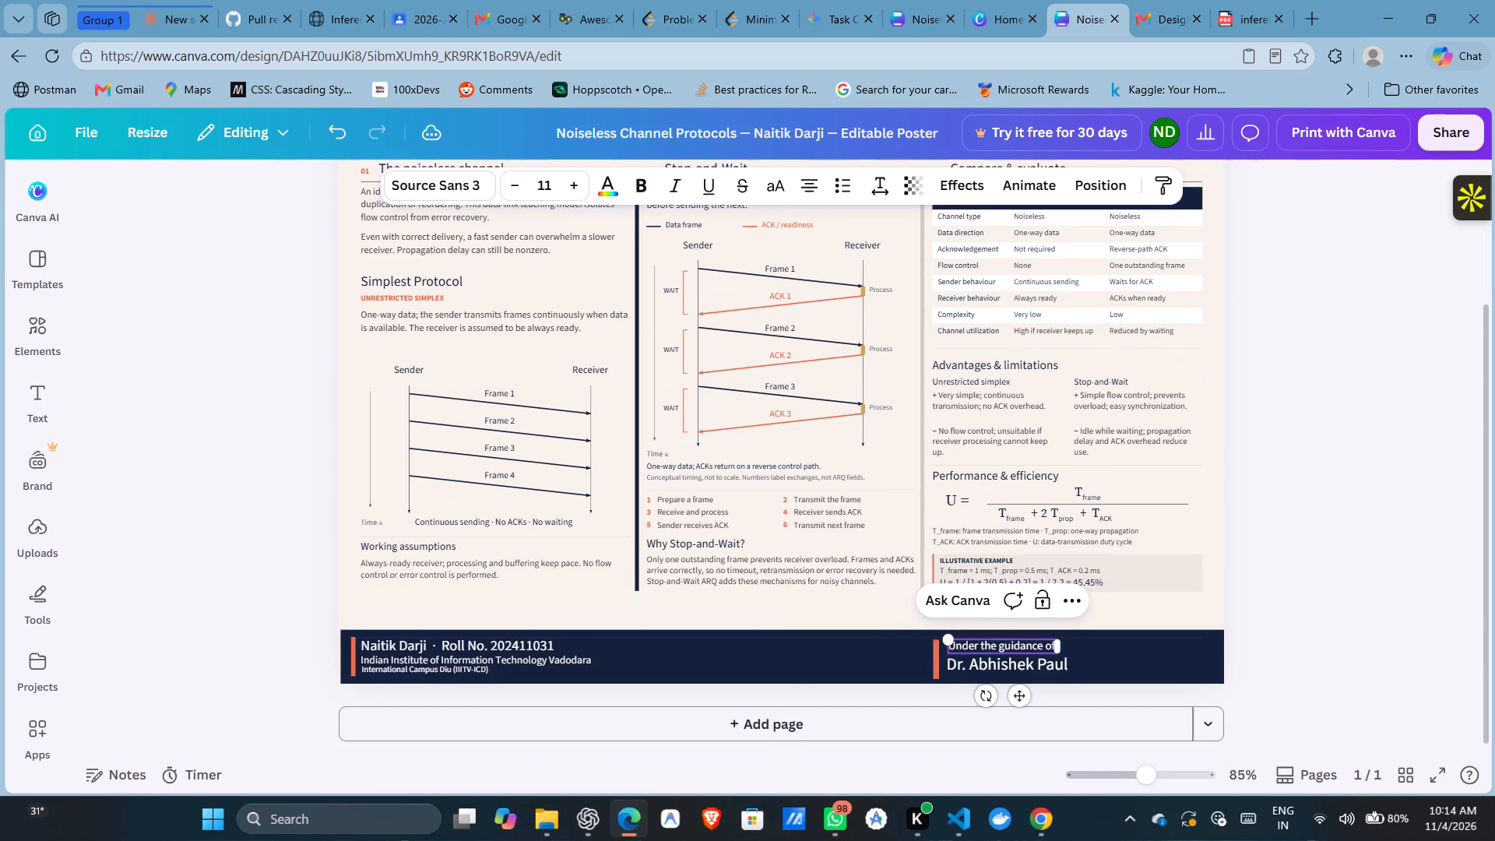
pyautogui.doubleClick(1018, 646)
pyautogui.click(470, 192)
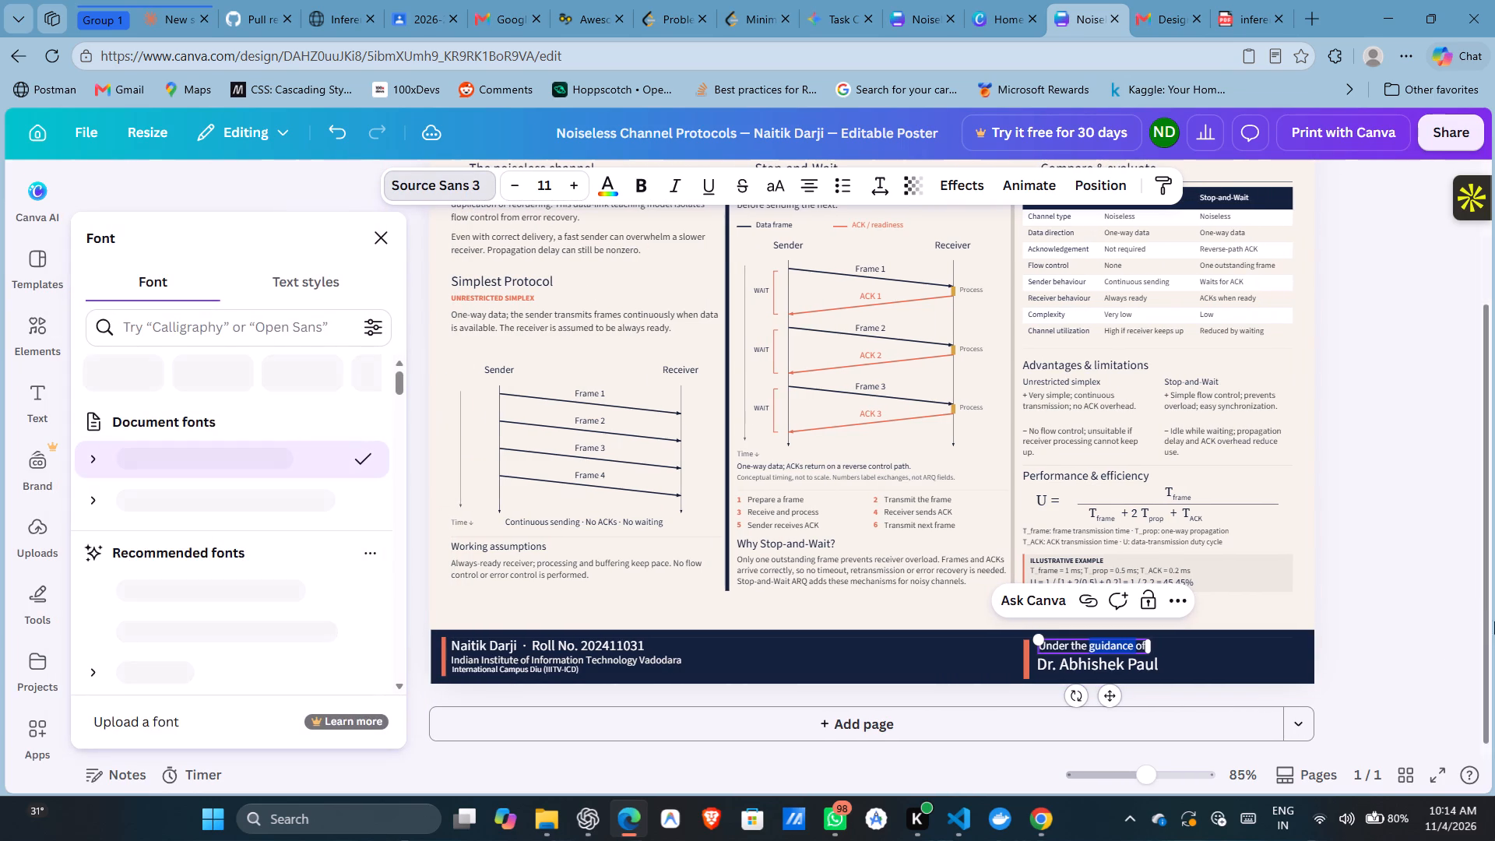
# Delete the word "Unrestricted" from the "Unrestricted simplex" header in the comparison table, leaving "simplex".
pyautogui.click(1453, 596)
pyautogui.click(1293, 590)
pyautogui.scroll(4, 1299, 608)
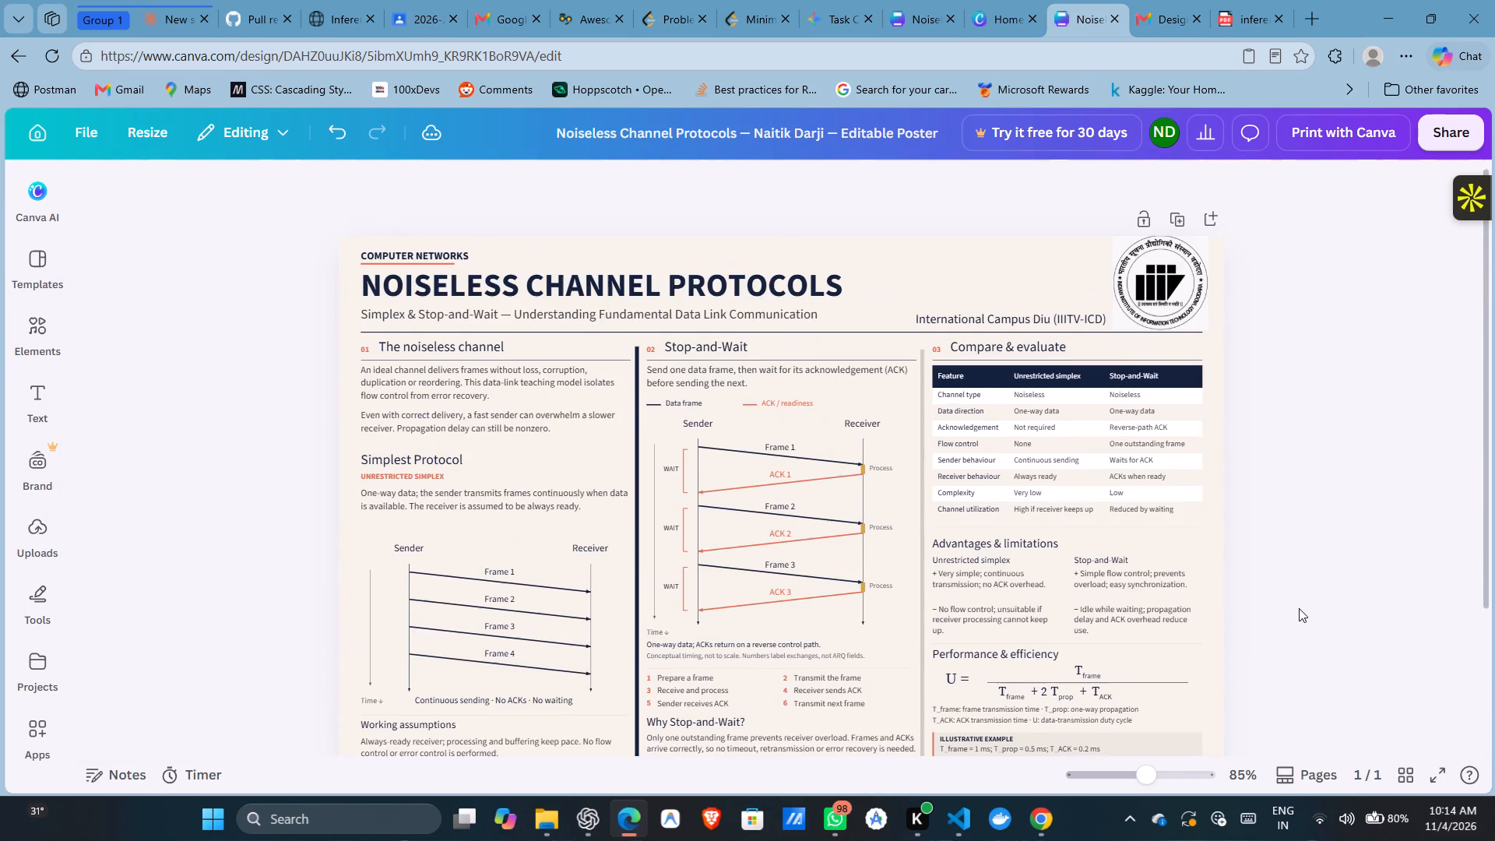
pyautogui.scroll(-2, 1299, 608)
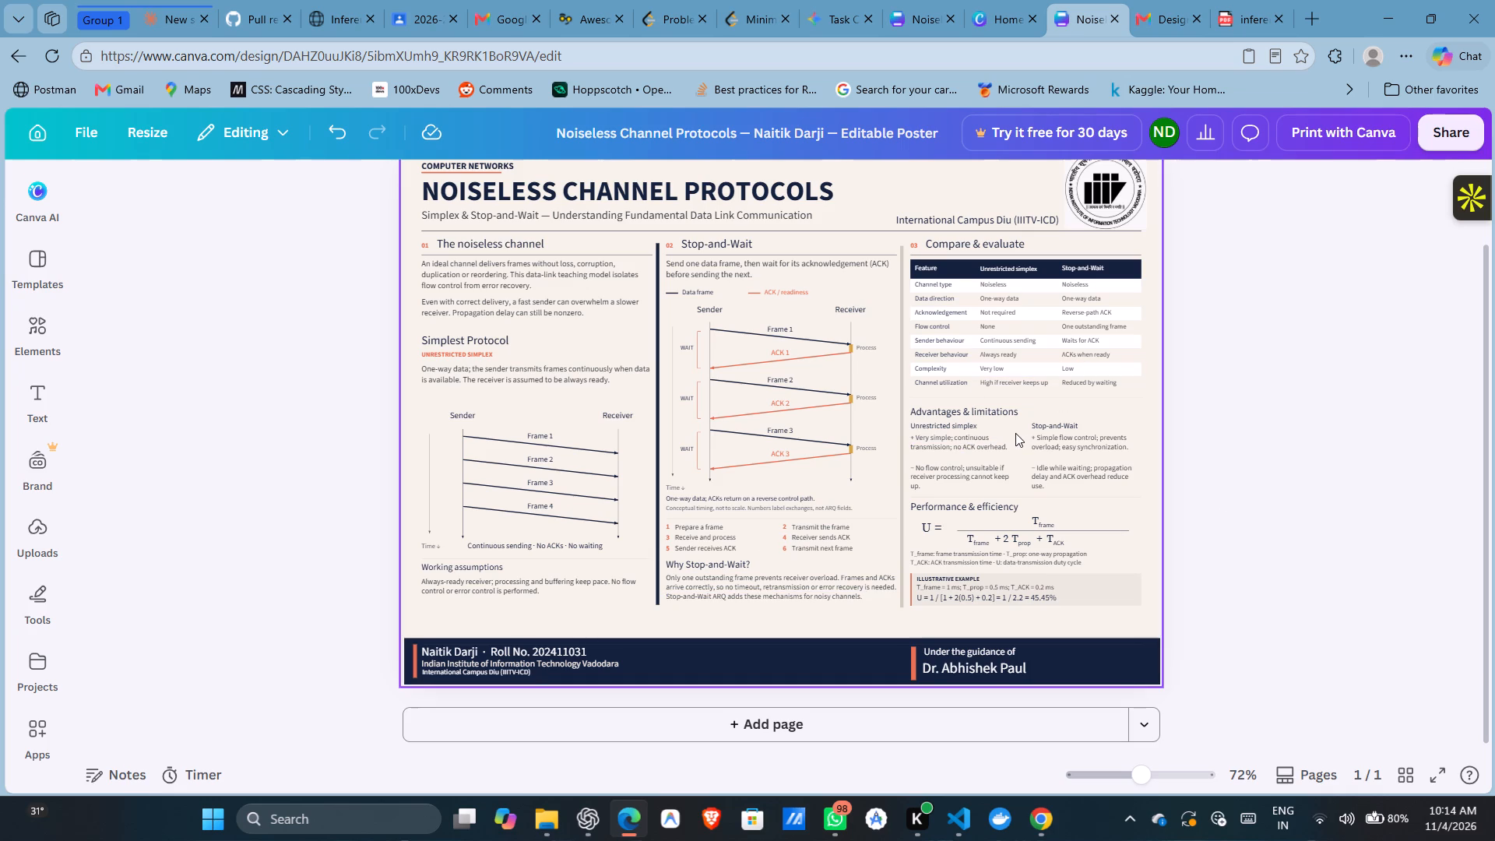
pyautogui.doubleClick(997, 267)
pyautogui.click(997, 267)
pyautogui.click(997, 267)
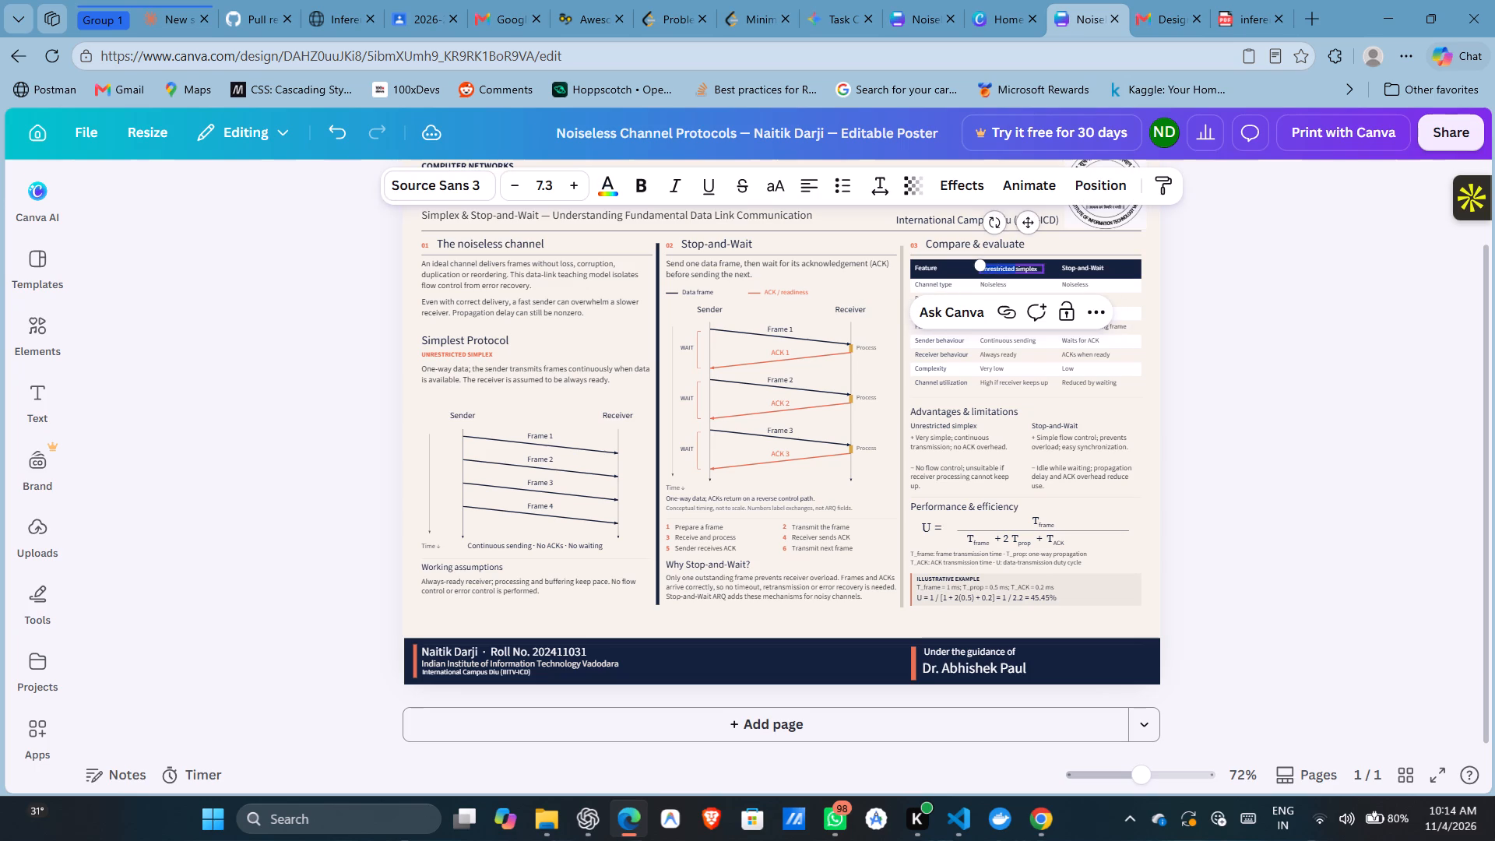
pyautogui.press('BackSpace')
pyautogui.click(1252, 336)
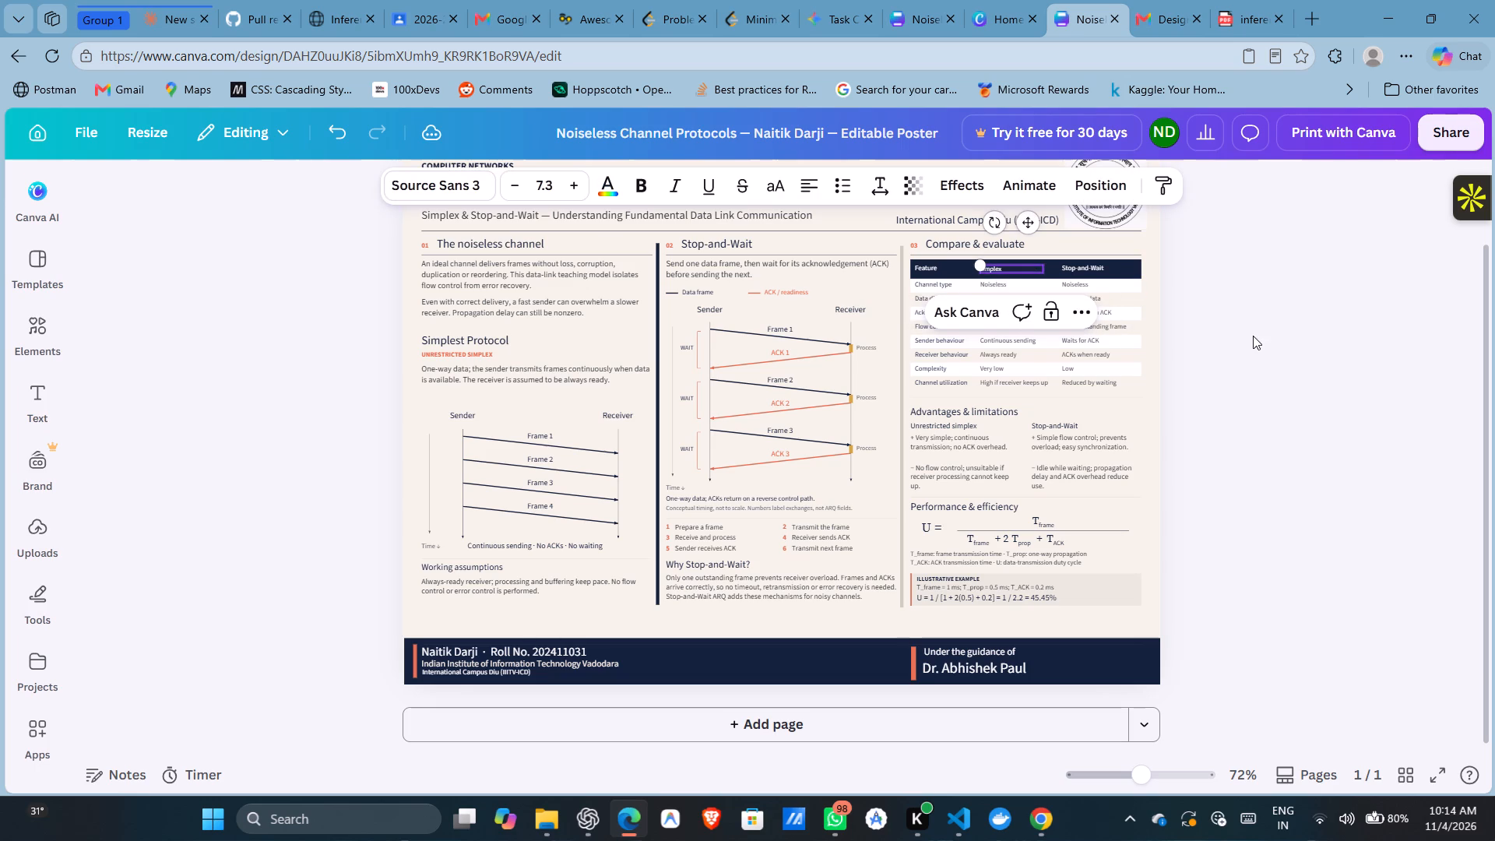
# Delete the orange "UNRESTRICTED SIMPLEX" label beneath the Simplest Protocol heading.
pyautogui.click(439, 357)
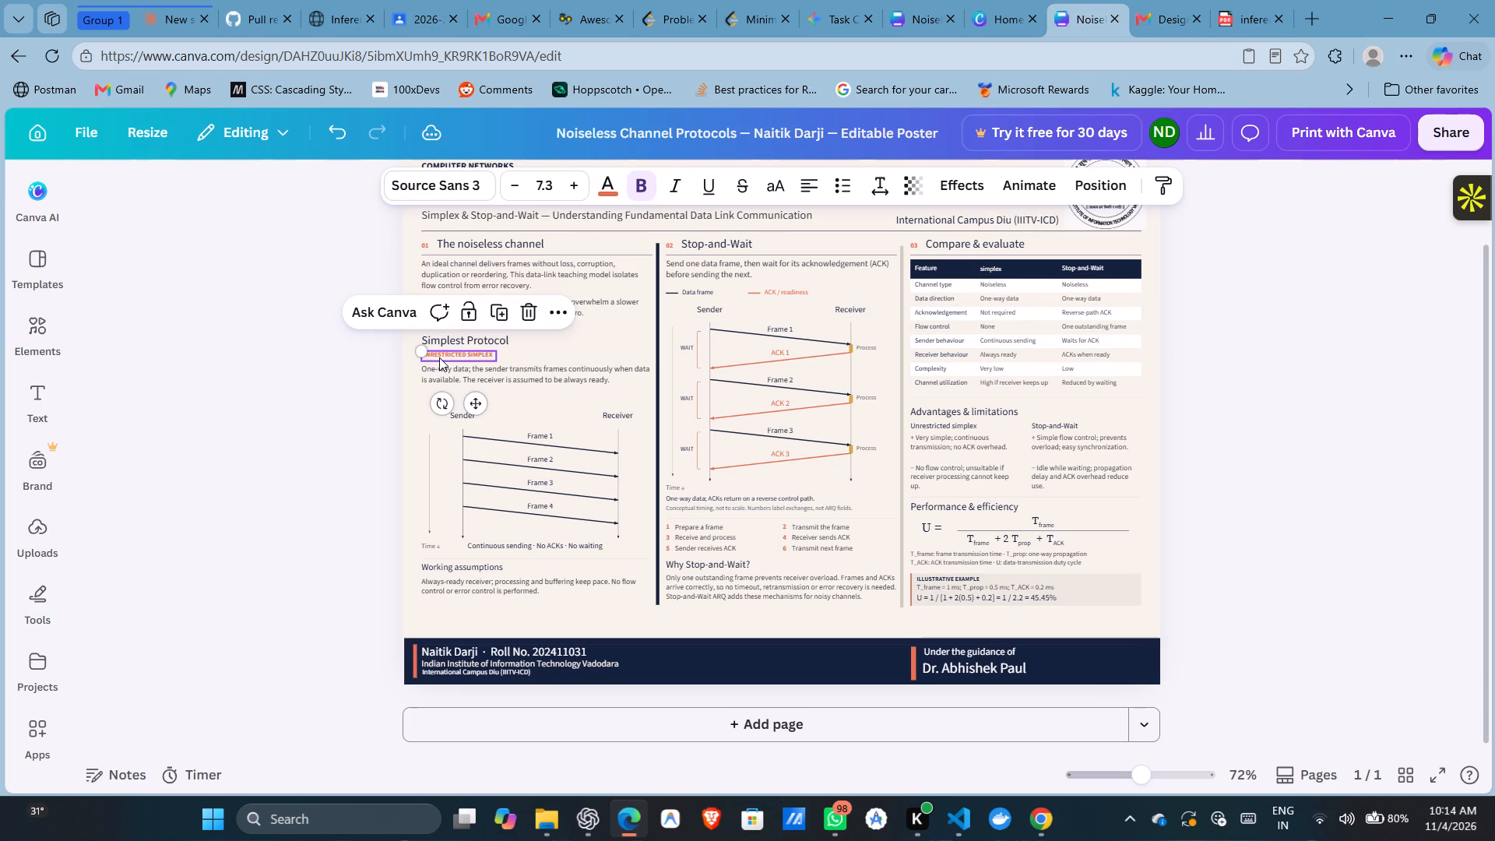
pyautogui.click(439, 357)
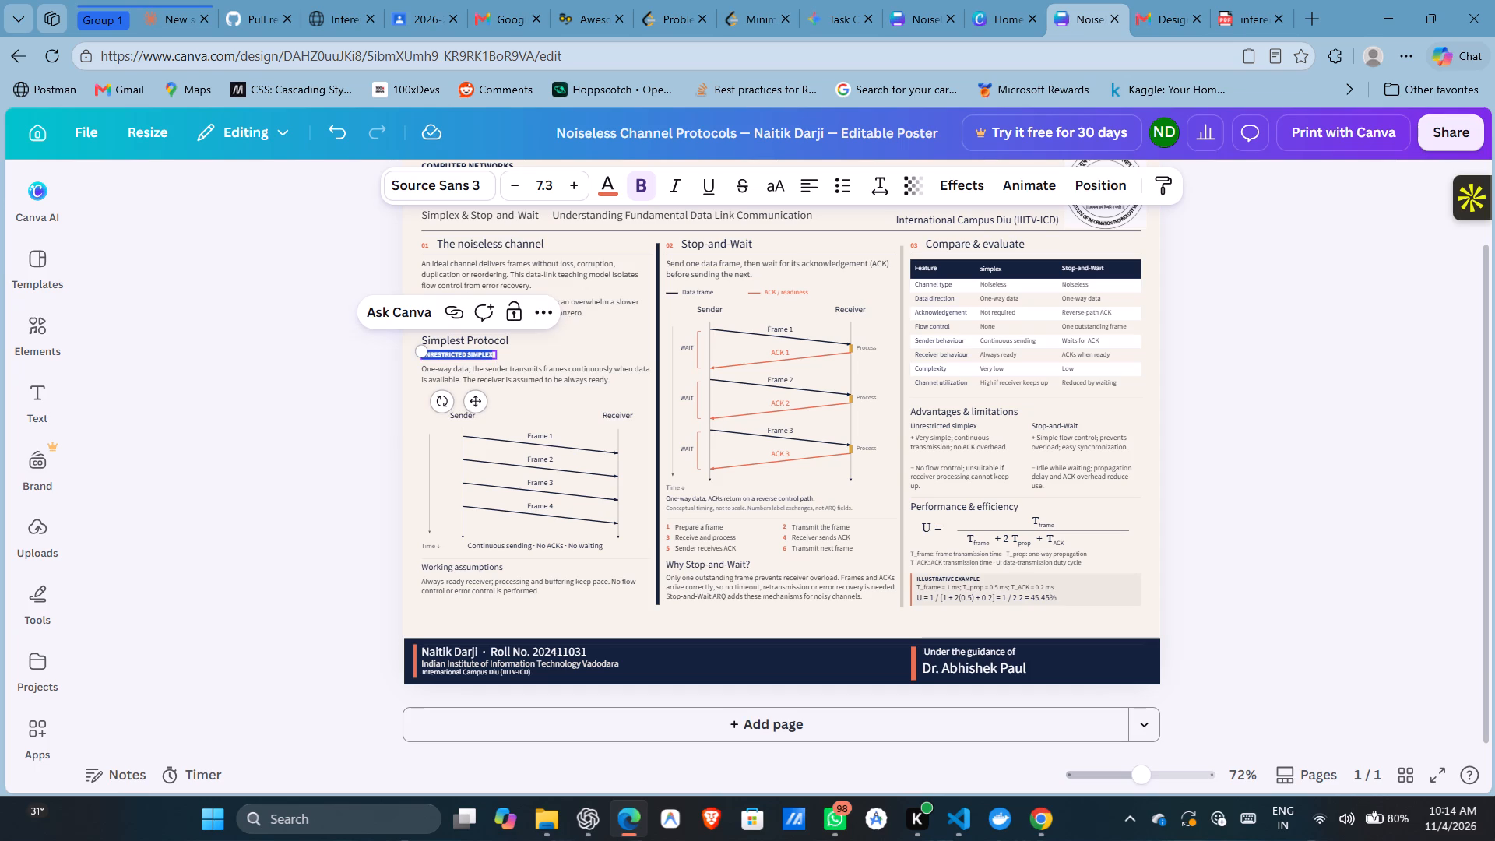
pyautogui.press('Delete')
pyautogui.click(298, 450)
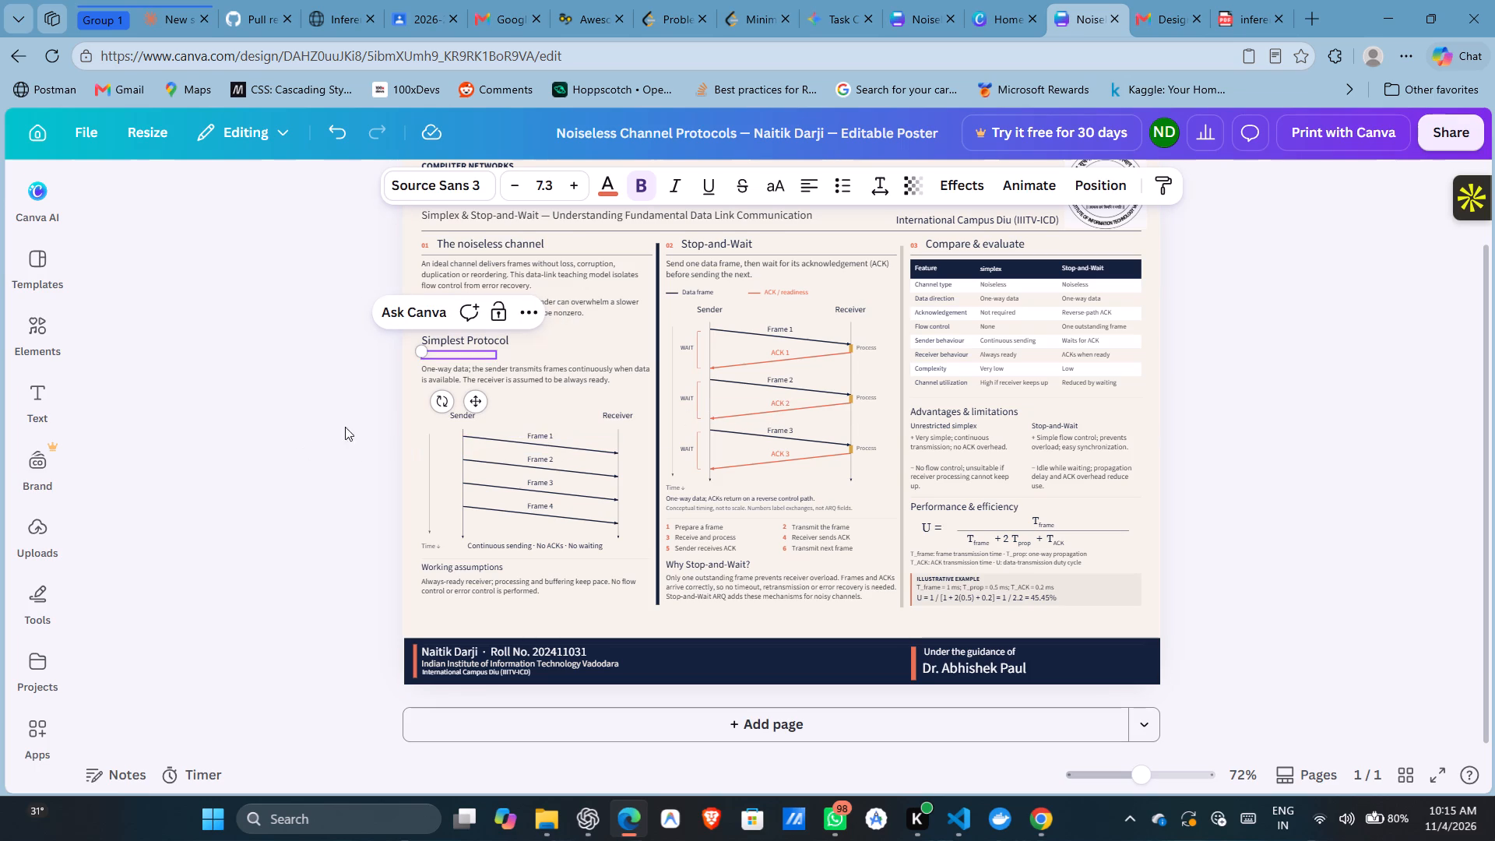
# Copy the thin divider line under the Stop-and-Wait heading and place the copy directly beneath the Simplest Protocol heading.
pyautogui.click(769, 255)
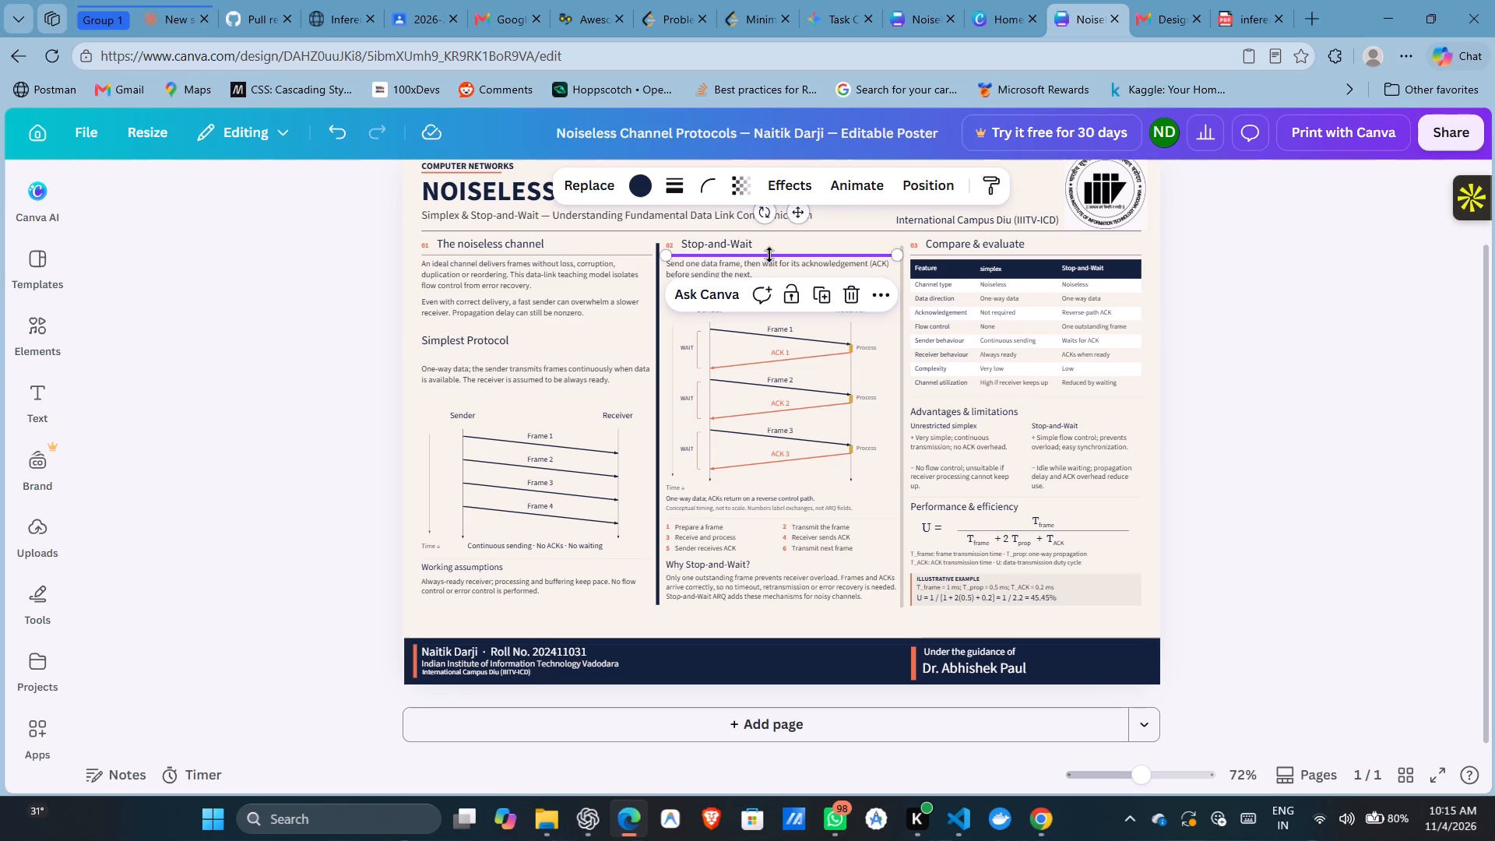
pyautogui.doubleClick(769, 255)
pyautogui.hotkey('ctrl', 'c')
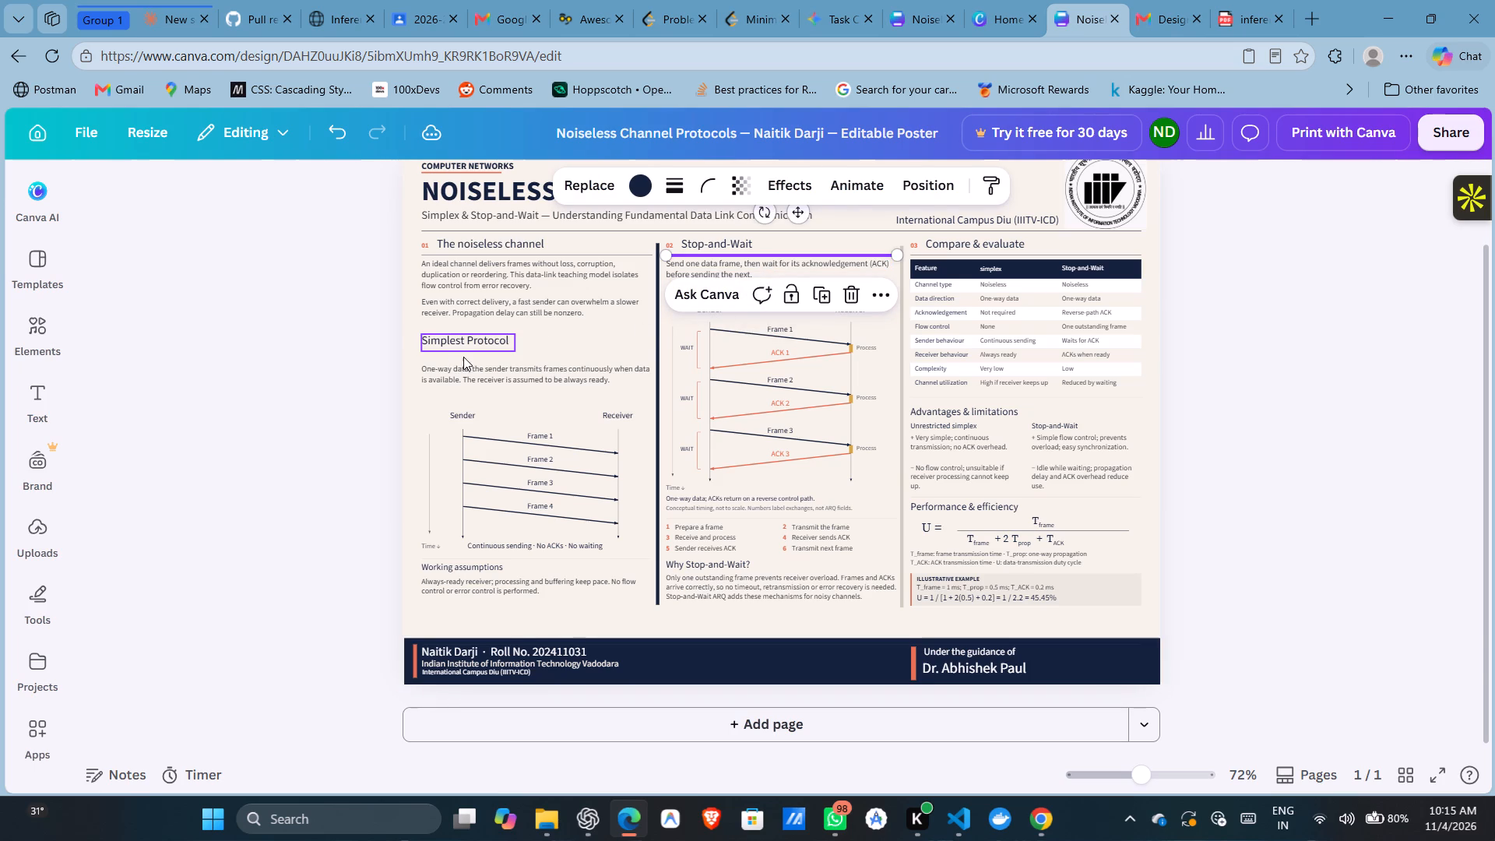
pyautogui.click(463, 357)
pyautogui.hotkey('ctrl', 'v')
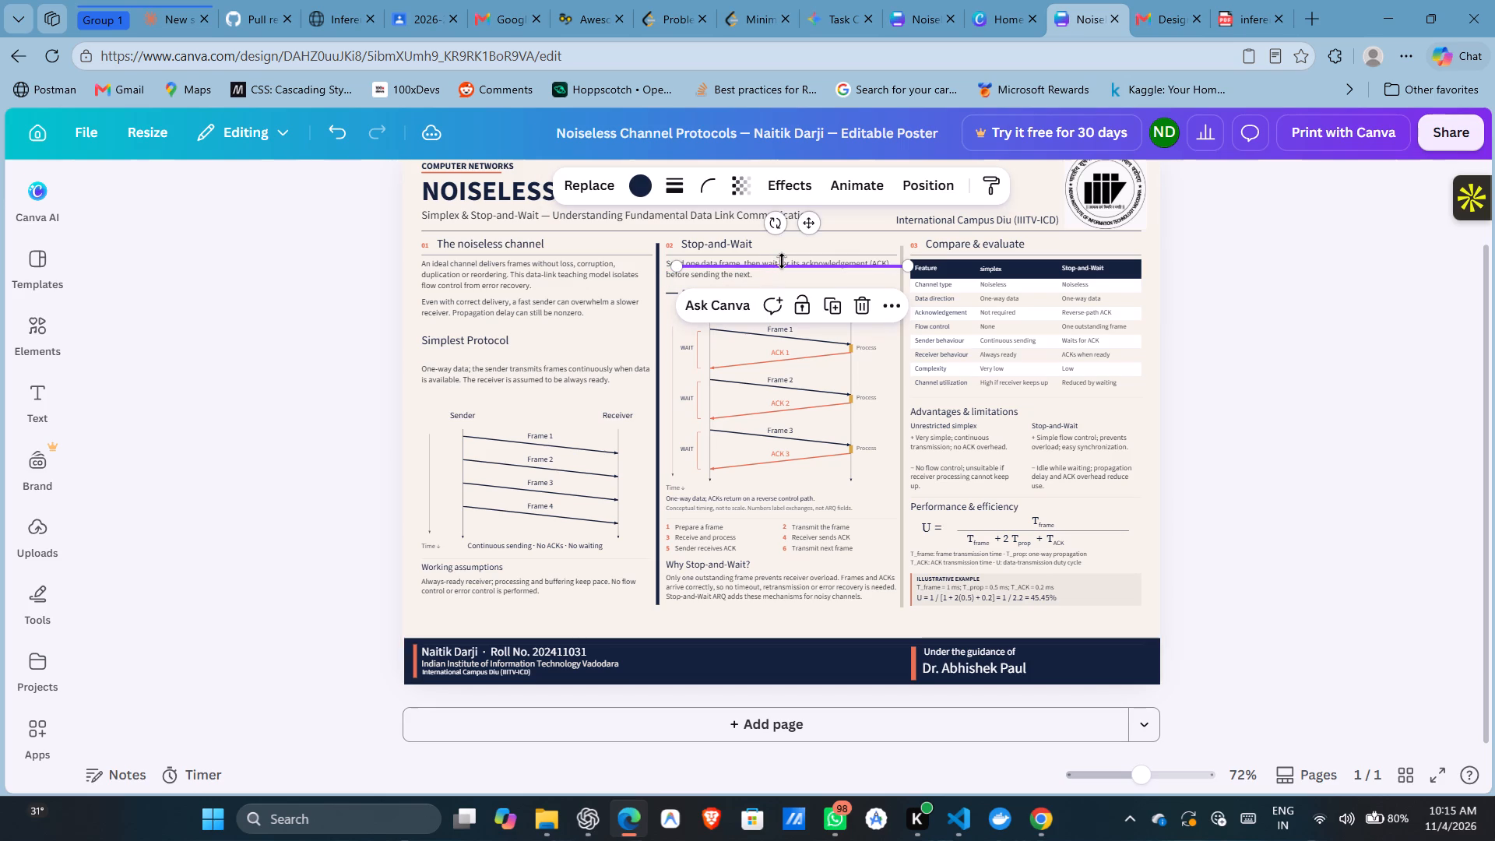
pyautogui.click(888, 283)
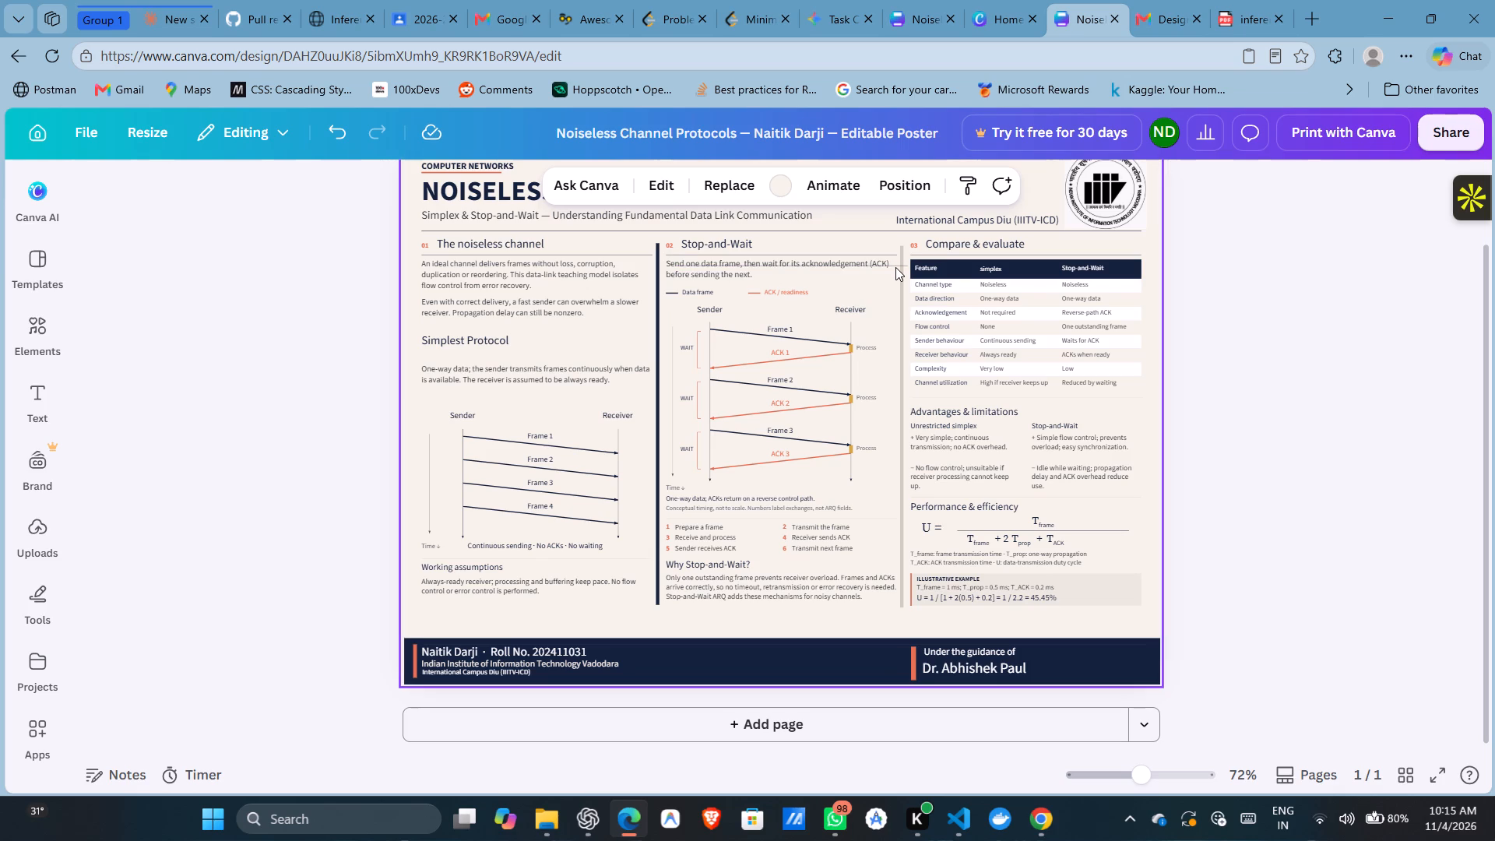
pyautogui.moveTo(895, 266); pyautogui.dragTo(681, 341)
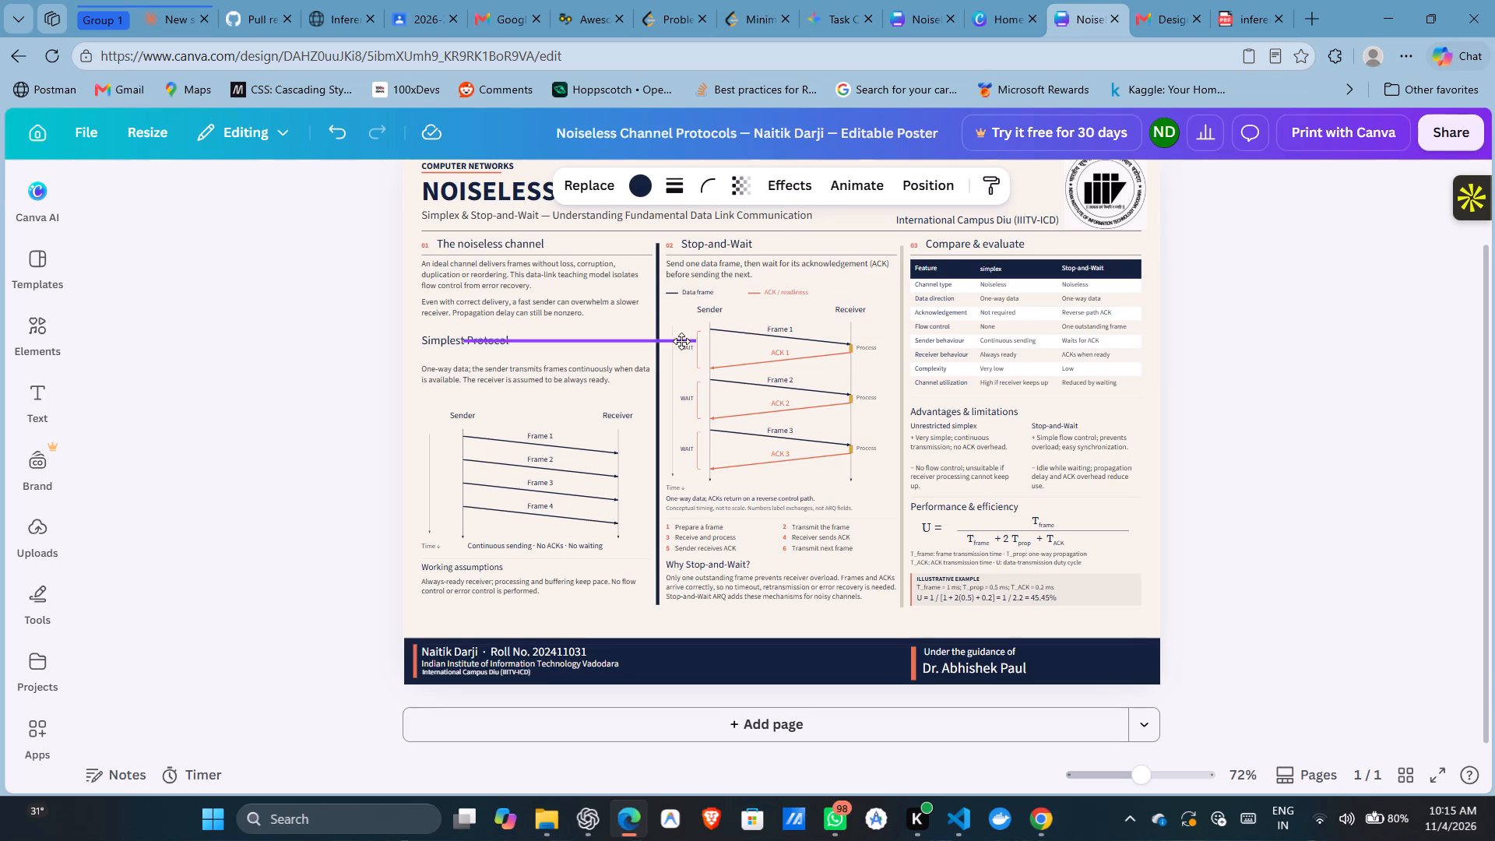
pyautogui.moveTo(681, 341); pyautogui.dragTo(637, 350)
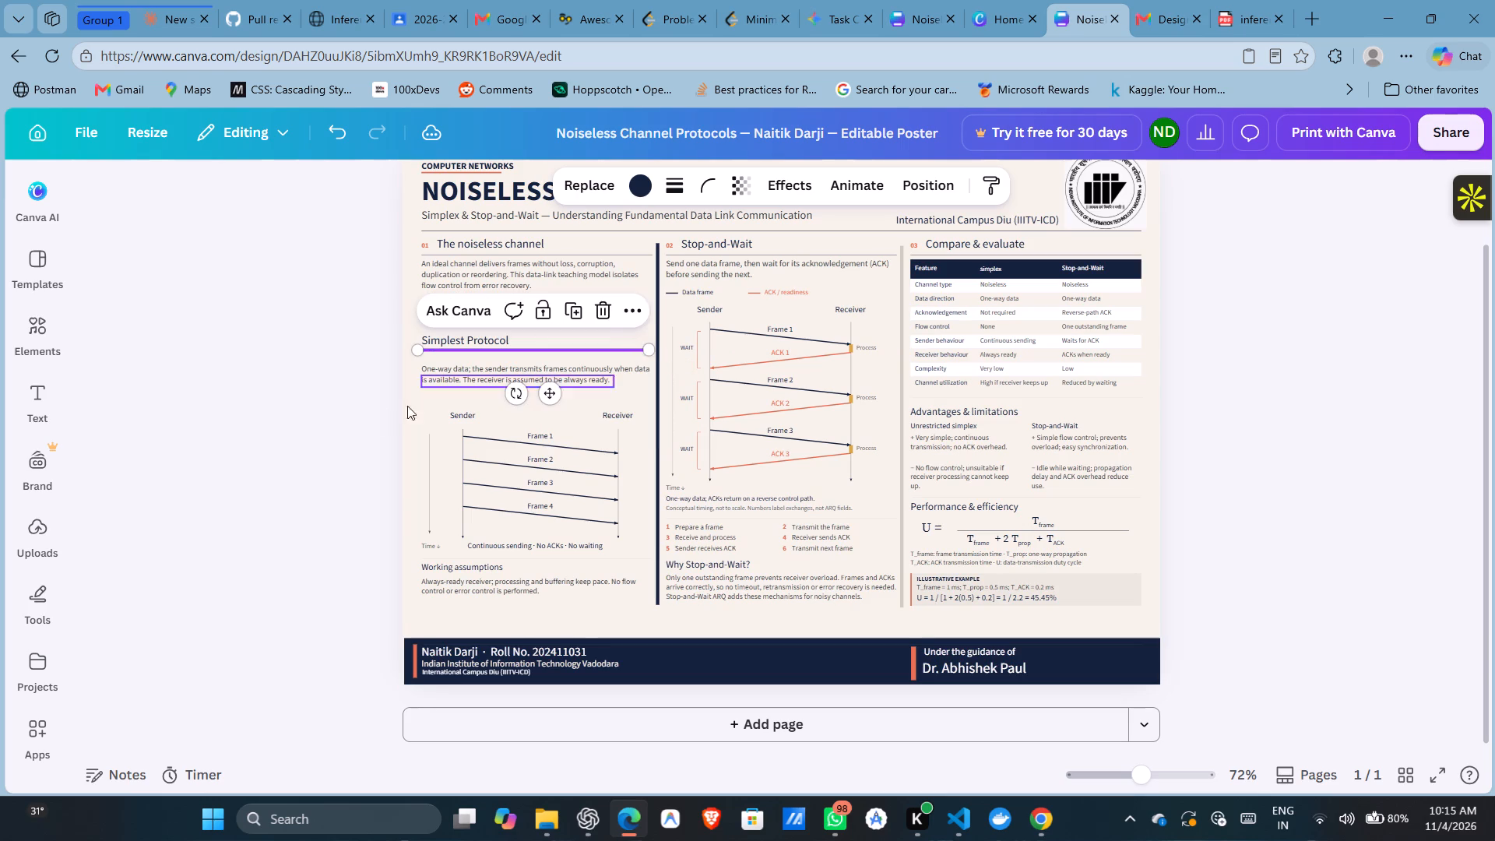
pyautogui.click(288, 424)
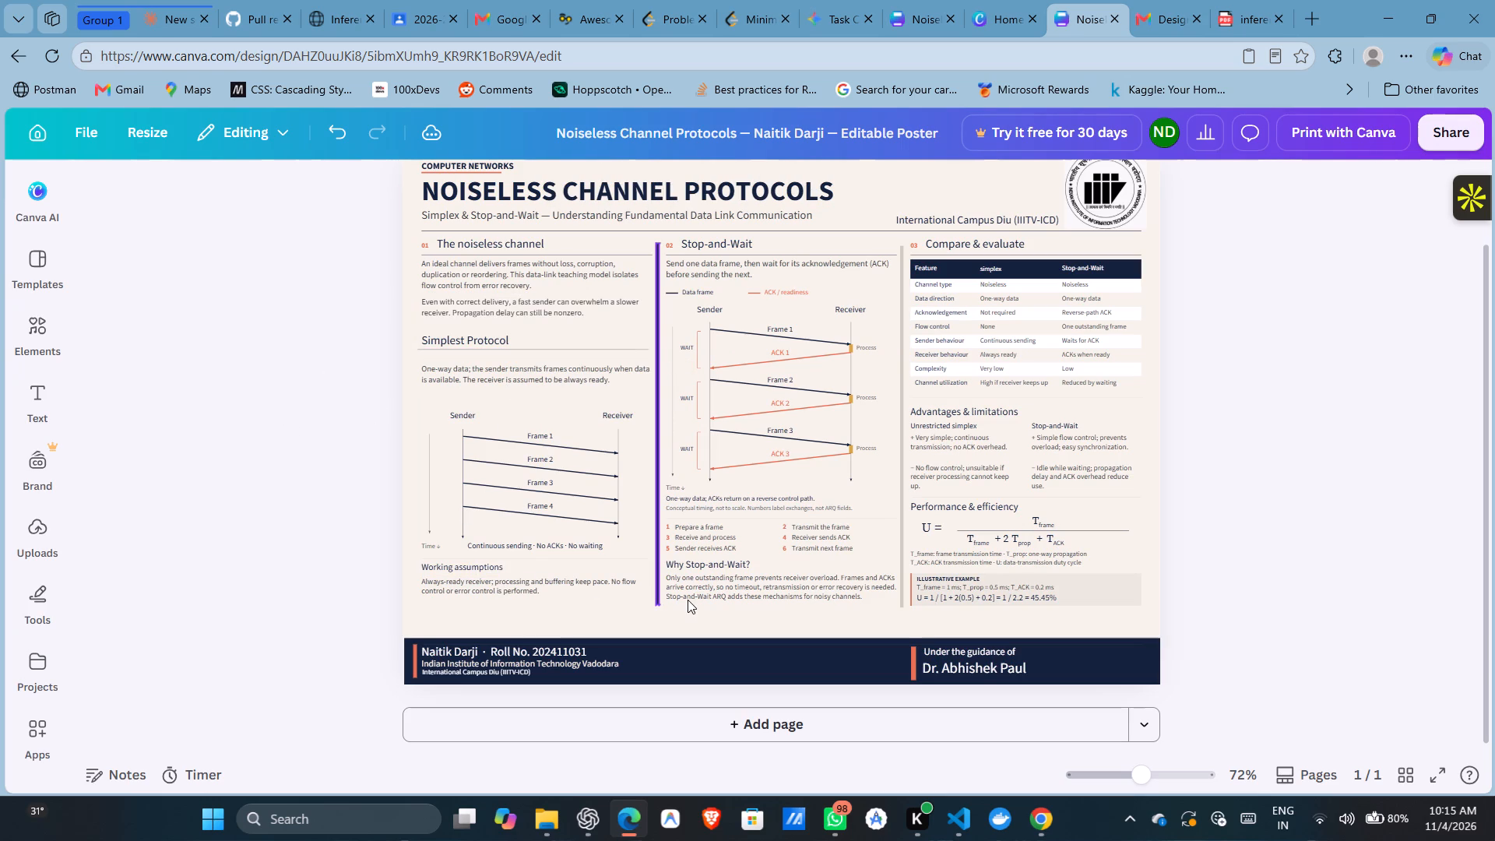
# Change the orange section number beside the Stop-and-Wait heading to 03.
pyautogui.doubleClick(668, 248)
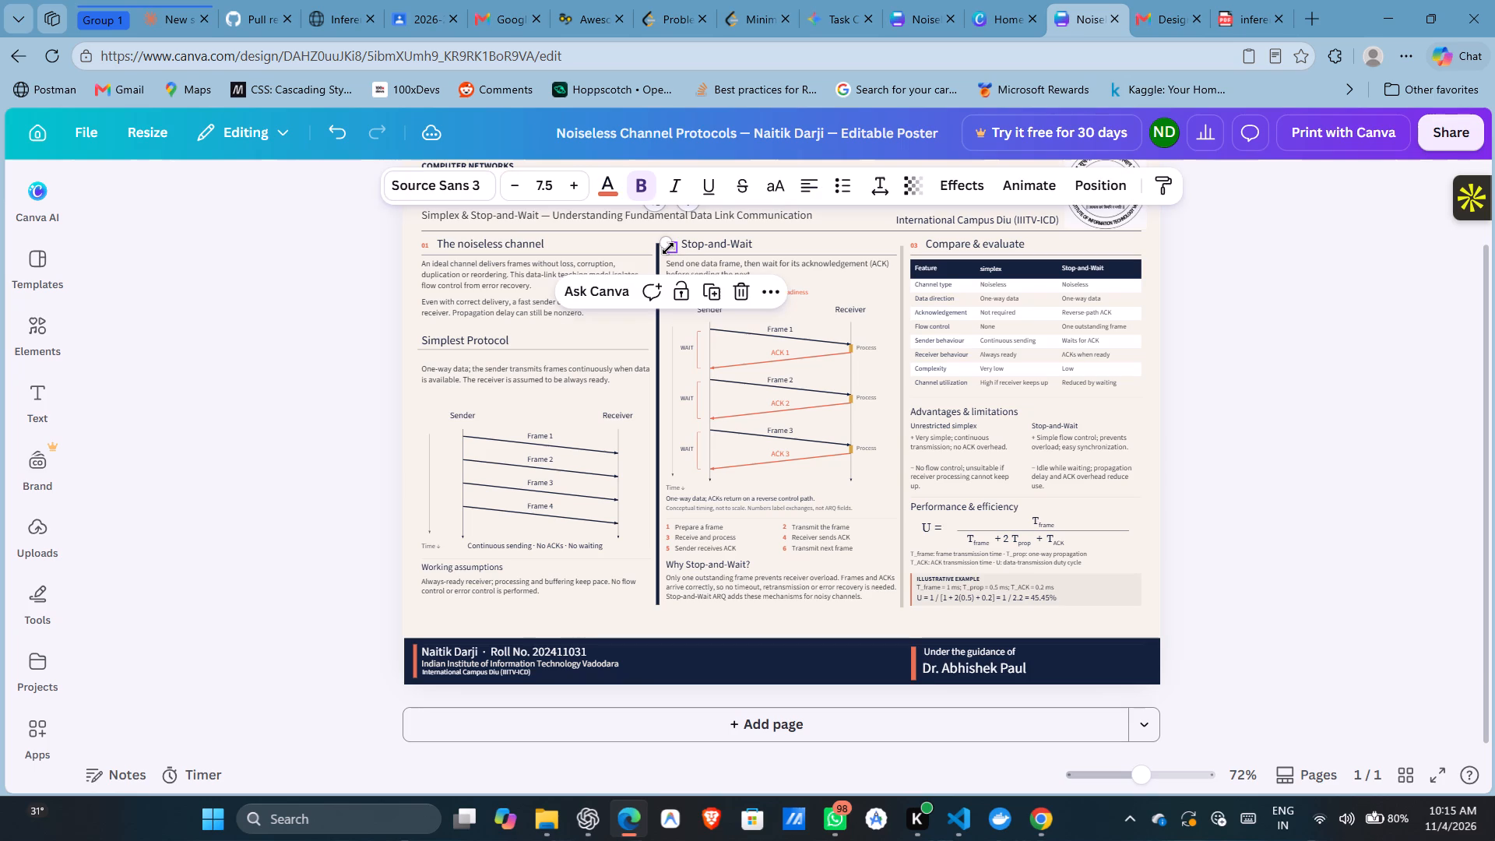
pyautogui.click(672, 247)
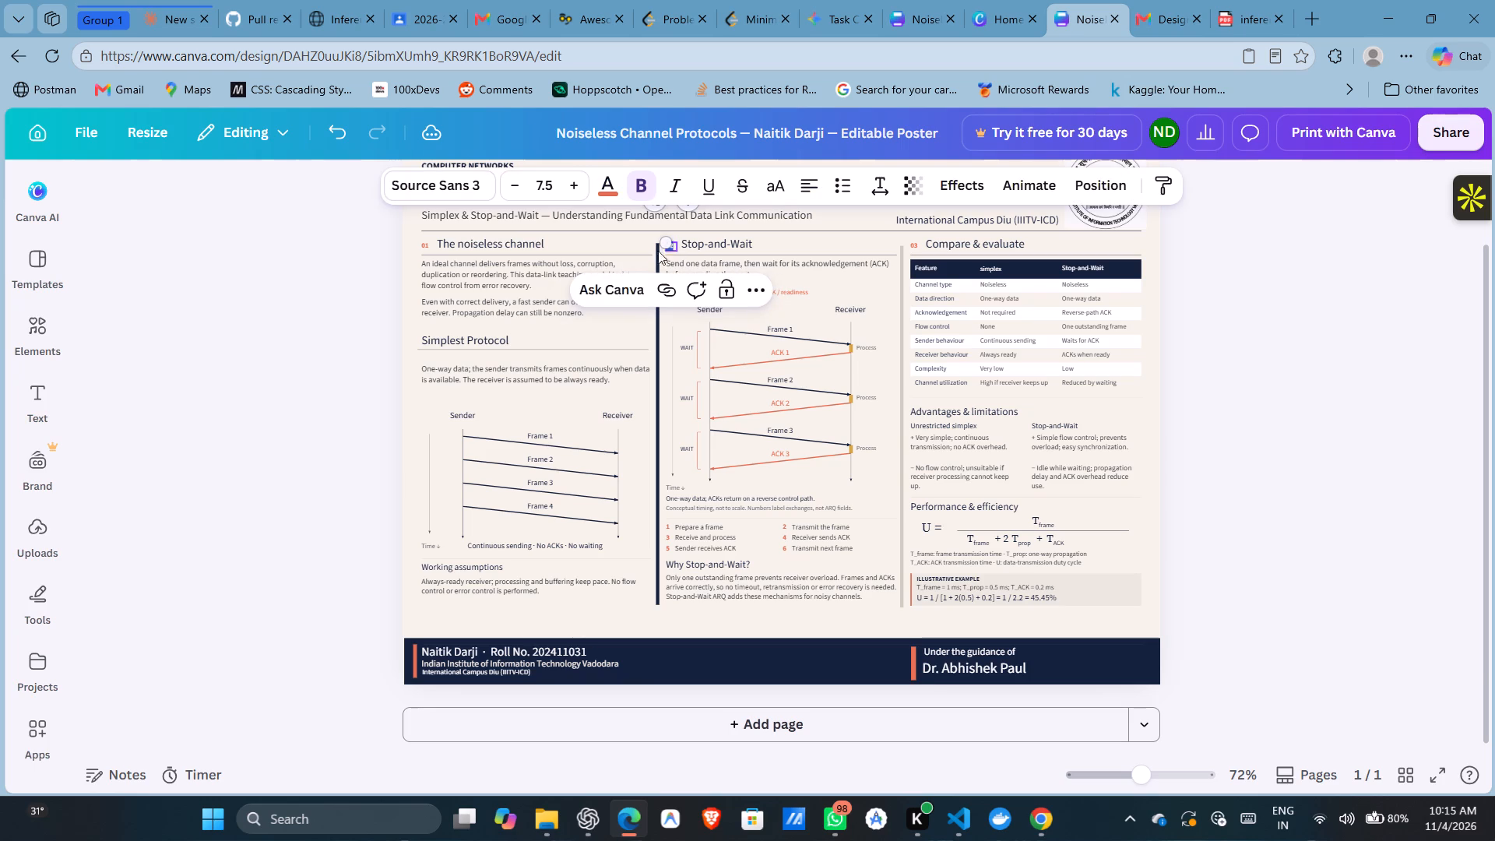
pyautogui.press('Right')
pyautogui.press('BackSpace')
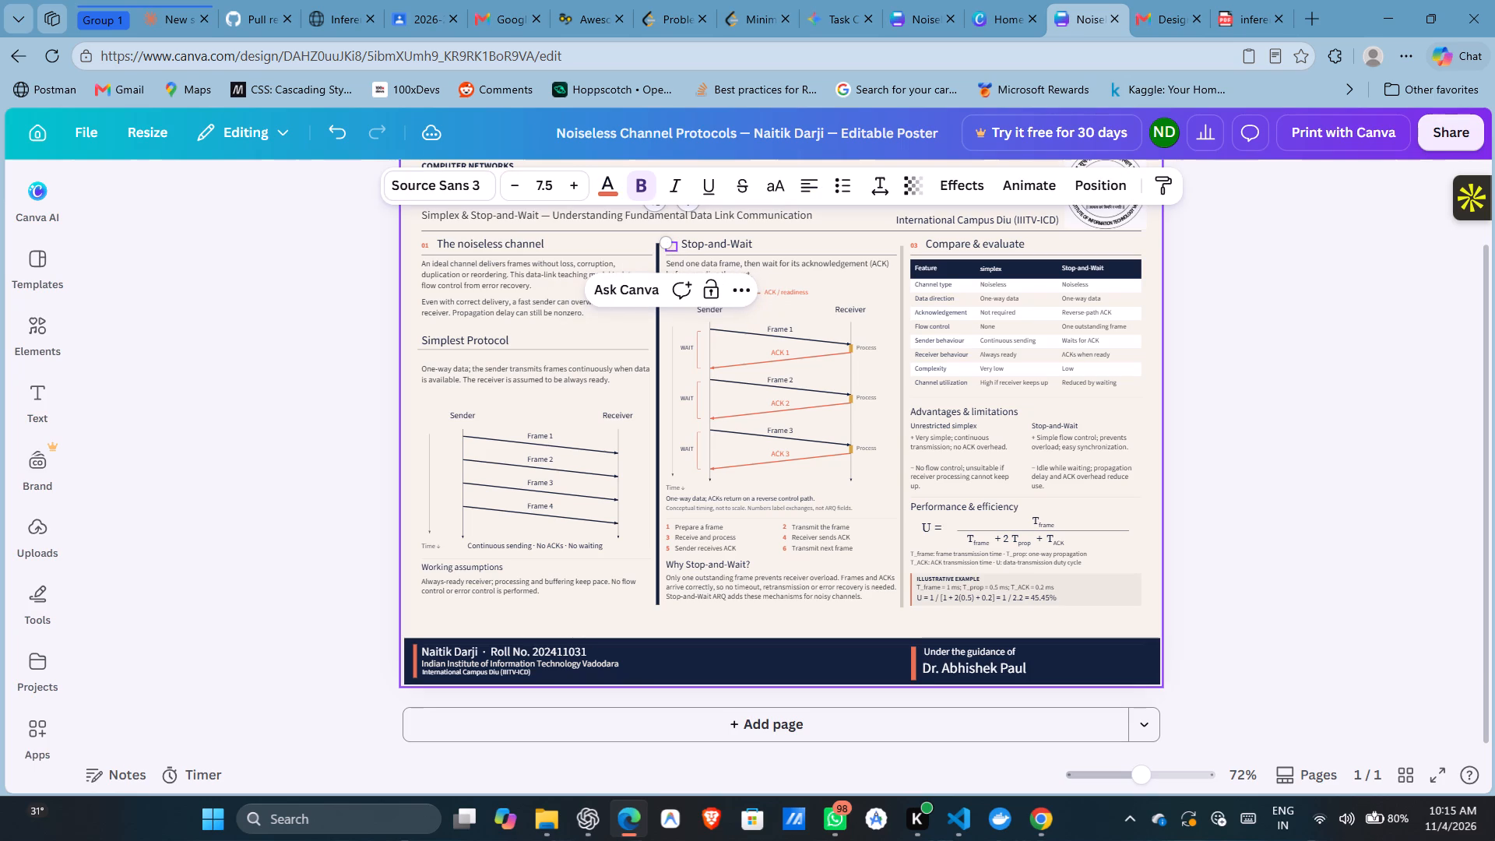
pyautogui.press('3')
# Duplicate the orange section number label beside the Compare & evaluate heading.
pyautogui.click(913, 245)
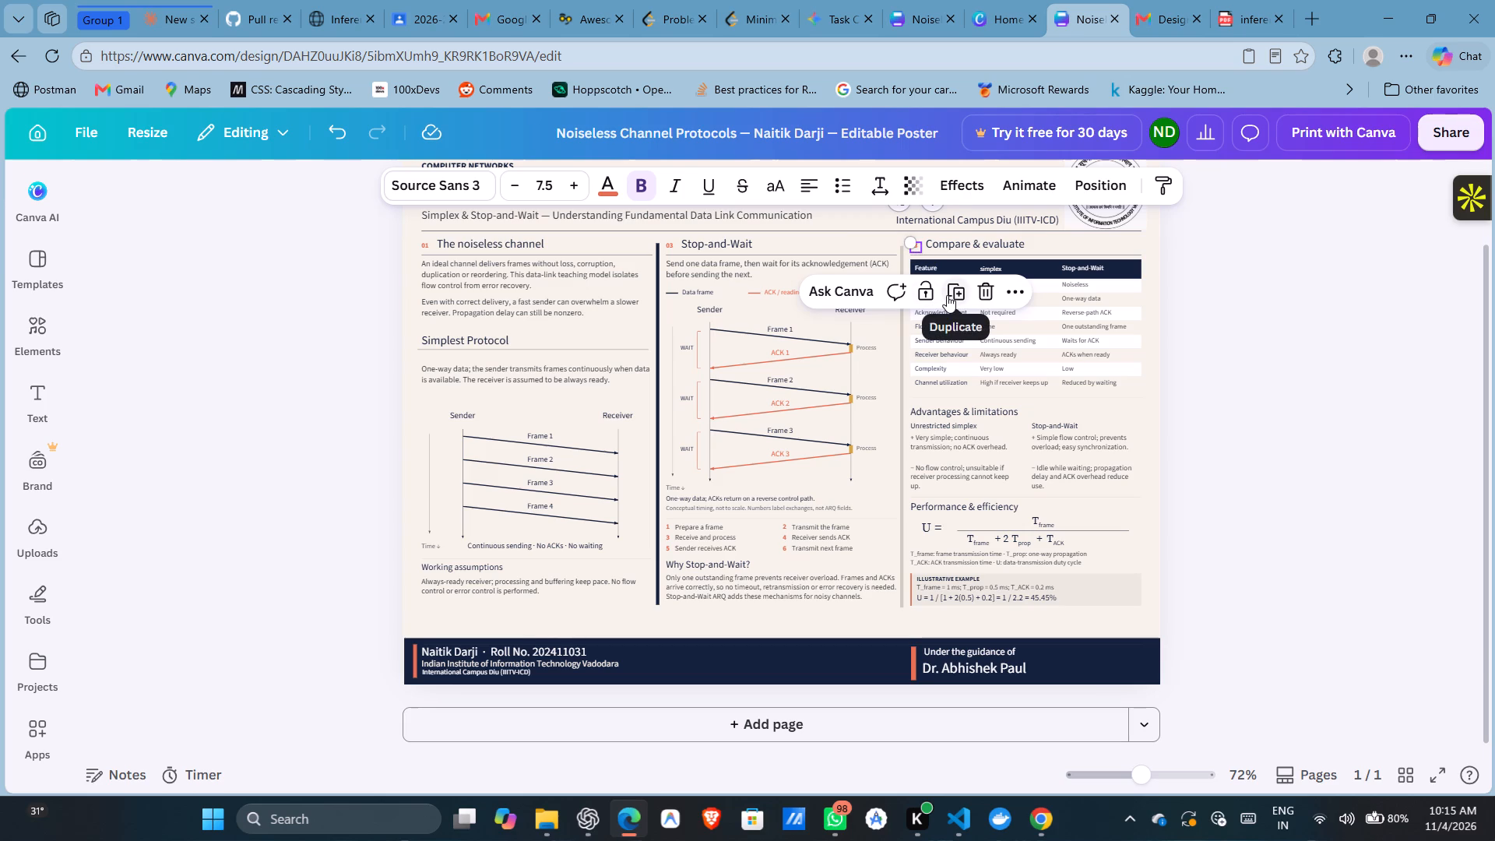
pyautogui.click(947, 295)
pyautogui.click(928, 259)
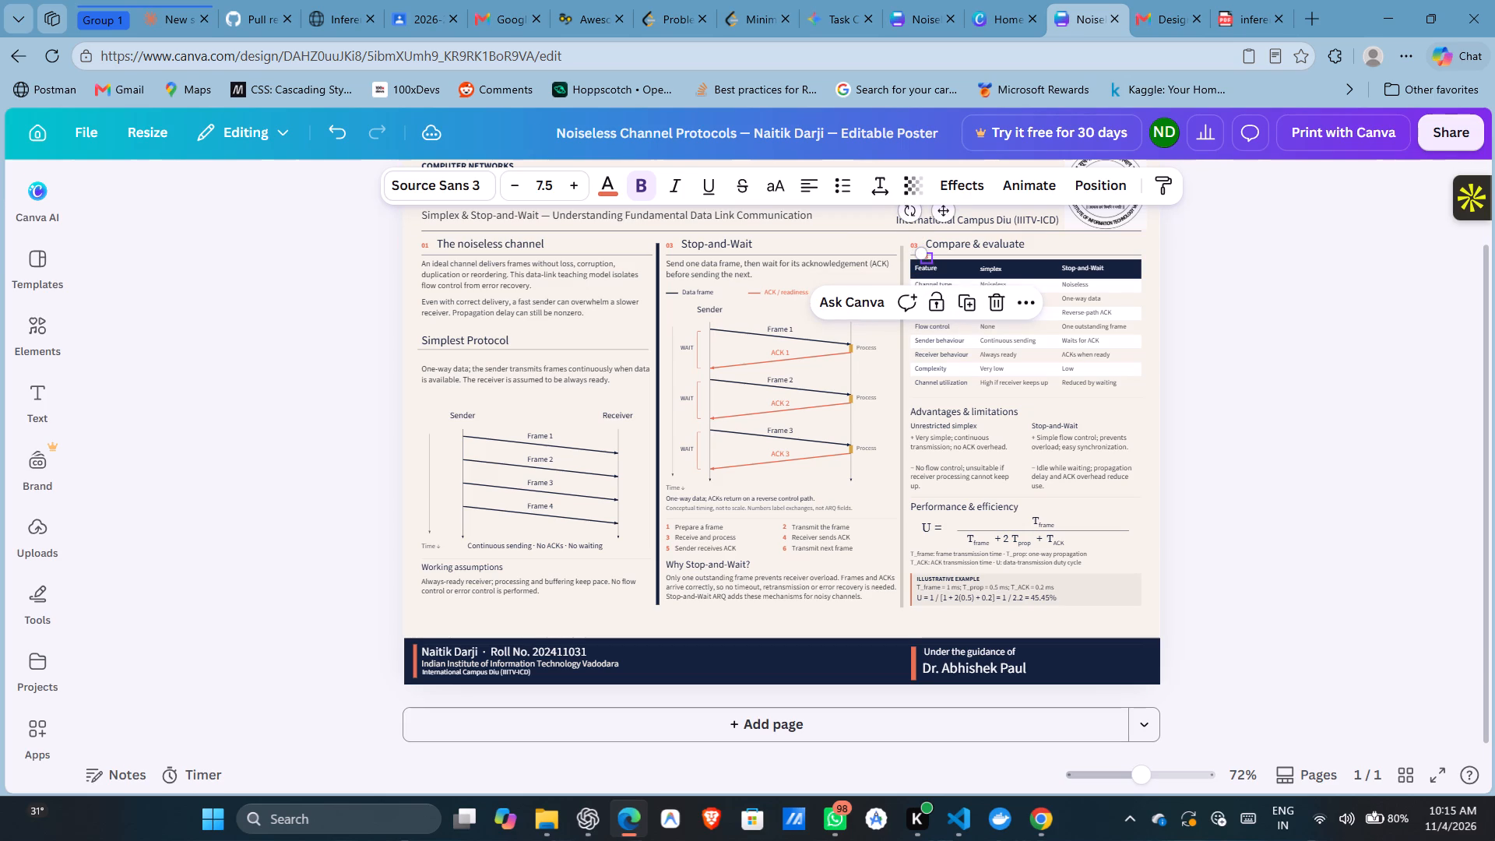
# Change the original section number beside the Compare & evaluate heading to 04.
pyautogui.doubleClick(919, 242)
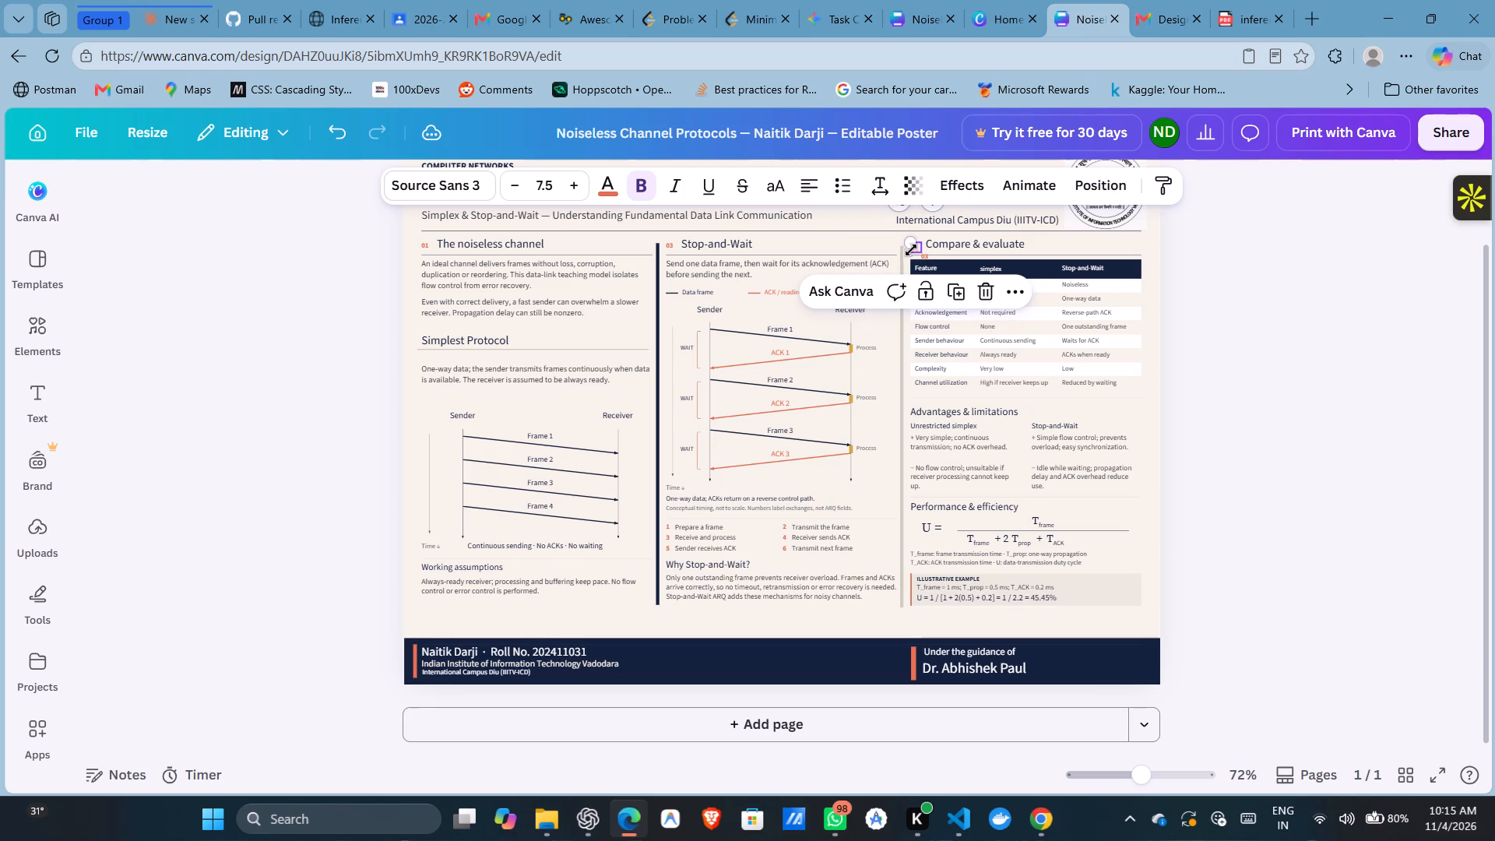
pyautogui.doubleClick(915, 250)
pyautogui.hscroll(1, 910, 252)
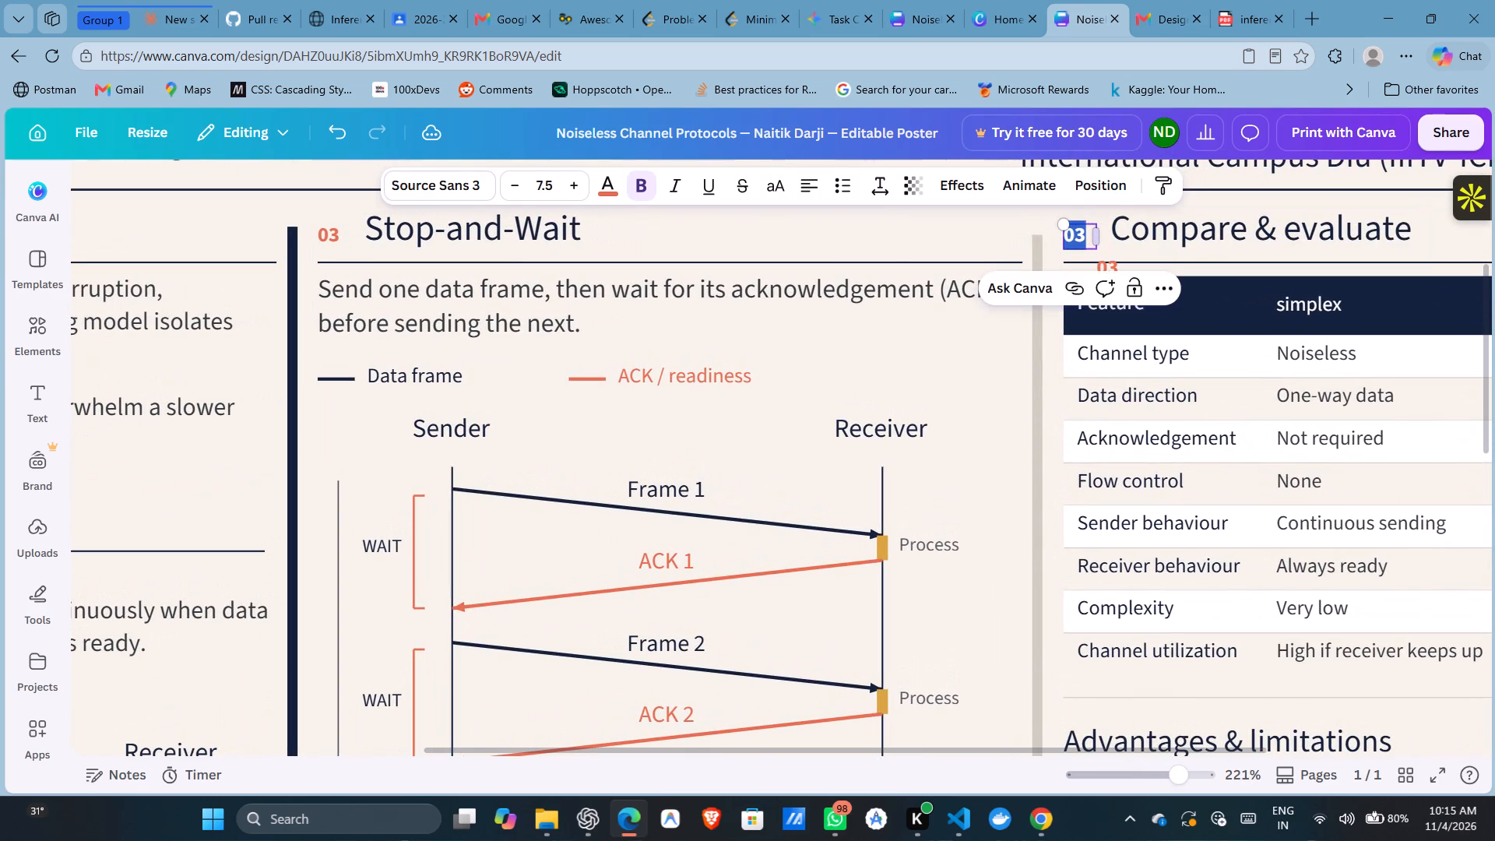
pyautogui.click(1088, 235)
pyautogui.press('BackSpace')
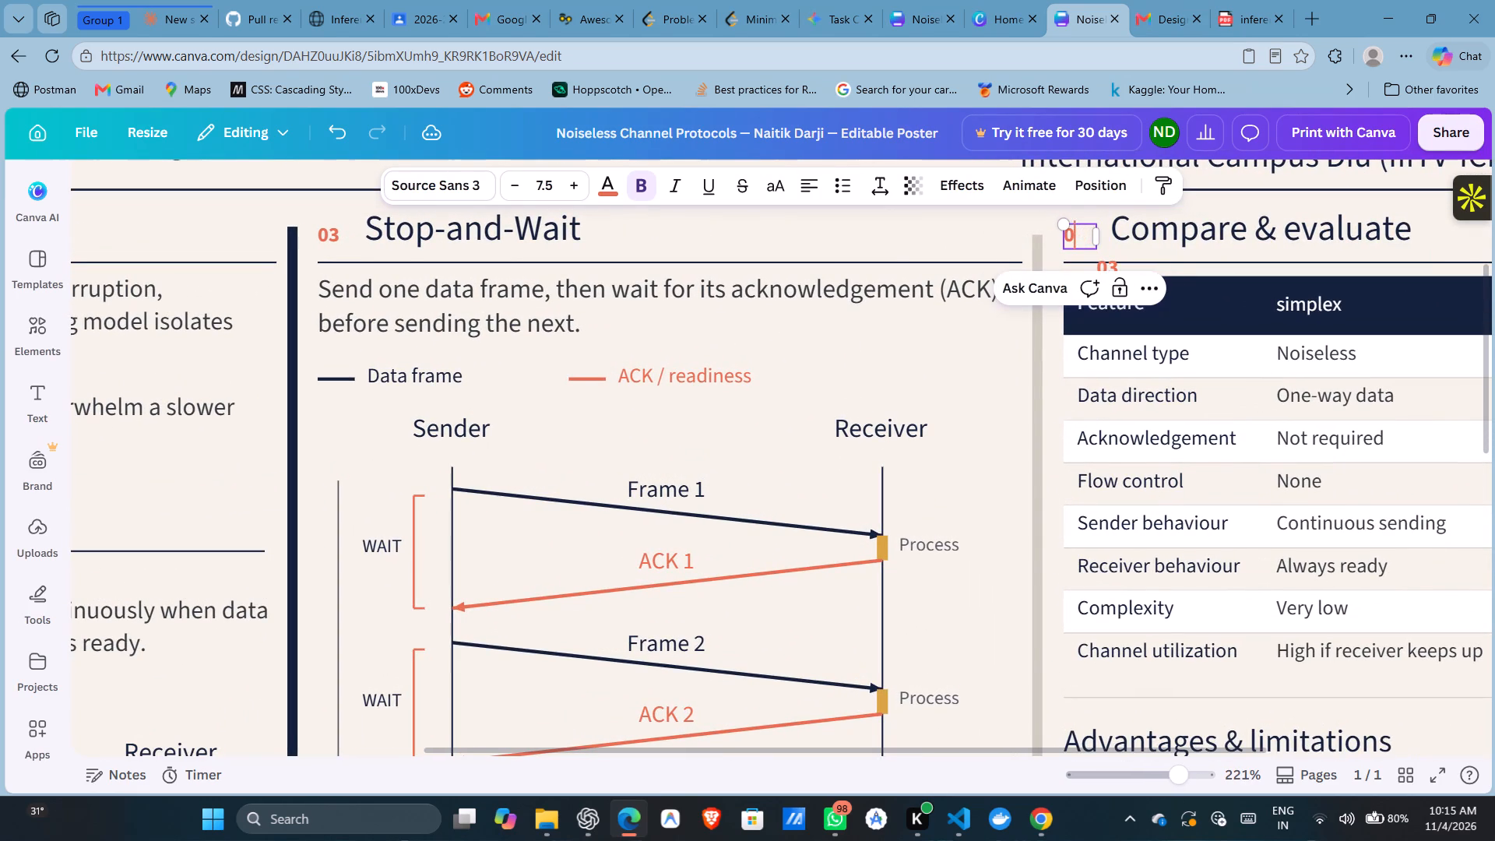
pyautogui.press('4')
# Change the duplicated number label below the Compare & evaluate heading to 02.
pyautogui.click(1111, 262)
pyautogui.click(1112, 262)
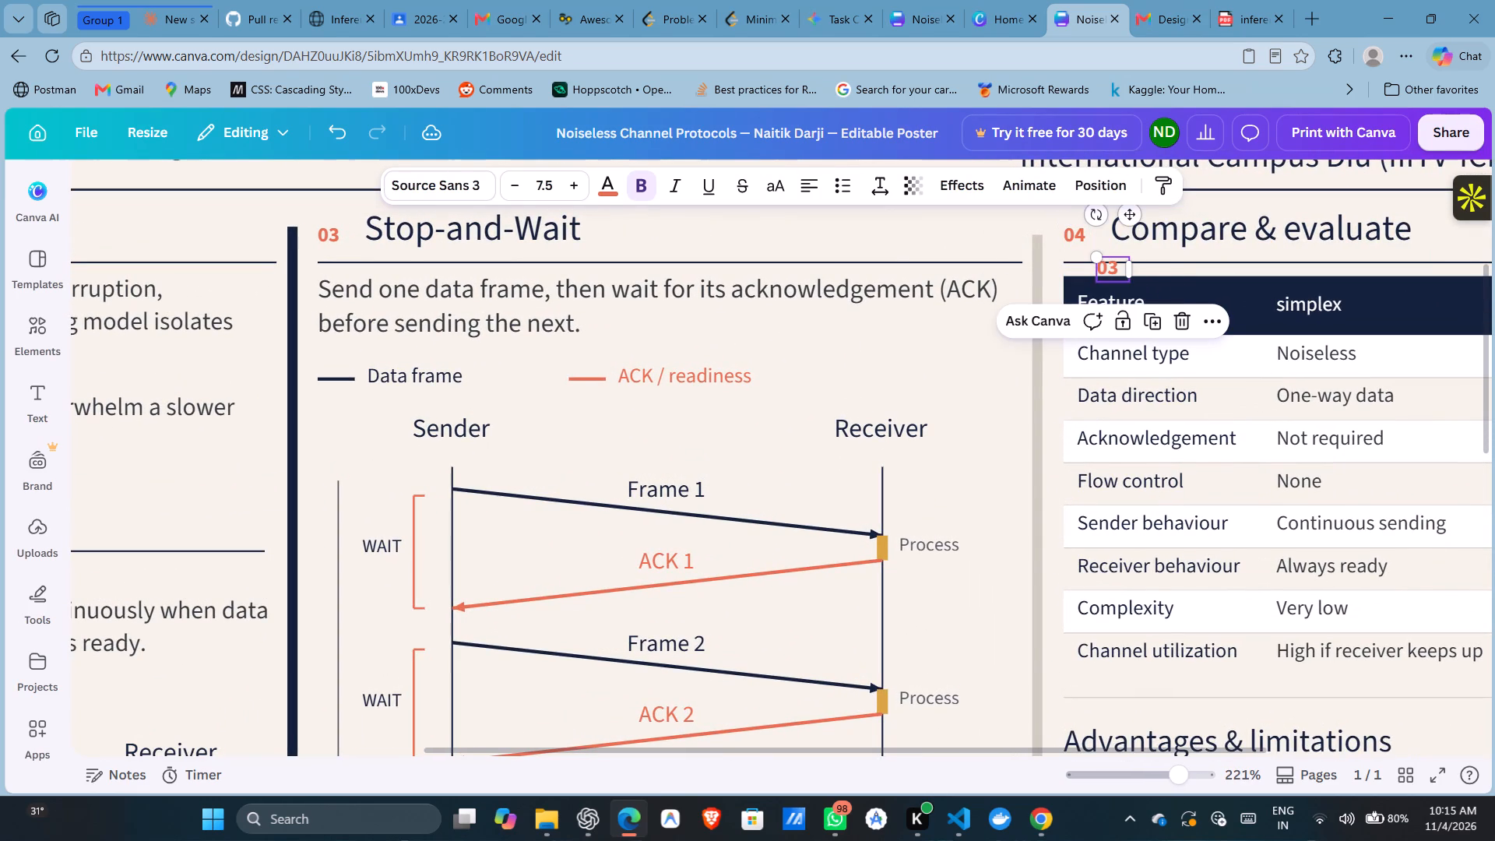
pyautogui.press('Right')
pyautogui.press('BackSpace')
pyautogui.press('2')
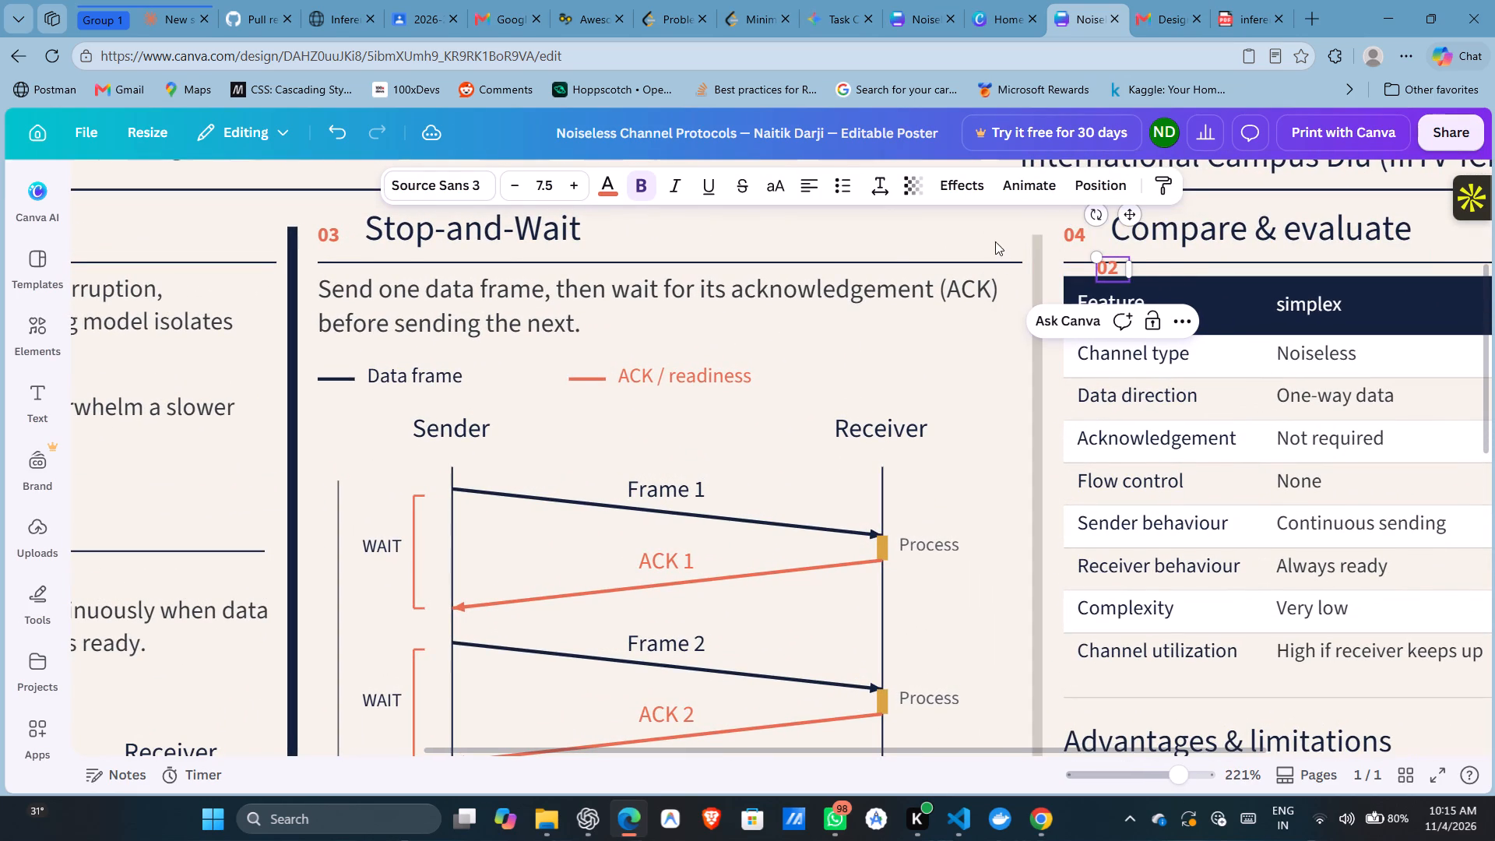
# Shift the Simplest Protocol heading rightward and place the orange 02 label in front of it, aligned with the 01 label above.
pyautogui.click(978, 240)
pyautogui.moveTo(1106, 269); pyautogui.dragTo(39, 429)
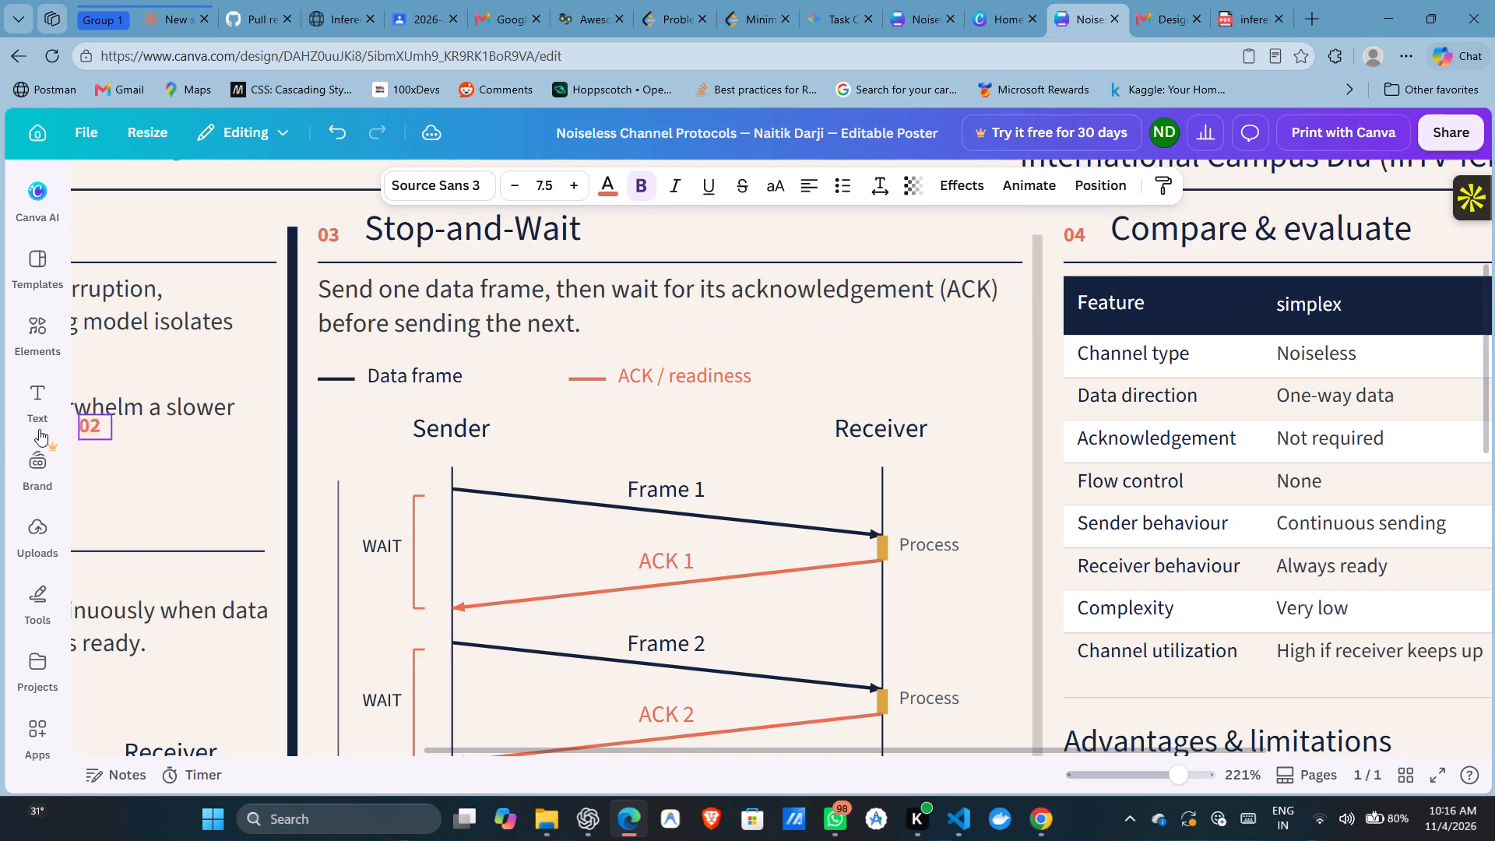
pyautogui.moveTo(39, 429); pyautogui.dragTo(156, 446)
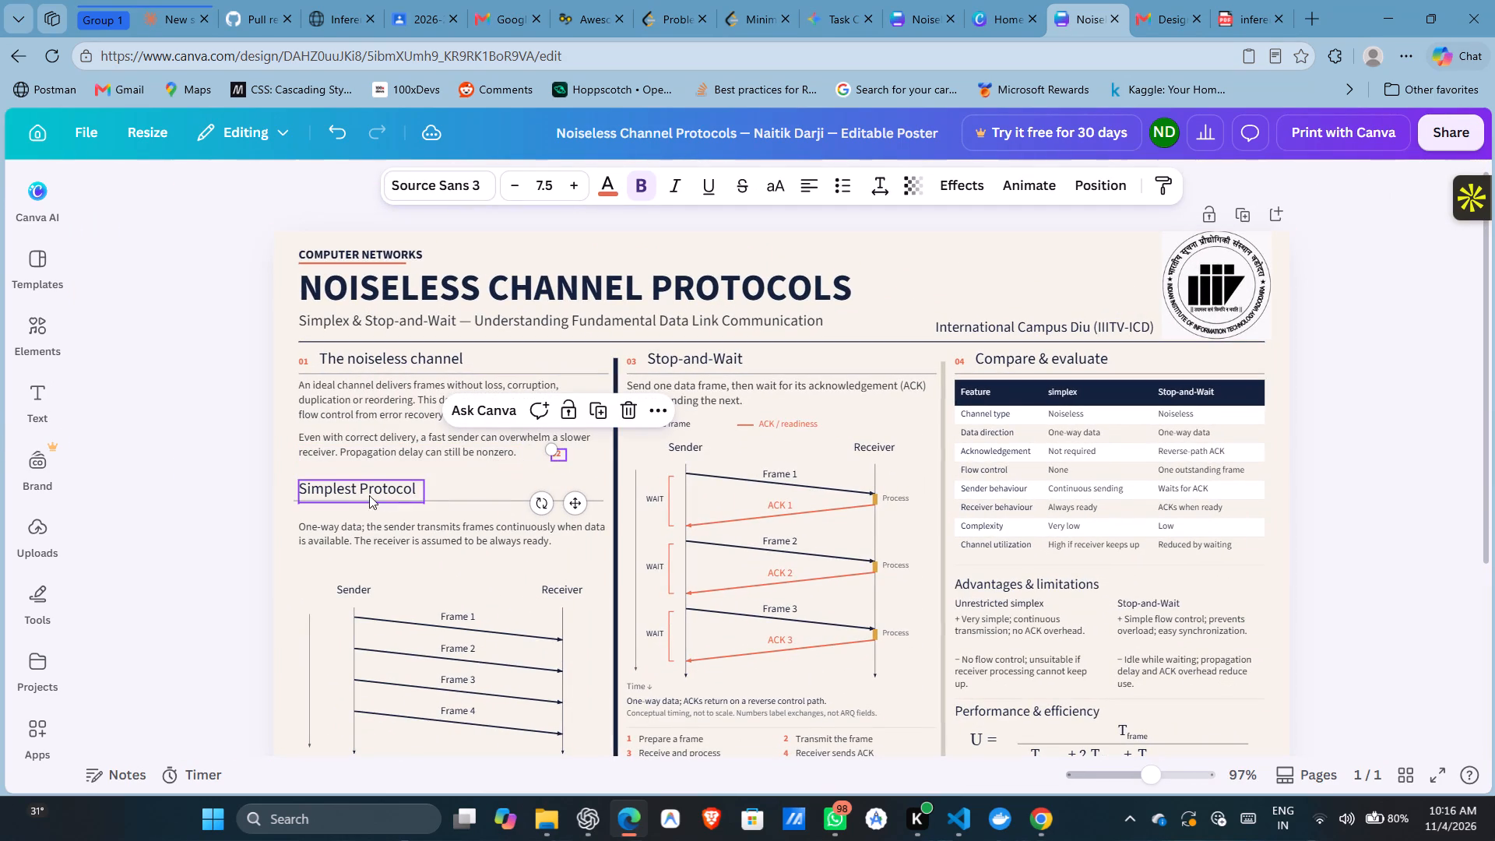
pyautogui.moveTo(361, 483); pyautogui.dragTo(397, 479)
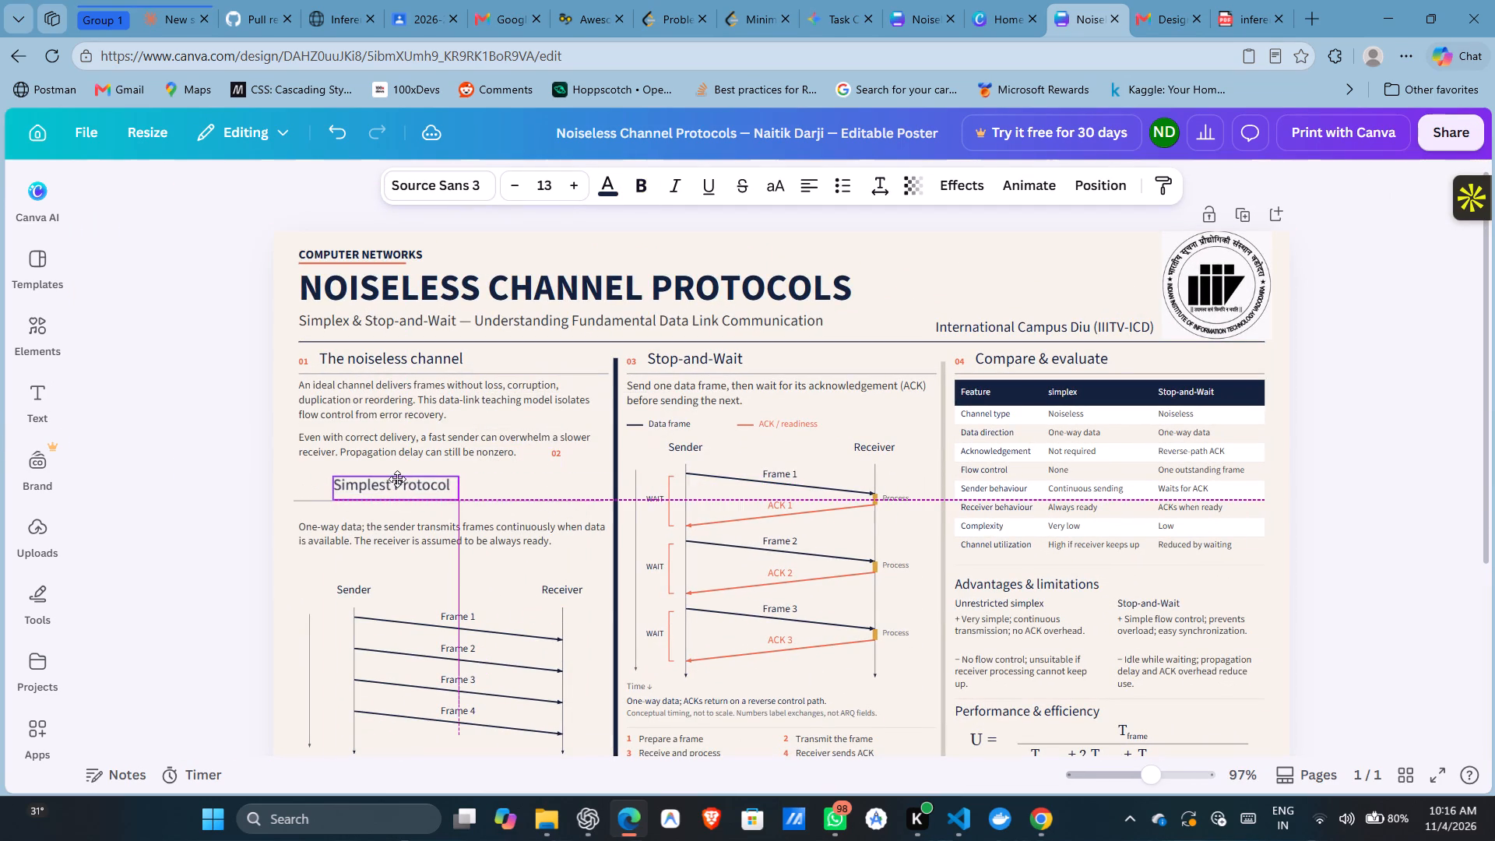
pyautogui.moveTo(397, 479); pyautogui.dragTo(384, 475)
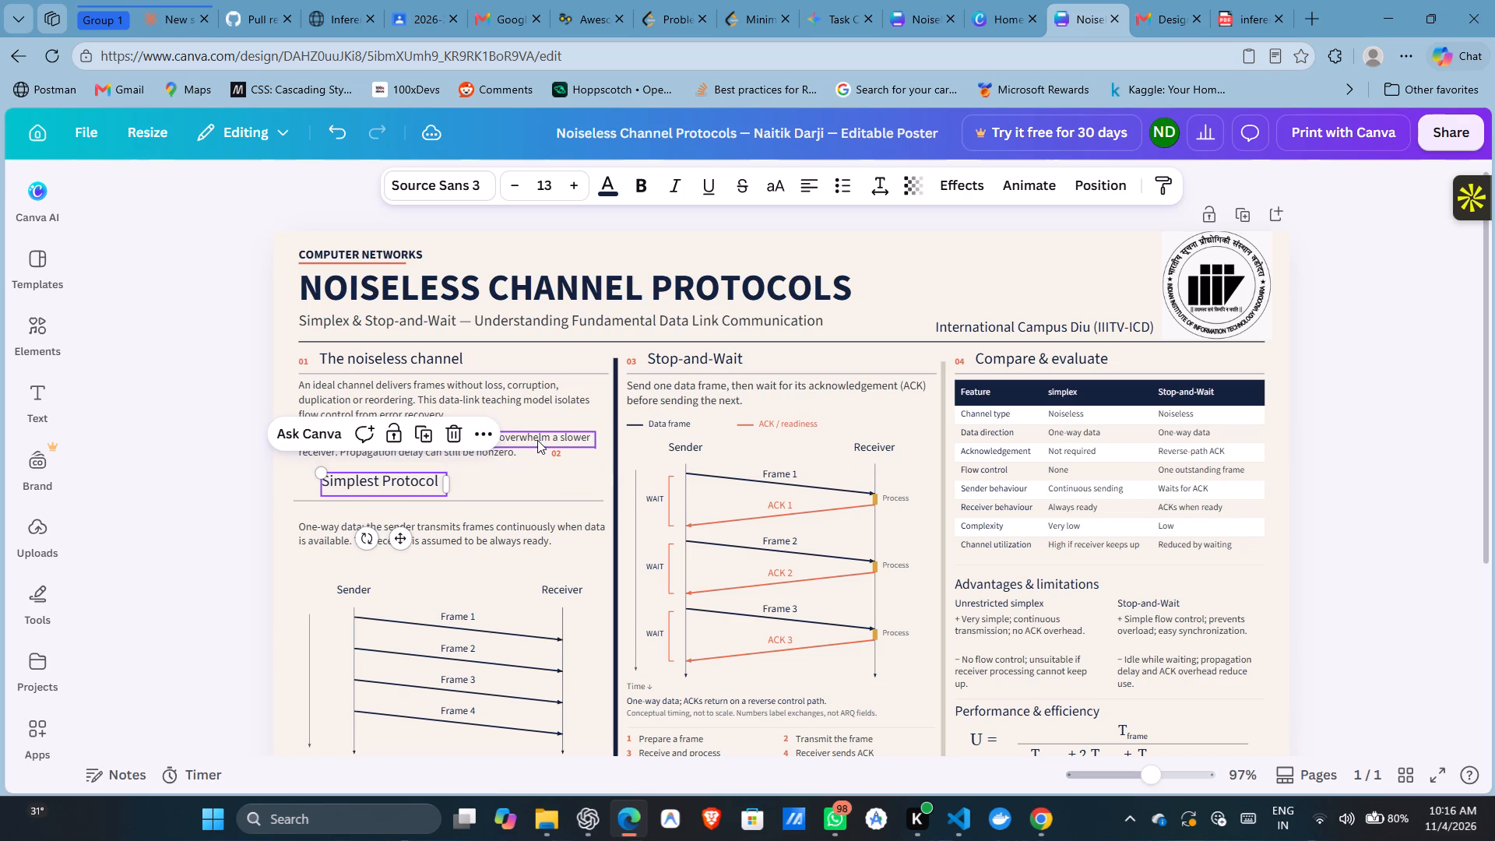
pyautogui.moveTo(552, 450); pyautogui.dragTo(301, 483)
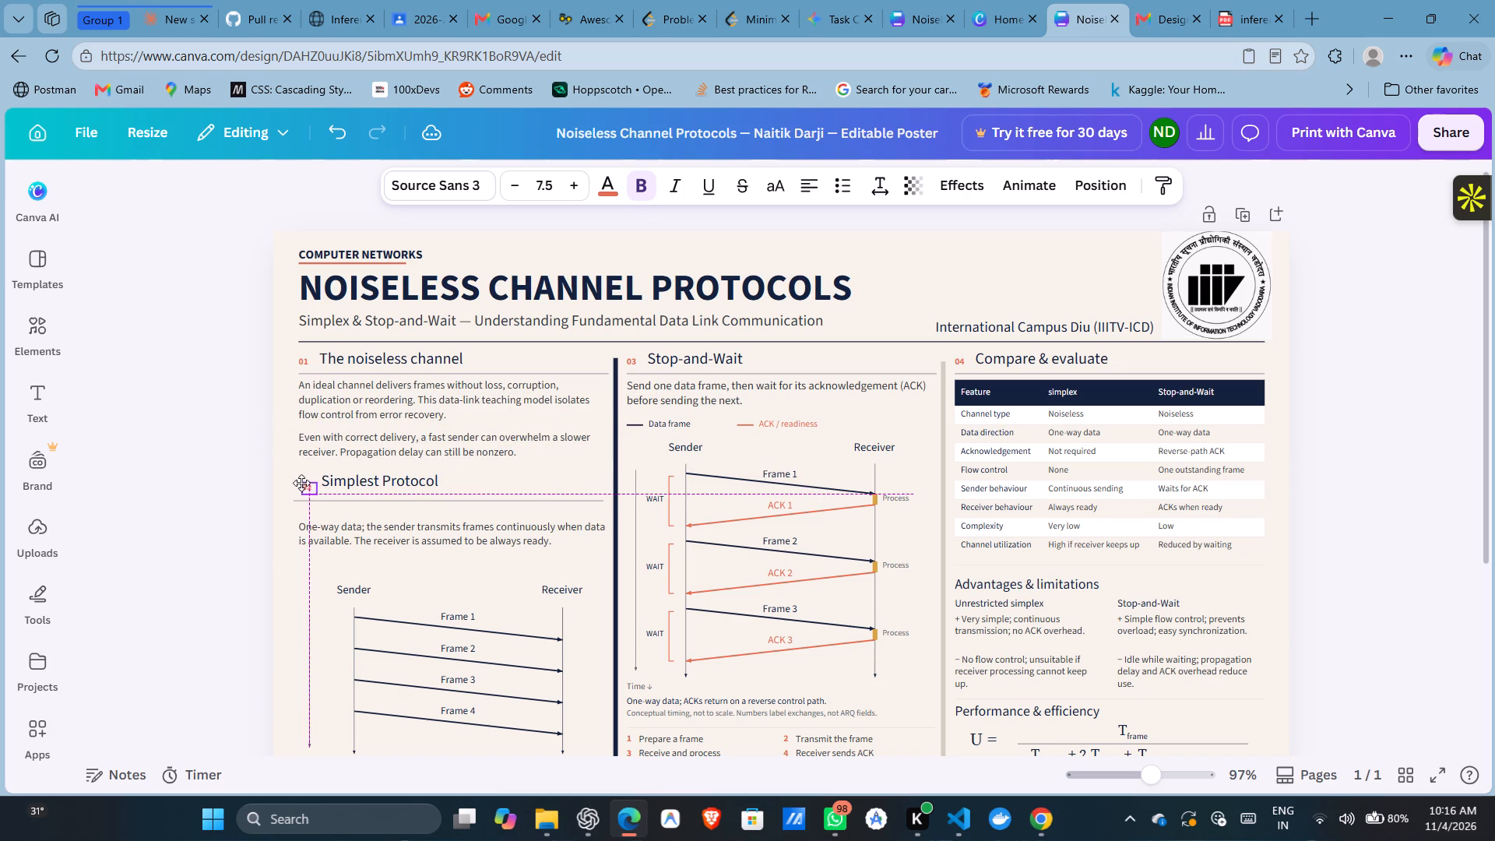
pyautogui.moveTo(301, 483); pyautogui.dragTo(296, 363)
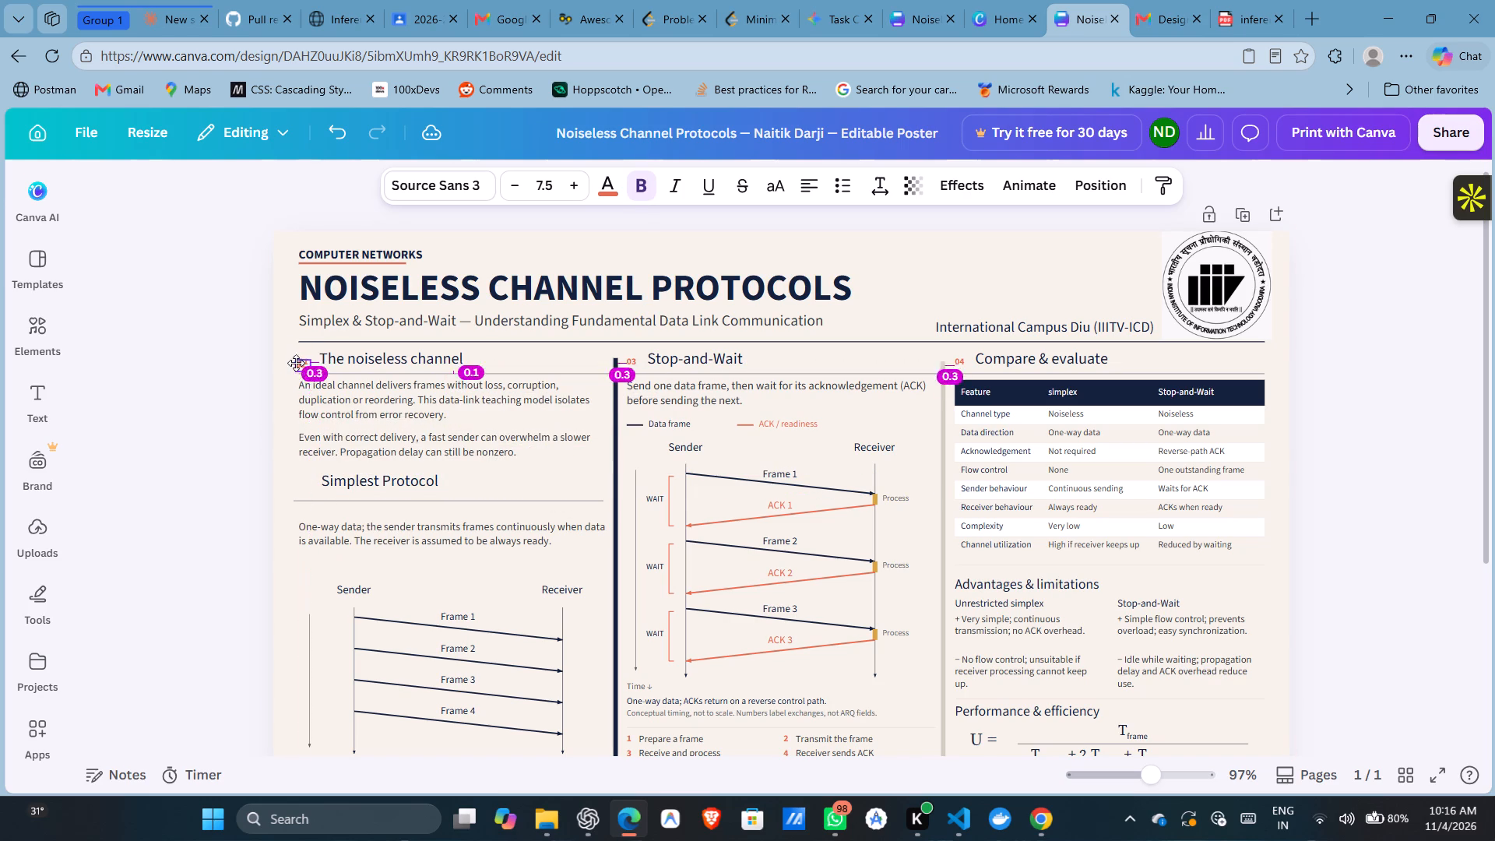
pyautogui.moveTo(296, 363); pyautogui.dragTo(299, 487)
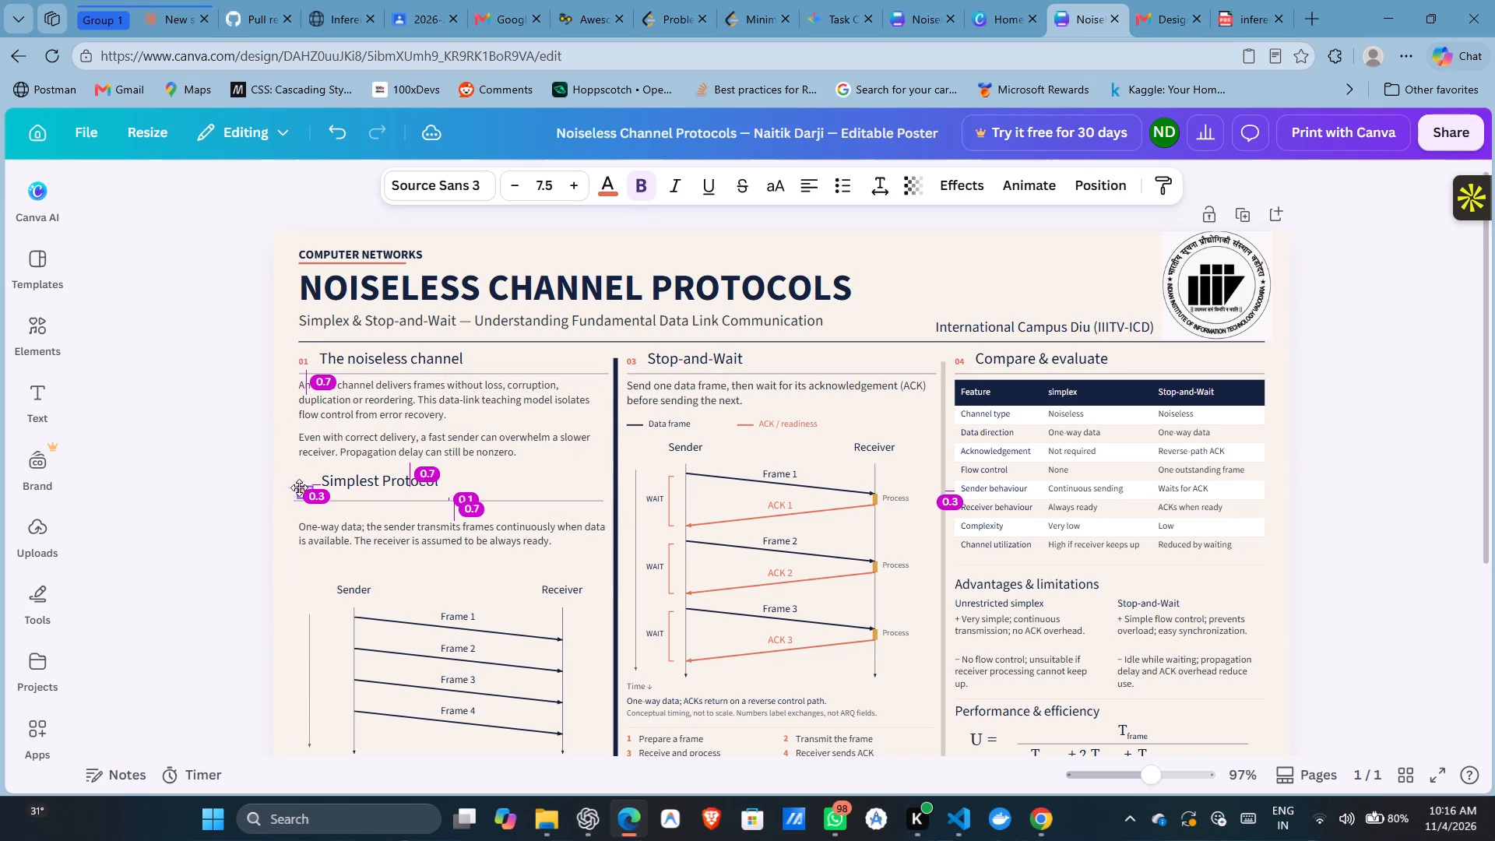
pyautogui.moveTo(299, 487); pyautogui.dragTo(300, 484)
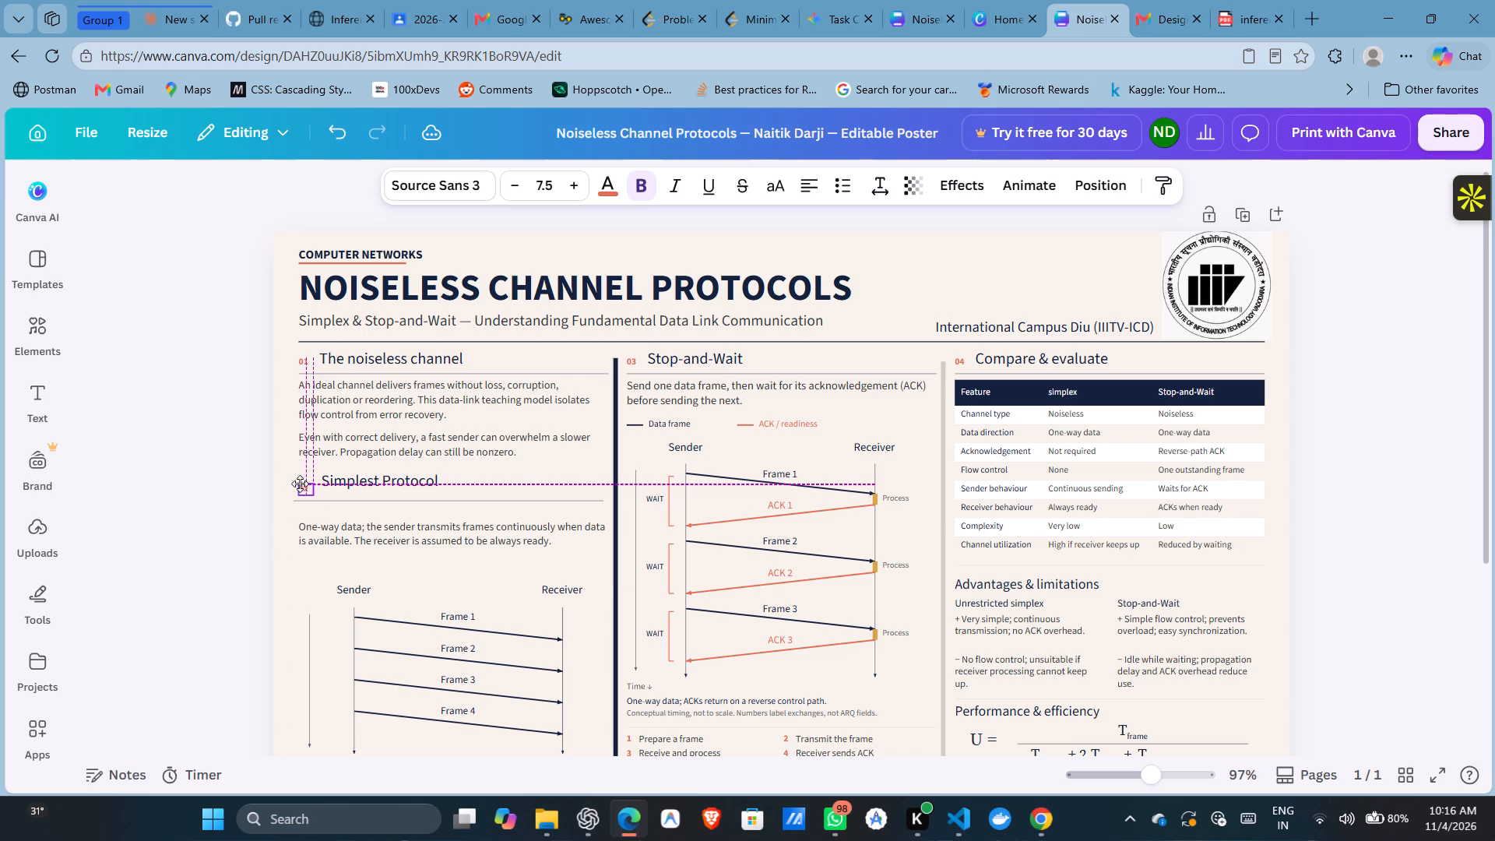
pyautogui.moveTo(300, 484); pyautogui.dragTo(299, 481)
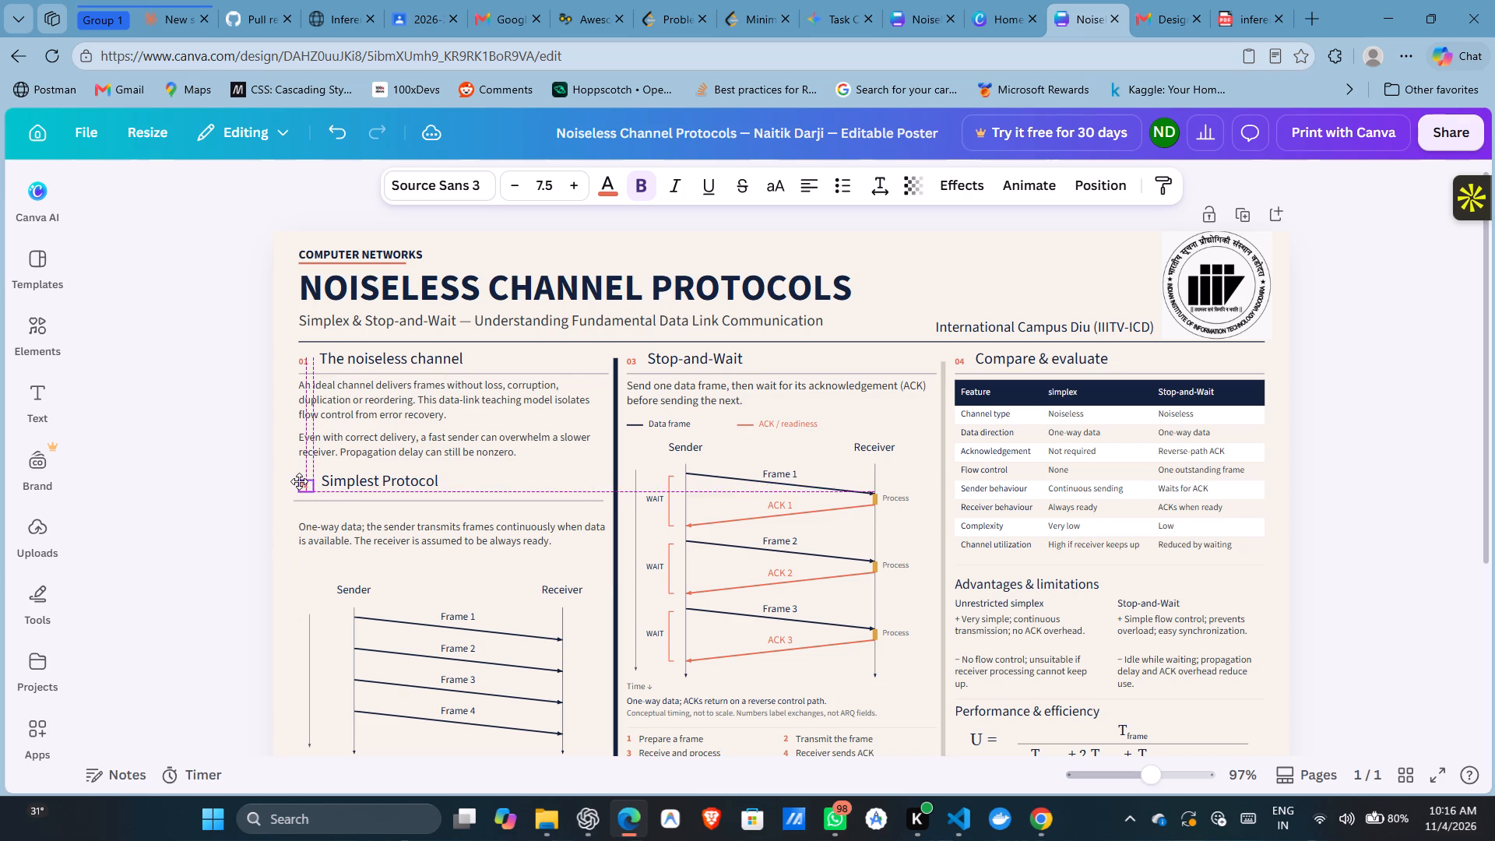
pyautogui.moveTo(299, 481); pyautogui.dragTo(299, 480)
pyautogui.click(366, 477)
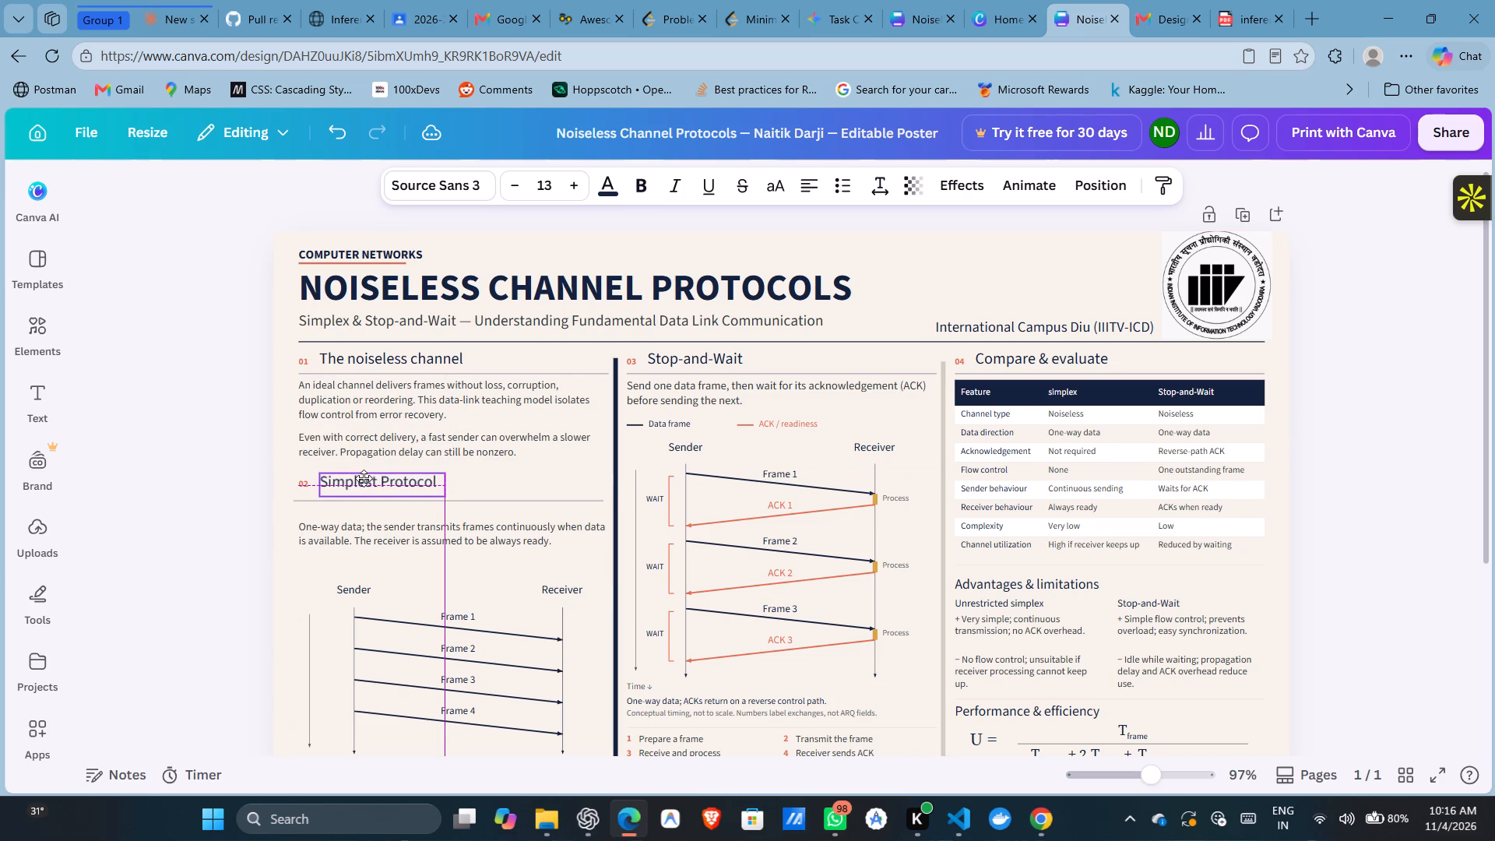
pyautogui.click(232, 508)
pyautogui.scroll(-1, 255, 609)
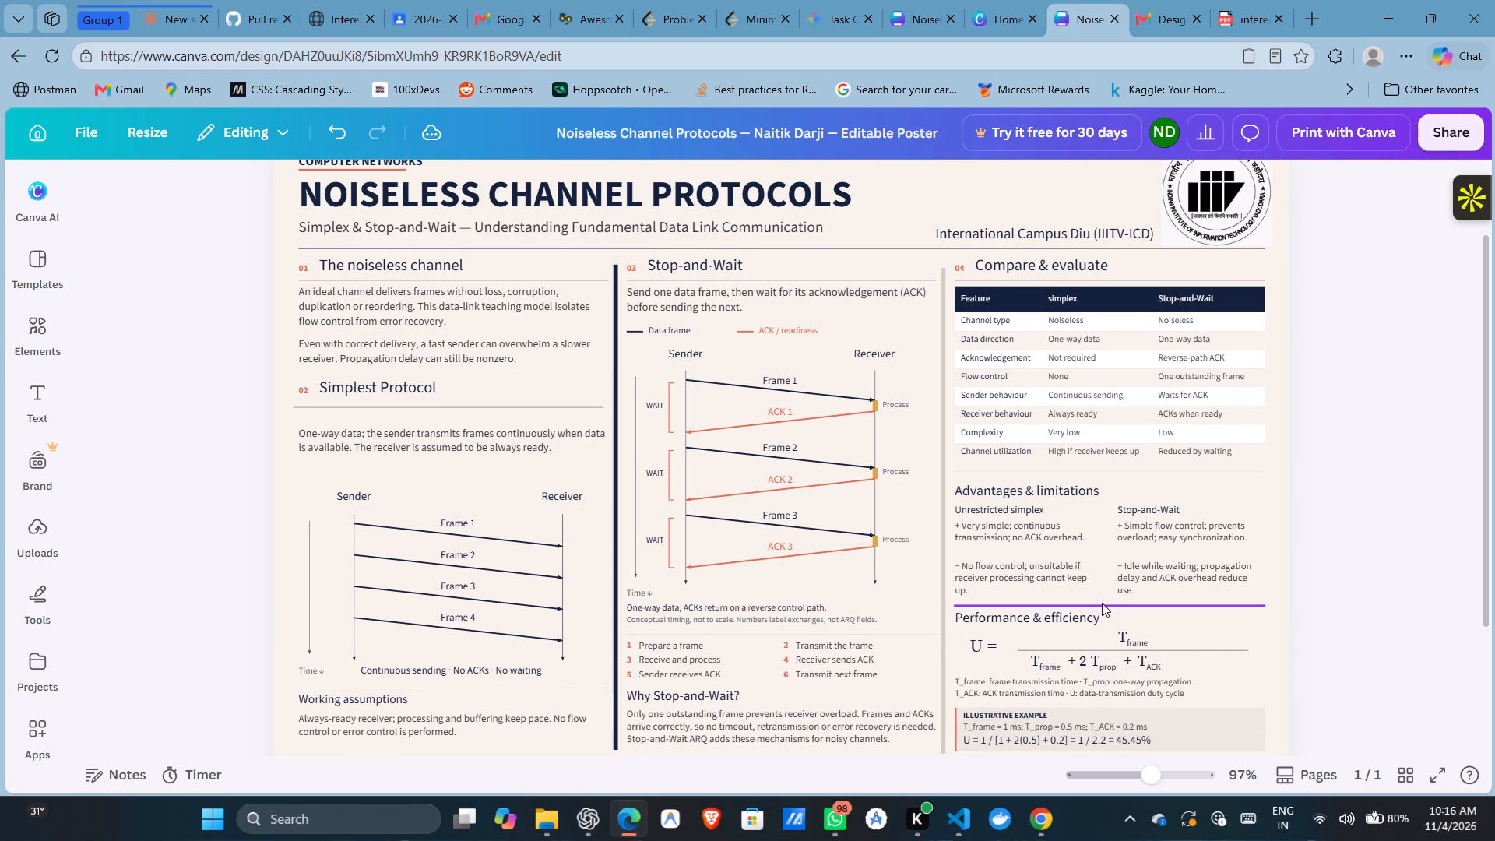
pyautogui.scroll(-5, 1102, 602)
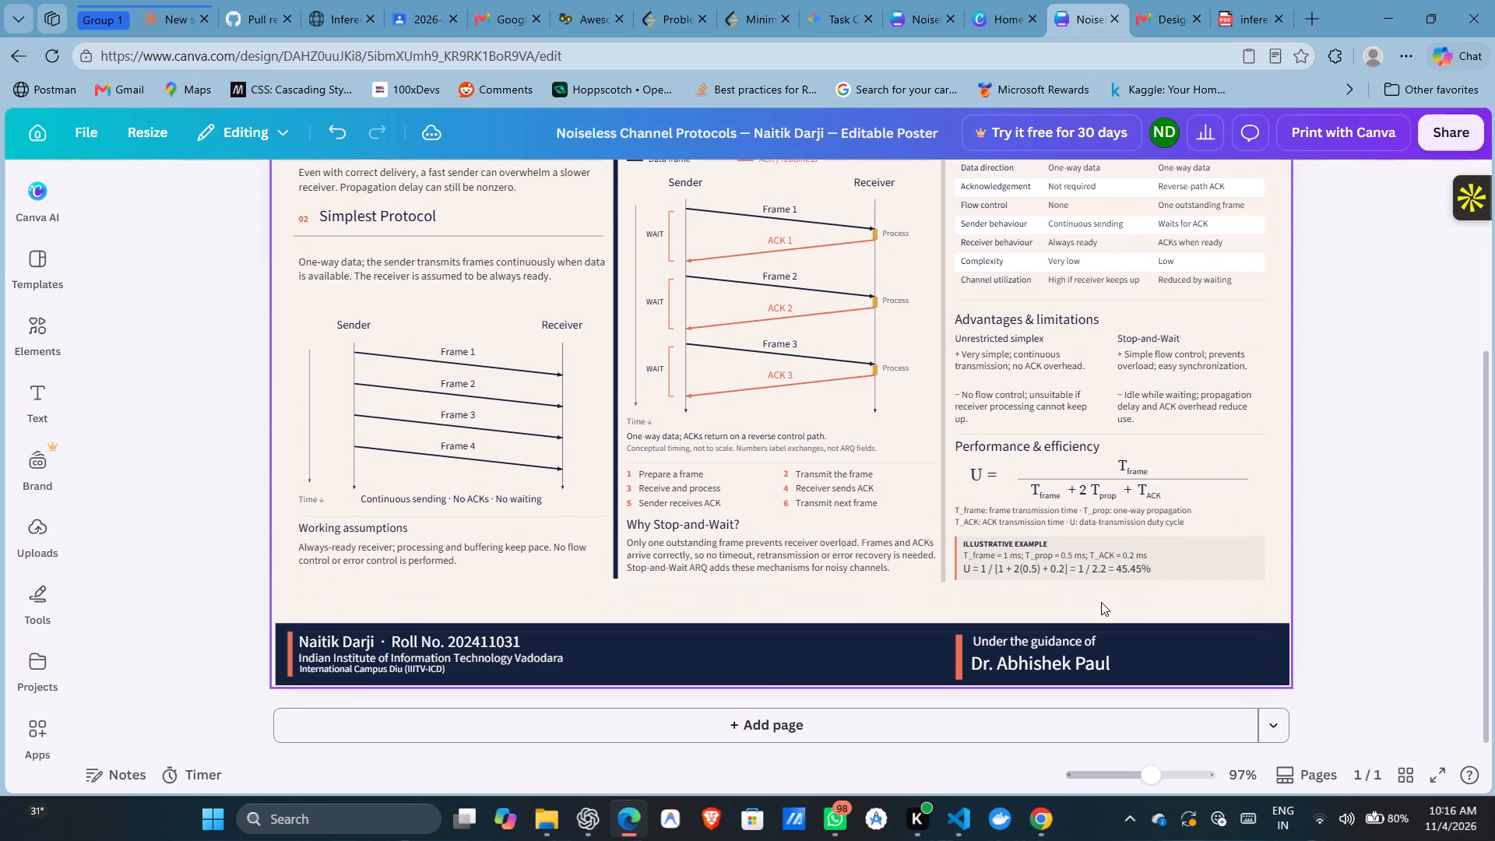
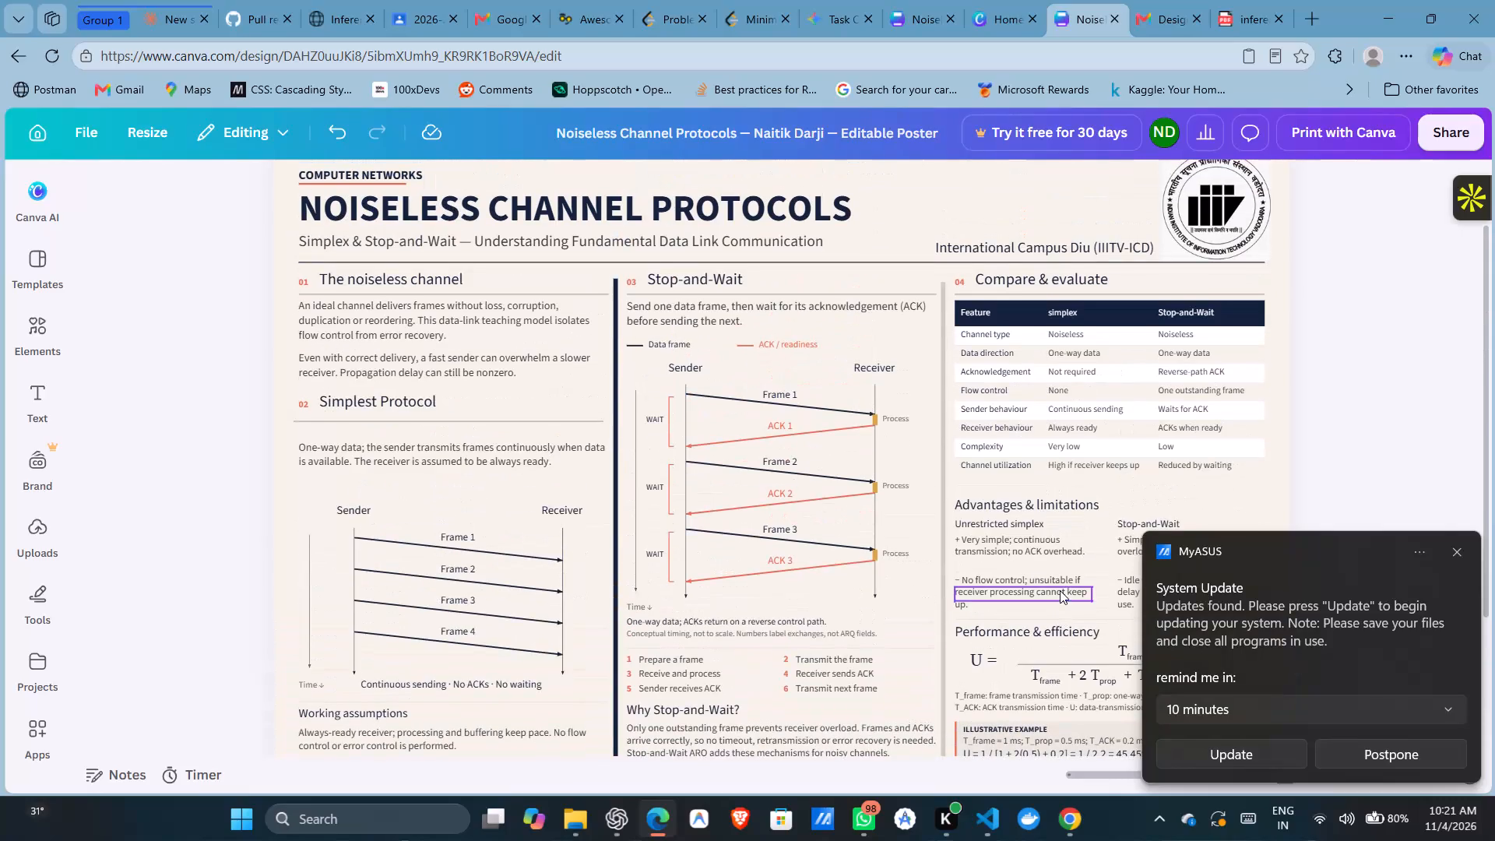
# Delete the International Campus Diu (IIITV-ICD) text beside the logo in the poster header.
pyautogui.click(1051, 247)
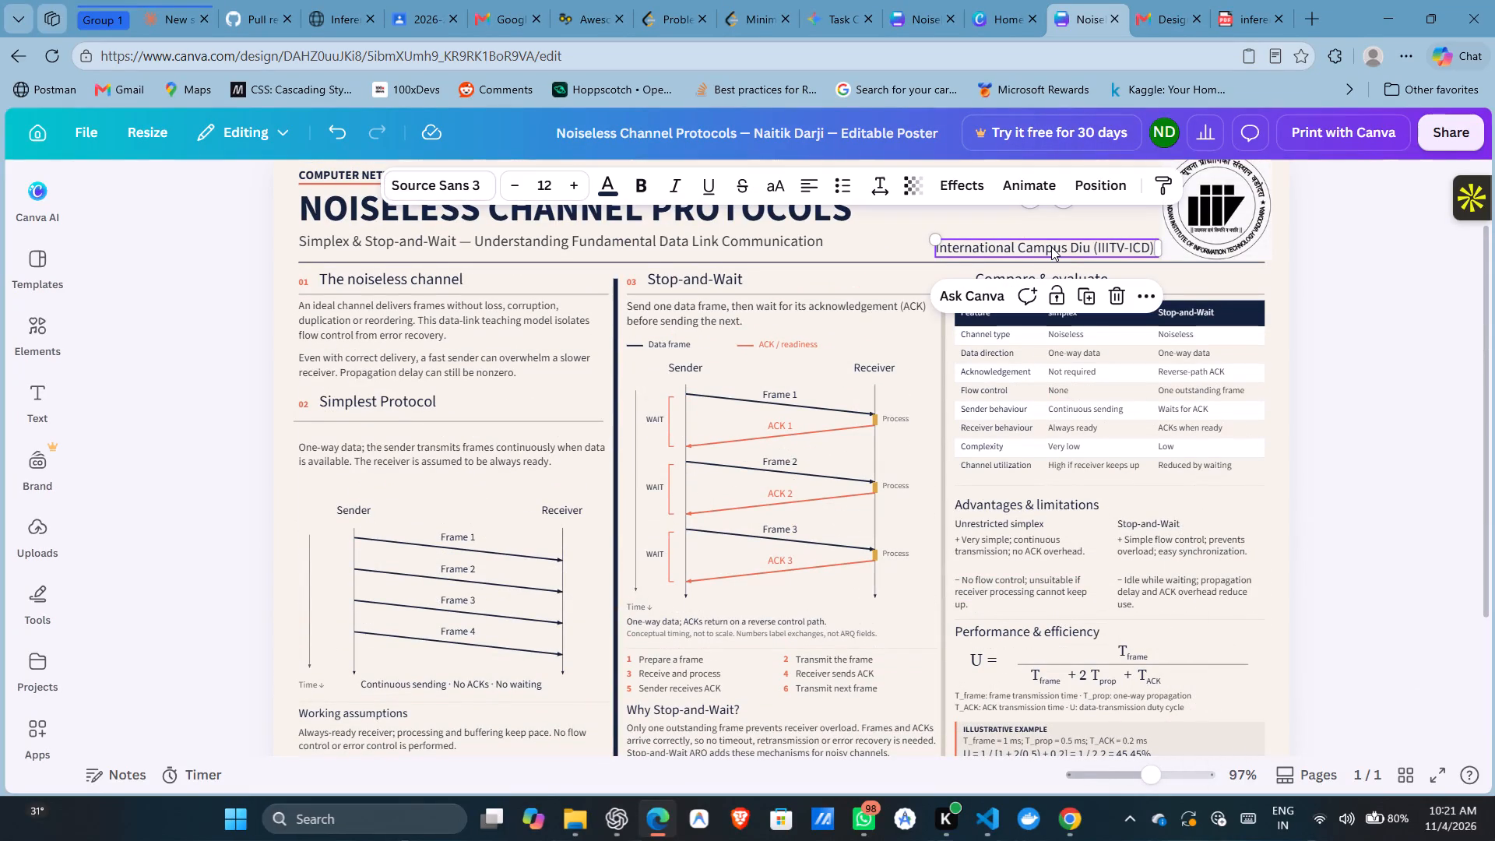
pyautogui.press('Delete')
# Extend the header logo's left edge slightly, and scale the logo down slightly from its upper-left corner.
pyautogui.click(1209, 200)
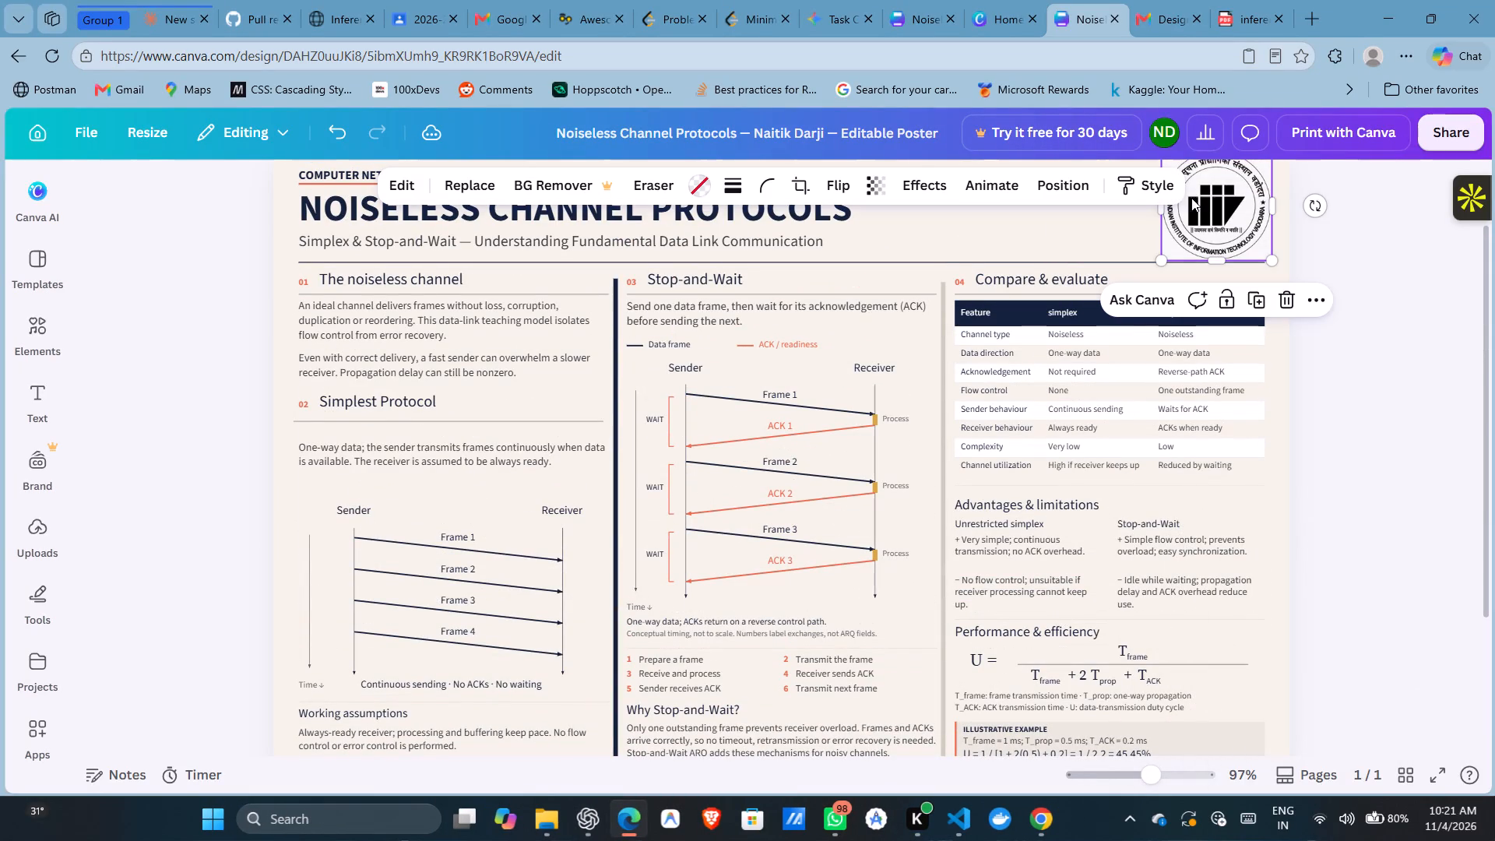
pyautogui.moveTo(1164, 209); pyautogui.dragTo(1156, 209)
pyautogui.click(1400, 296)
pyautogui.scroll(1, 1367, 314)
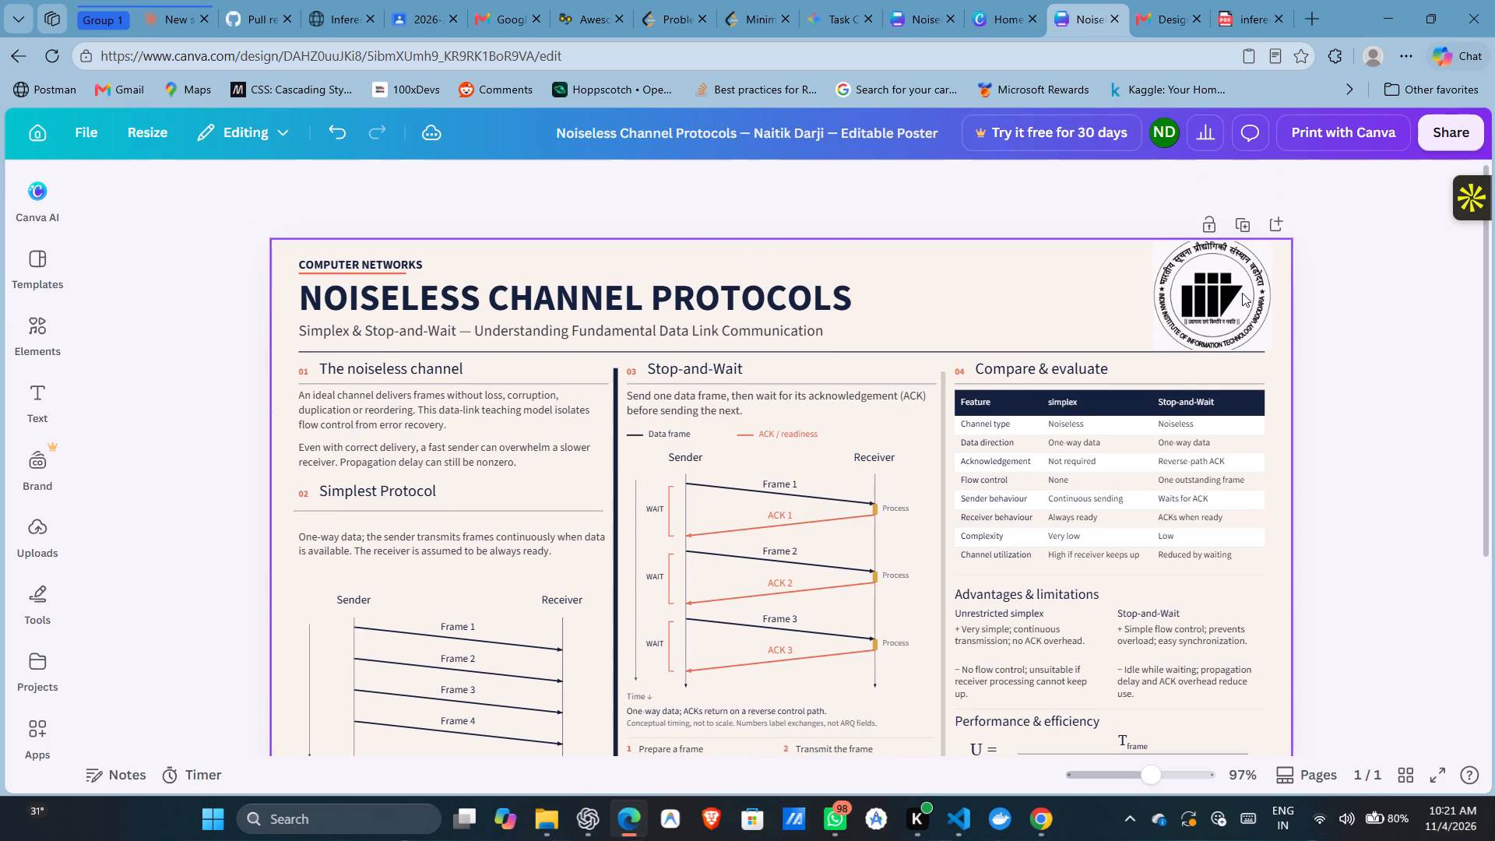
pyautogui.click(1172, 257)
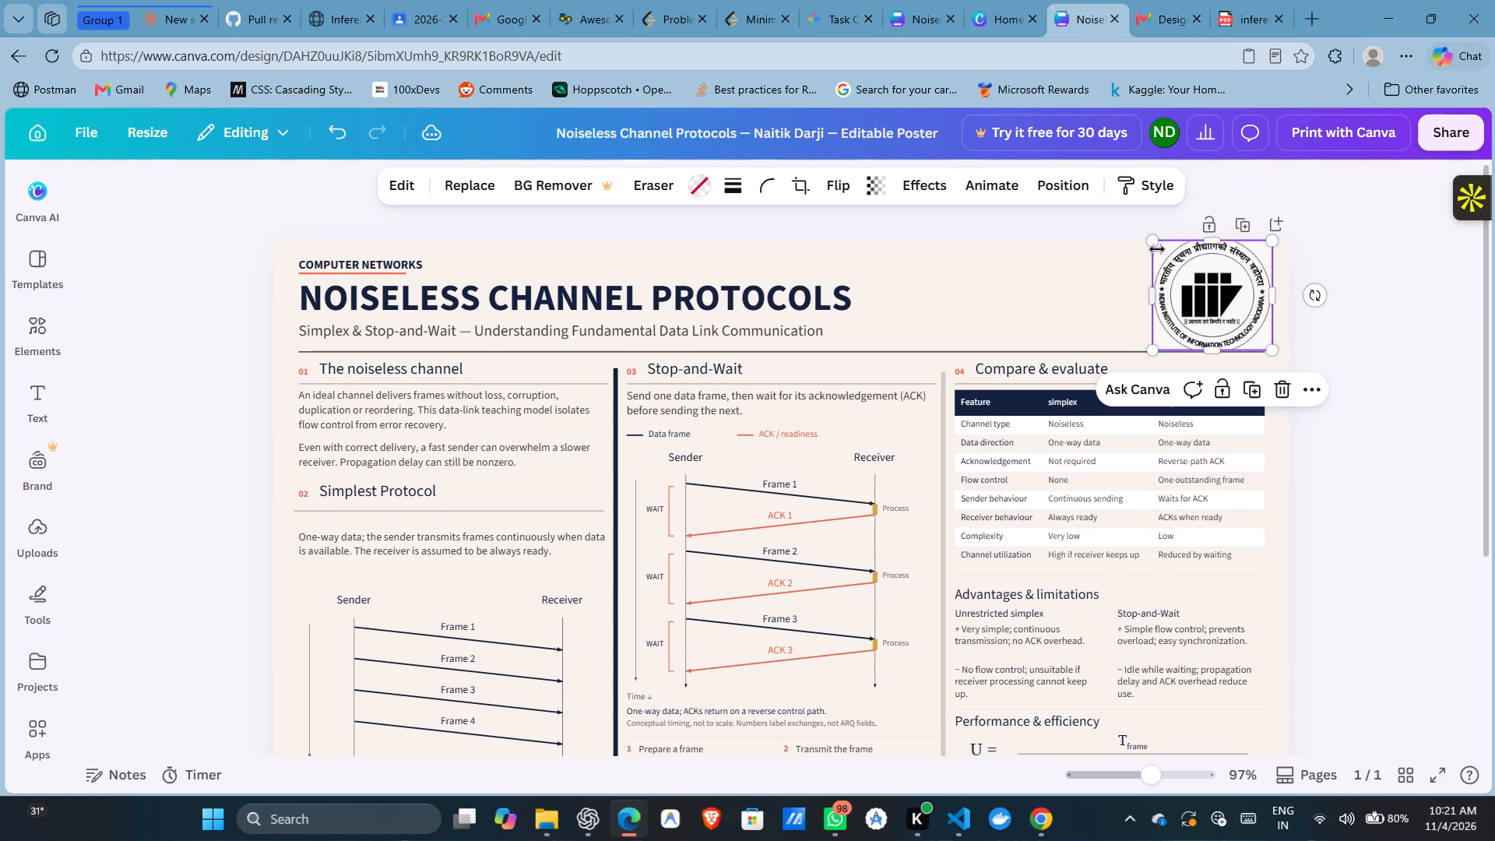
pyautogui.moveTo(1150, 242); pyautogui.dragTo(1158, 245)
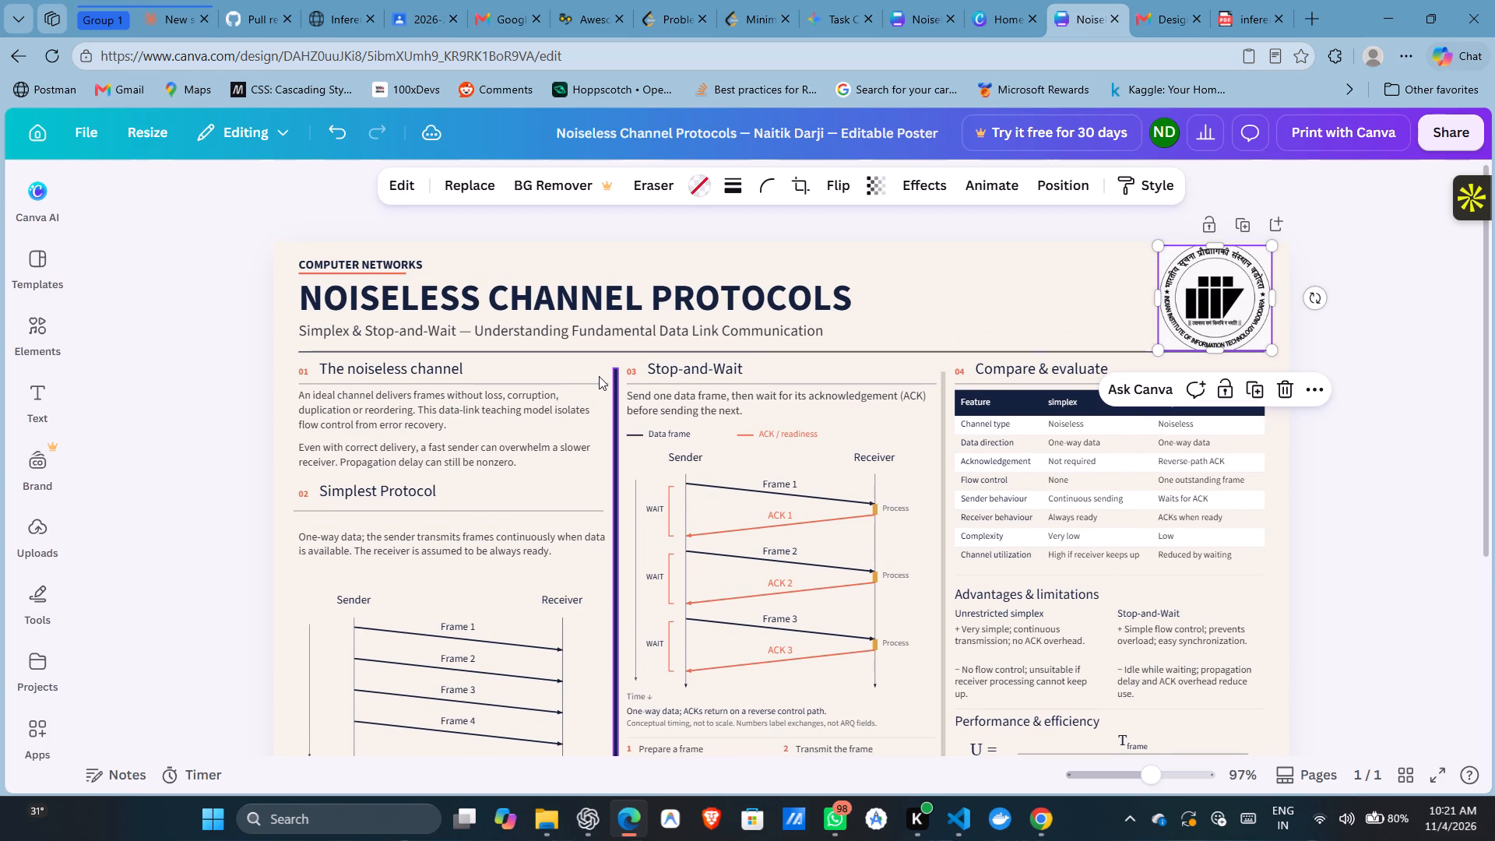
pyautogui.click(1371, 398)
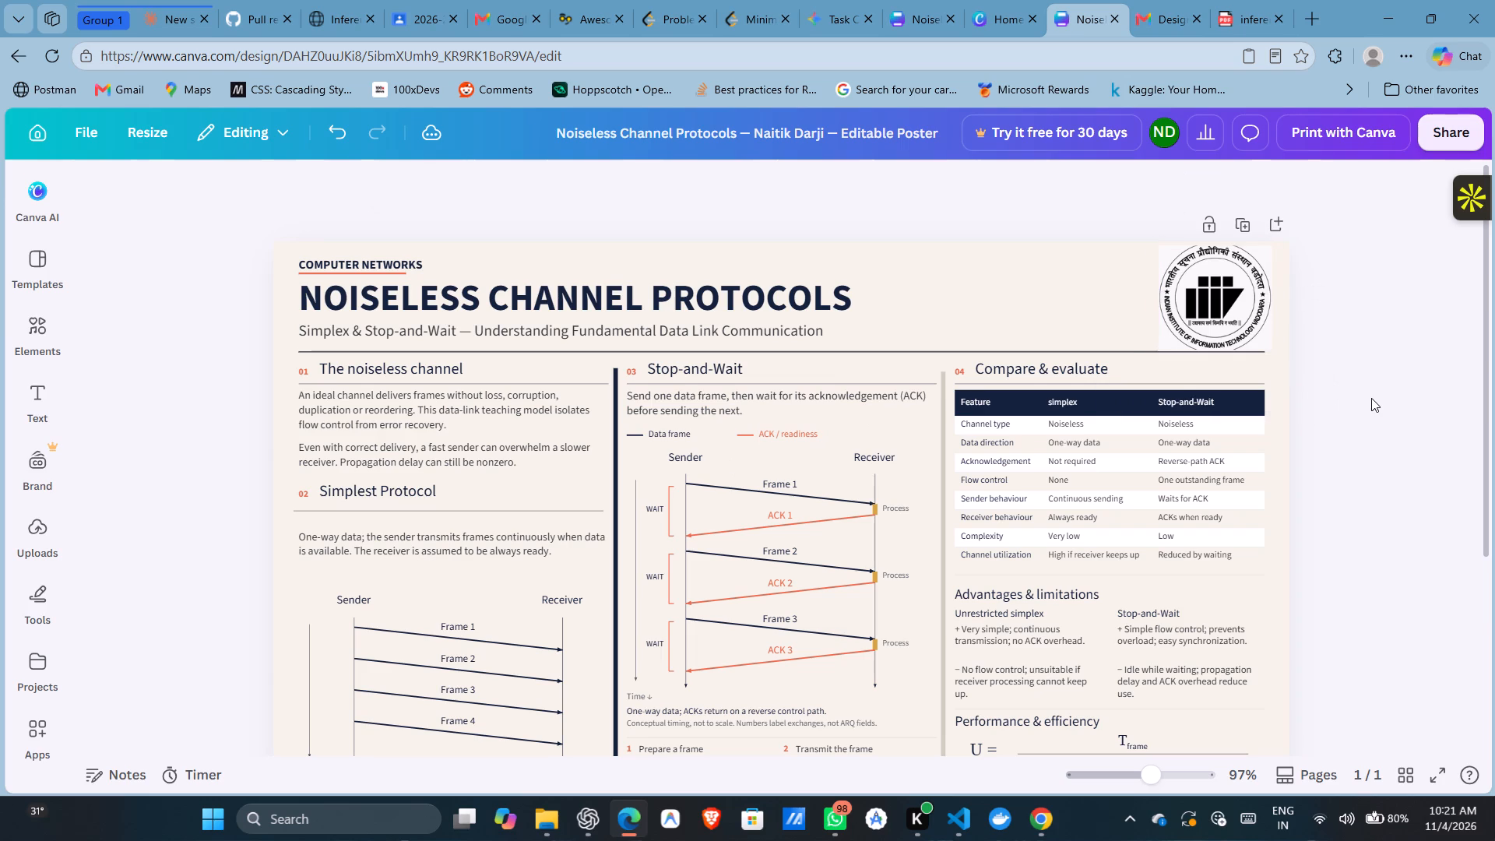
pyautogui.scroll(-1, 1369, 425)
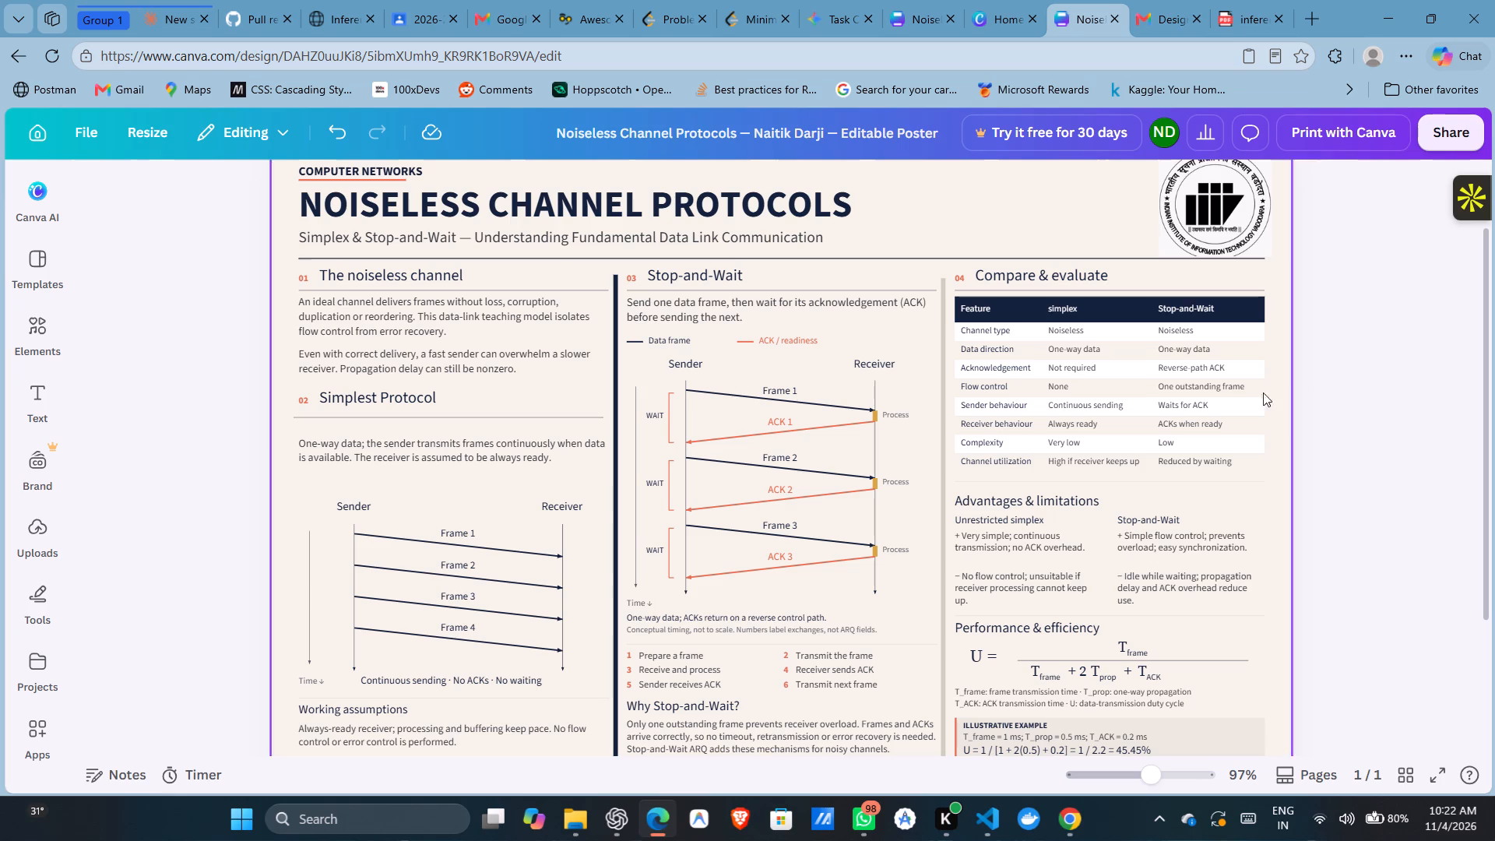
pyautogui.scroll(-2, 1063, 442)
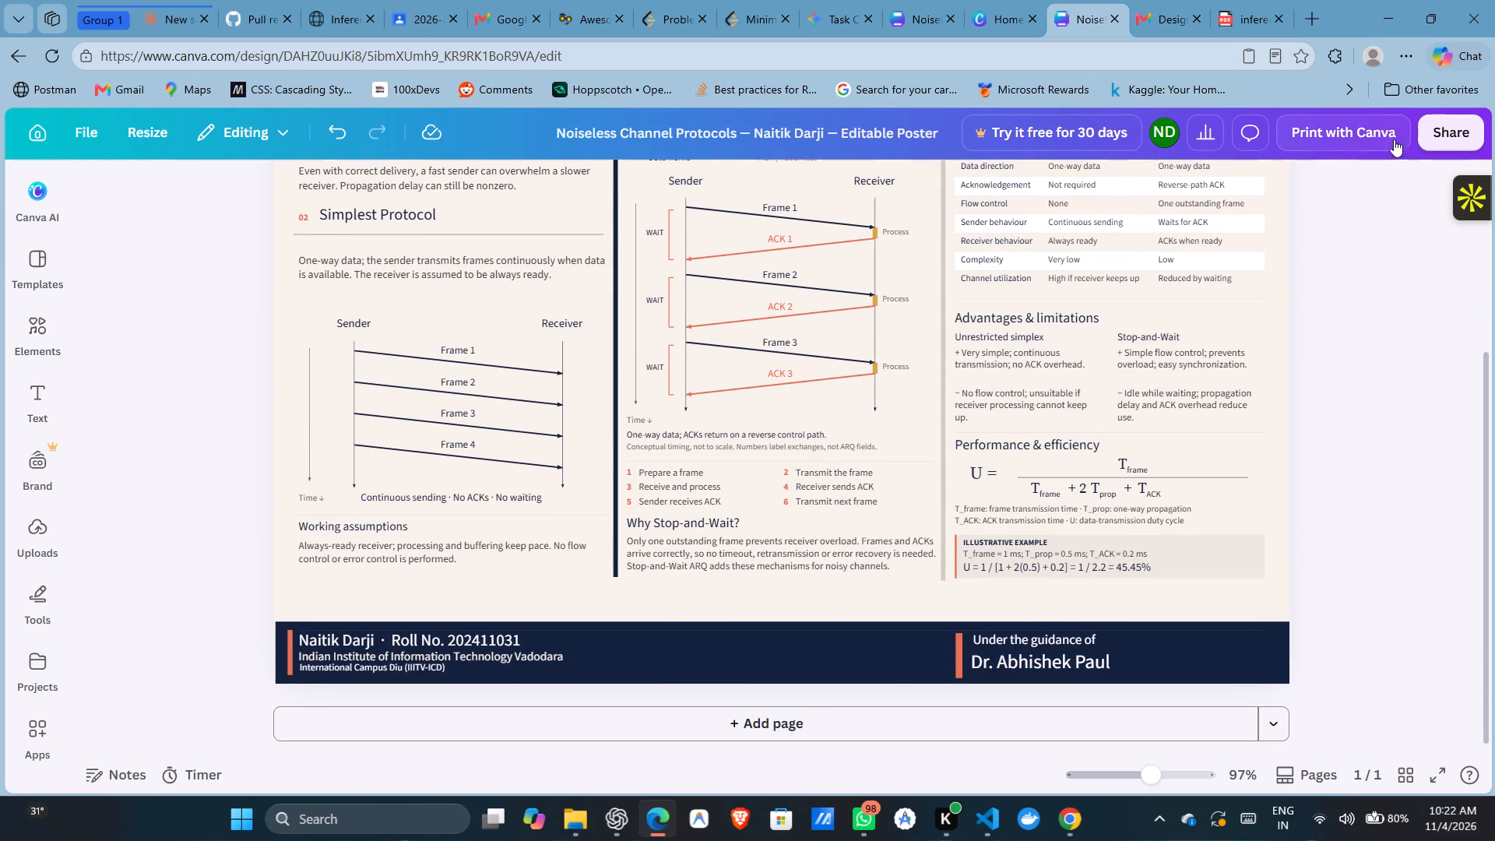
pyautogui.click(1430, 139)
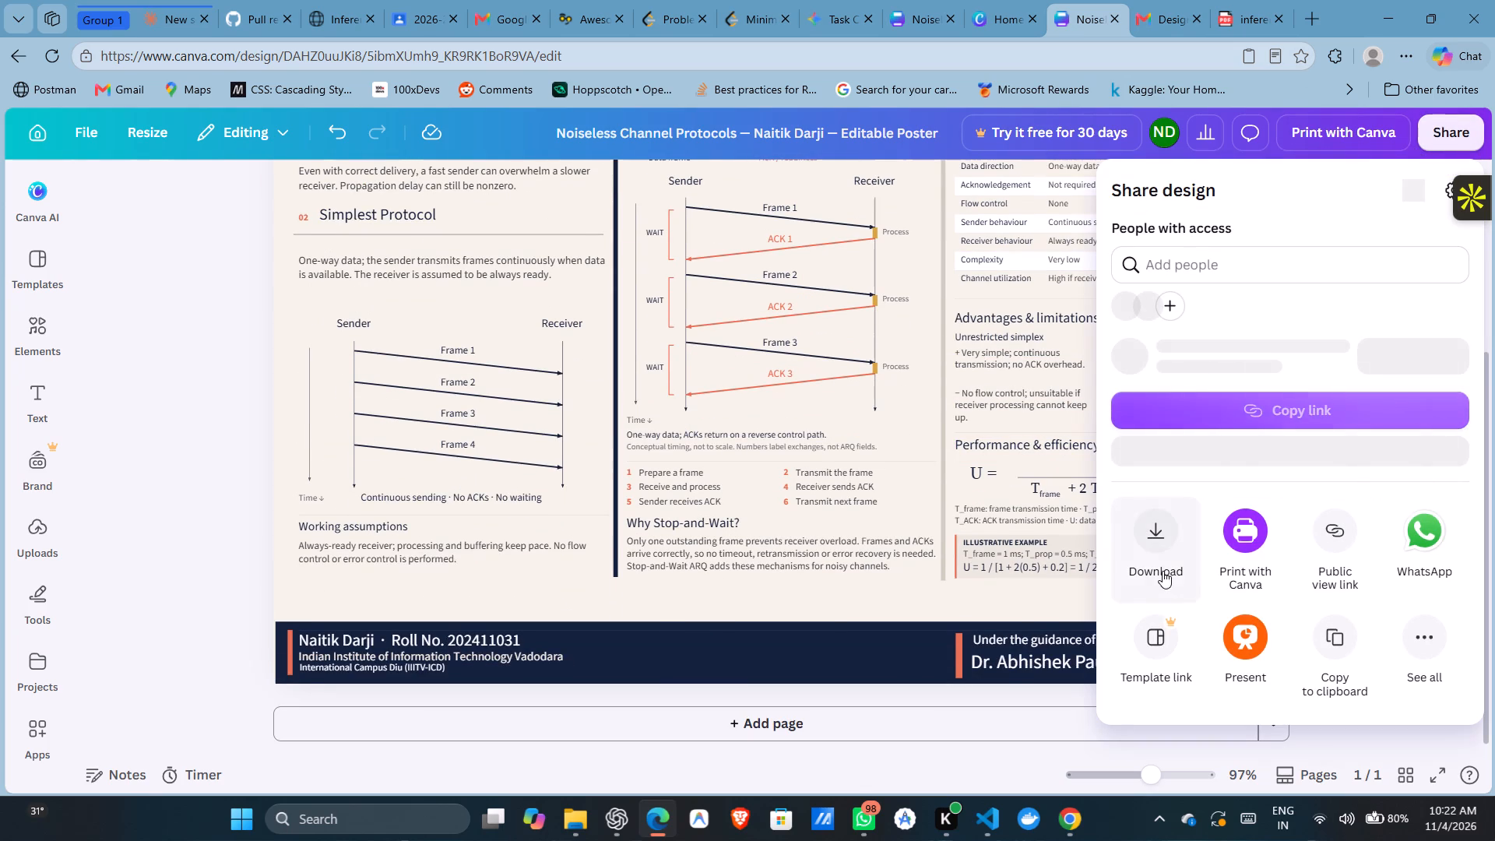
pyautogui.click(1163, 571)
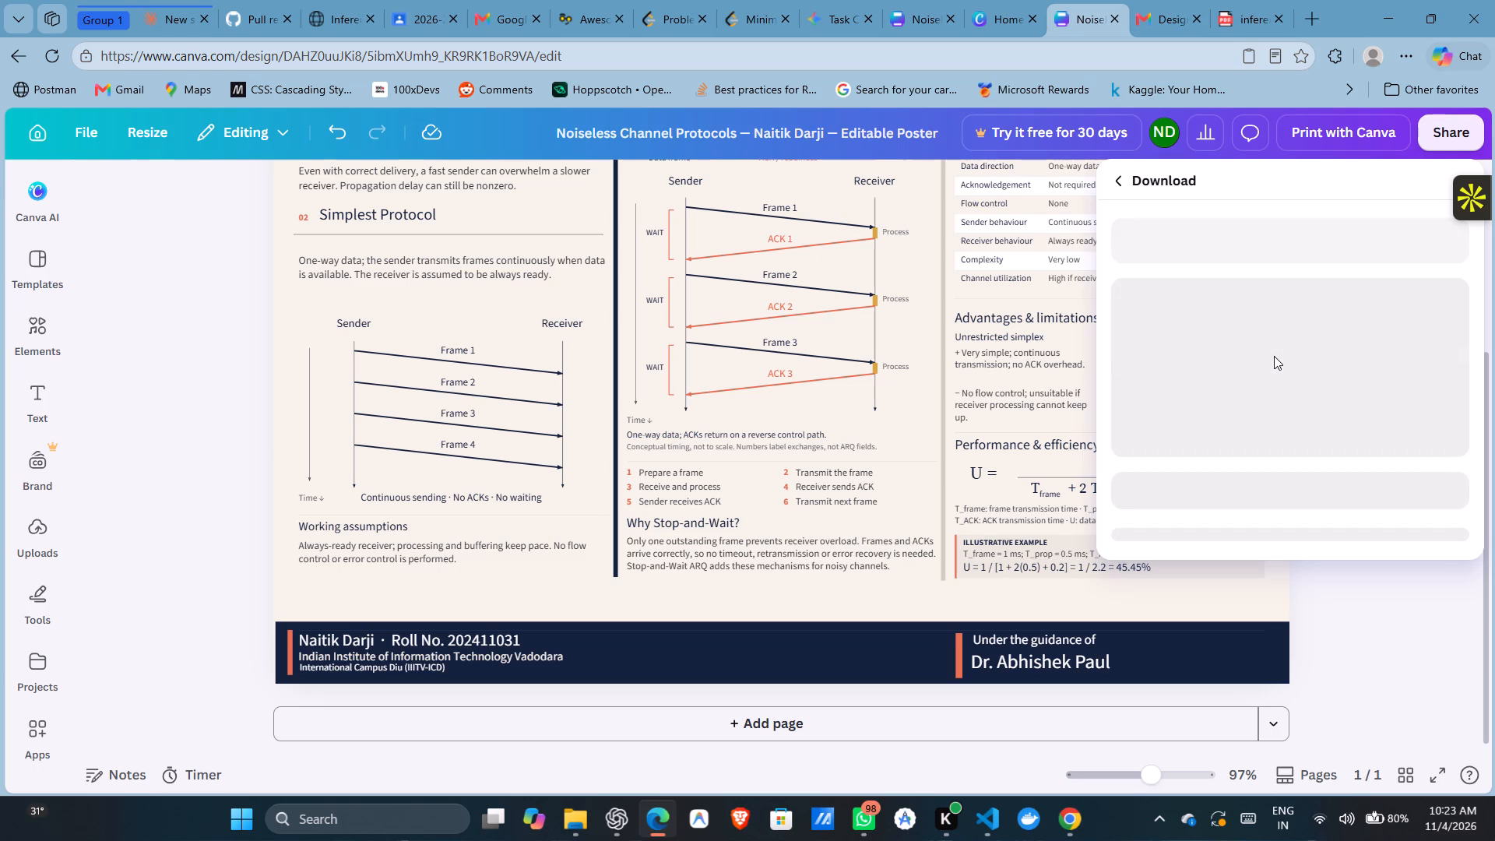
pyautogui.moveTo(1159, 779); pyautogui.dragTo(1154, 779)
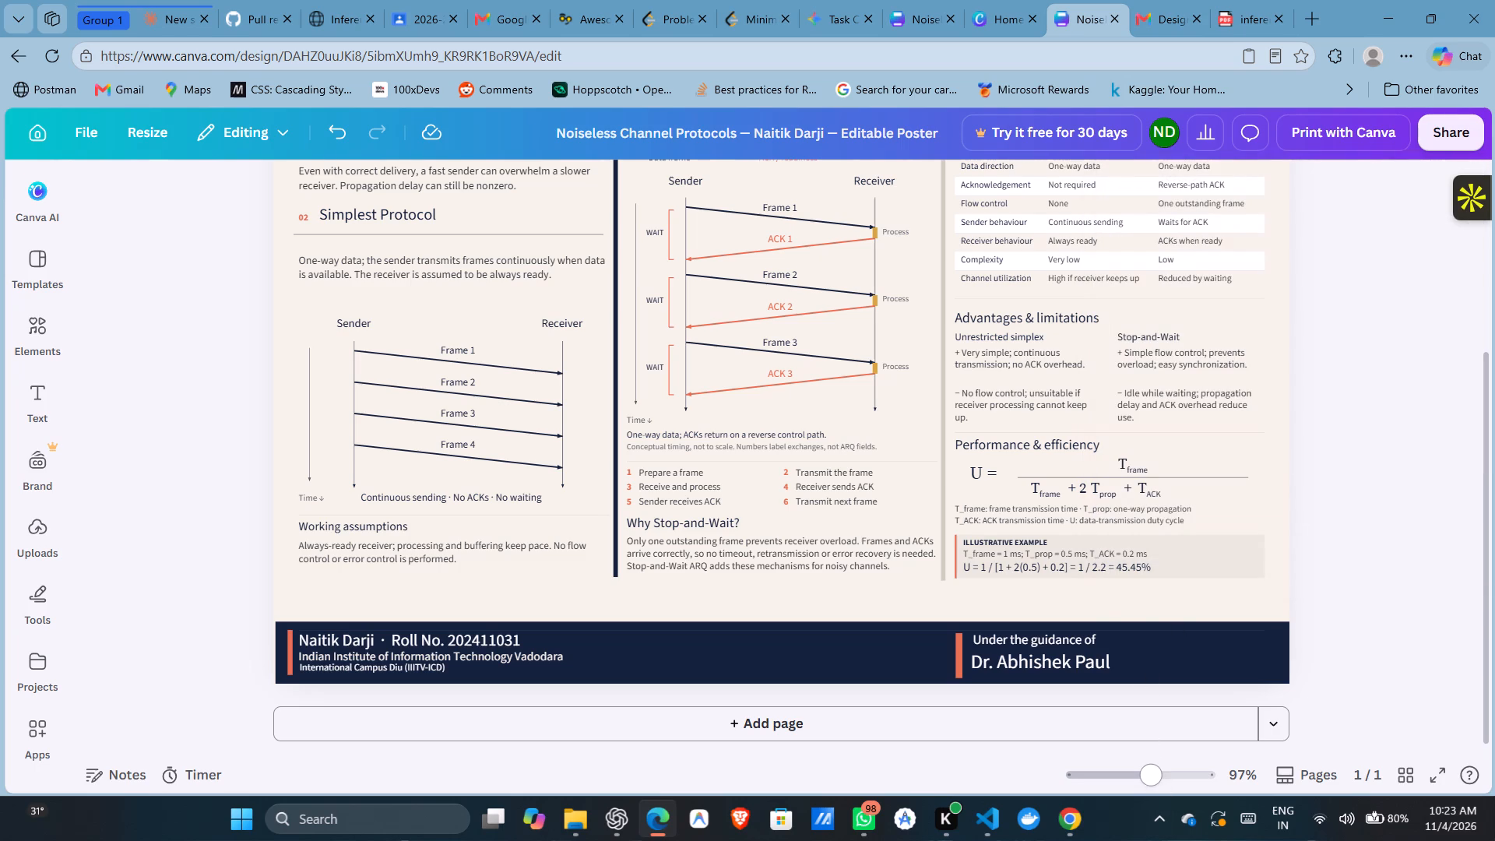
# Open the poster's download options and set the file type to PDF.
pyautogui.moveTo(1154, 779); pyautogui.dragTo(1131, 787)
pyautogui.click(1147, 779)
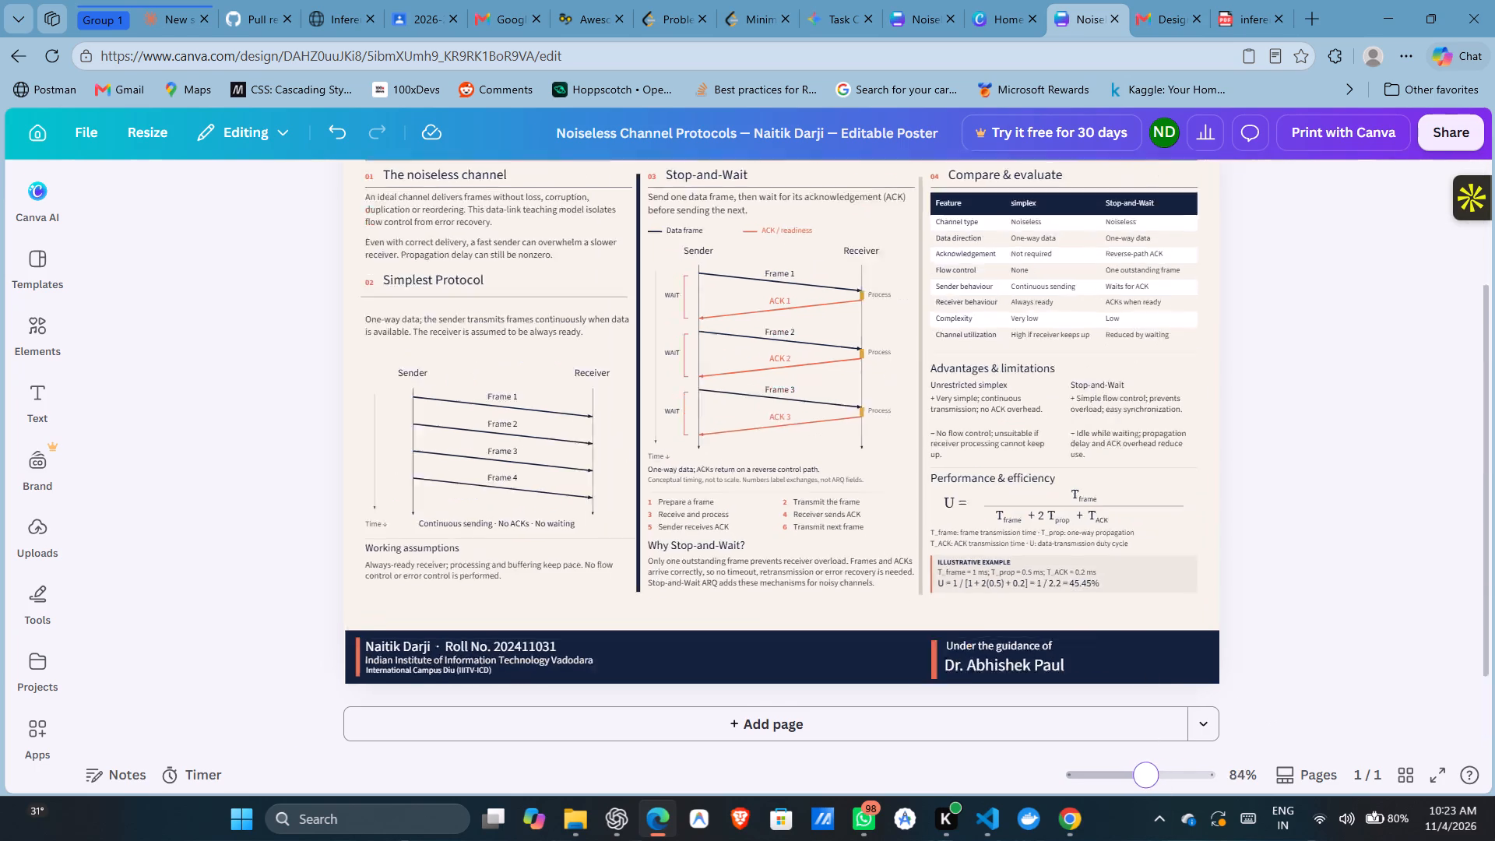
pyautogui.scroll(1, 1116, 675)
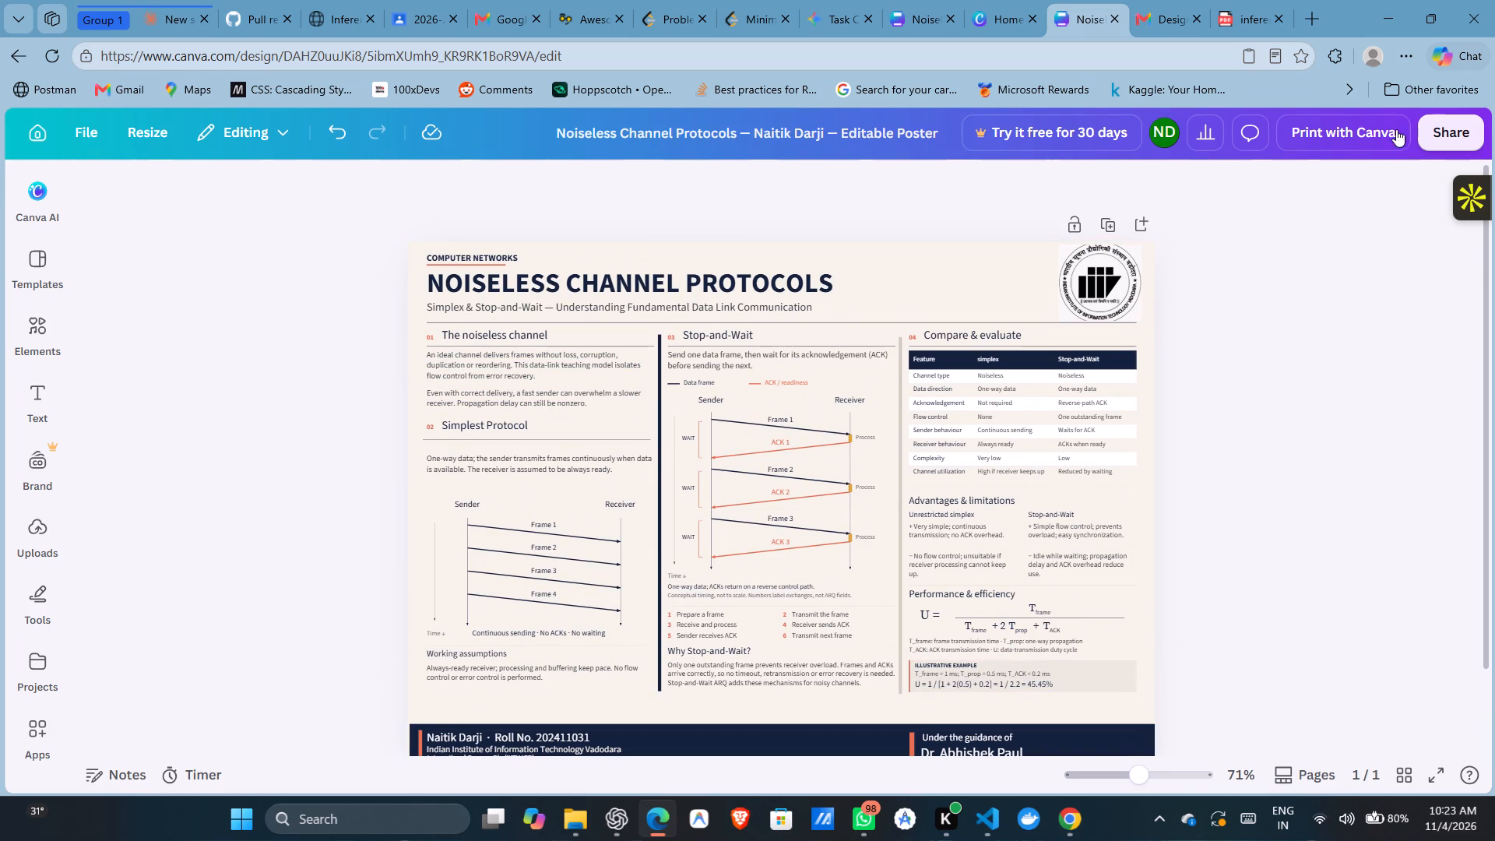
pyautogui.click(1469, 132)
pyautogui.click(1138, 565)
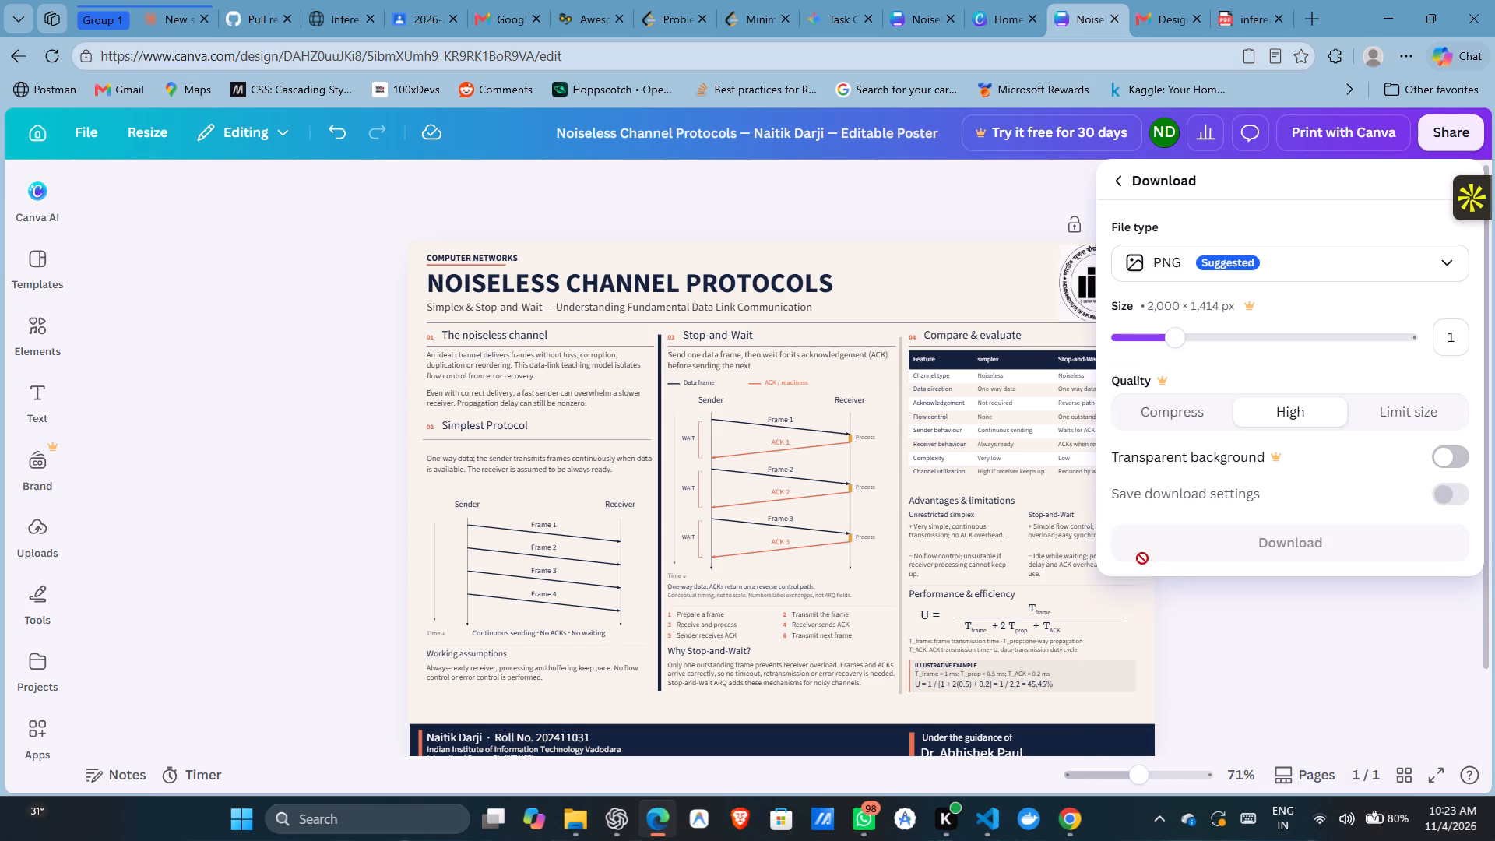
pyautogui.click(1324, 271)
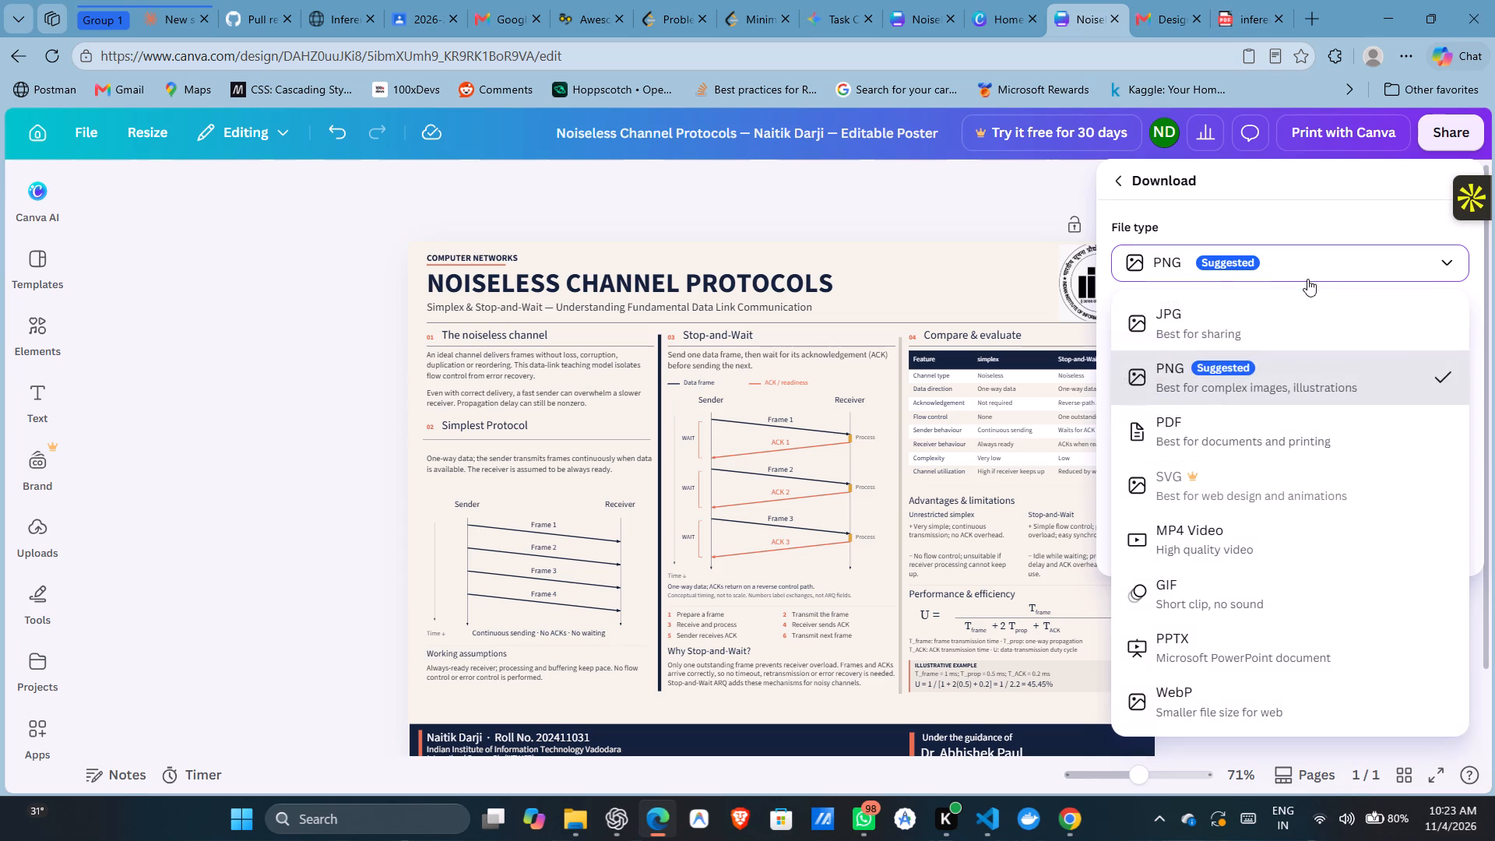
pyautogui.click(1298, 417)
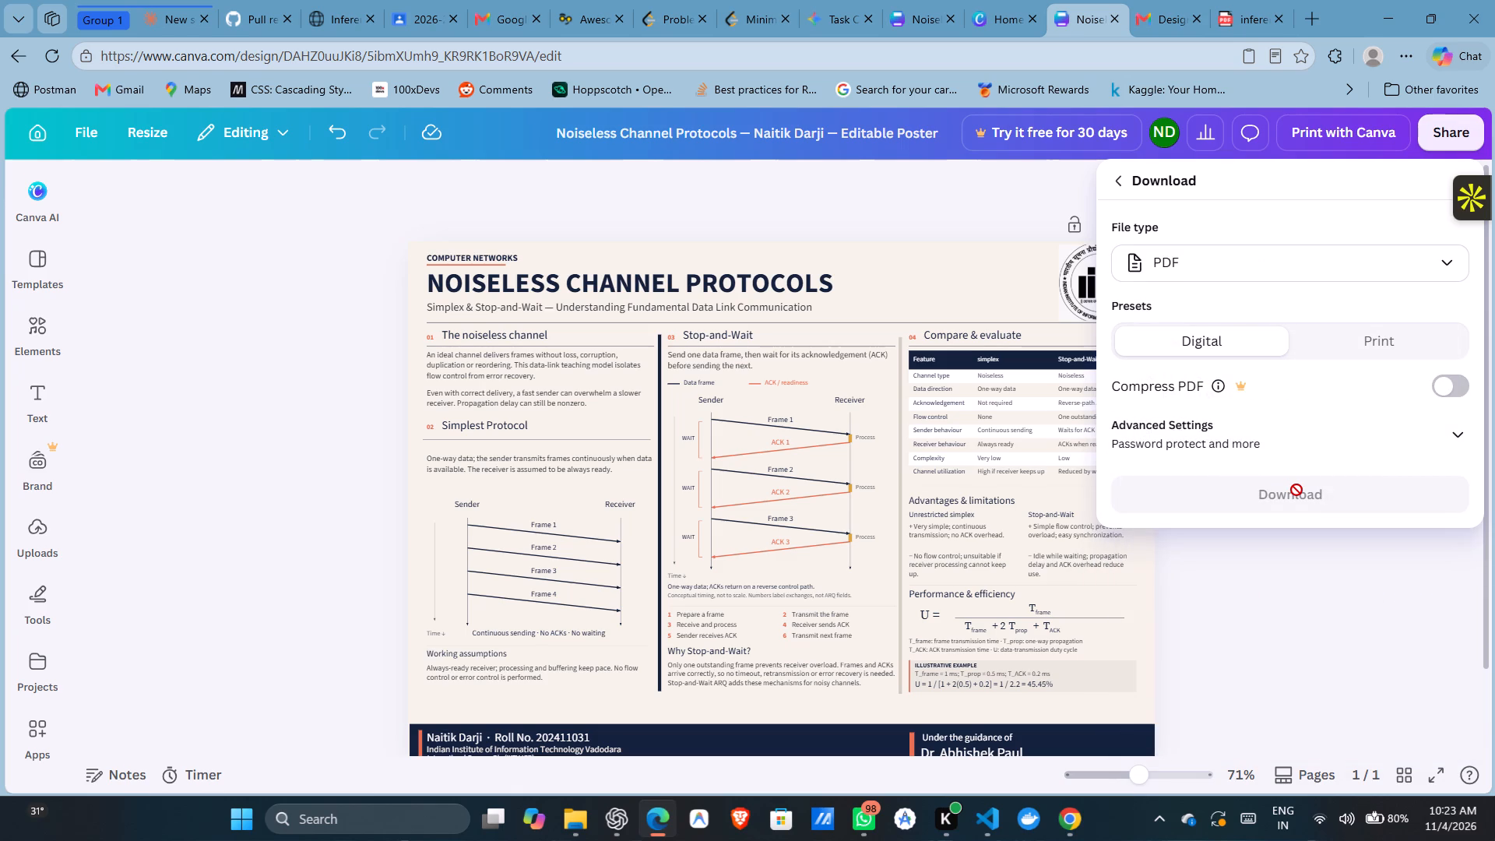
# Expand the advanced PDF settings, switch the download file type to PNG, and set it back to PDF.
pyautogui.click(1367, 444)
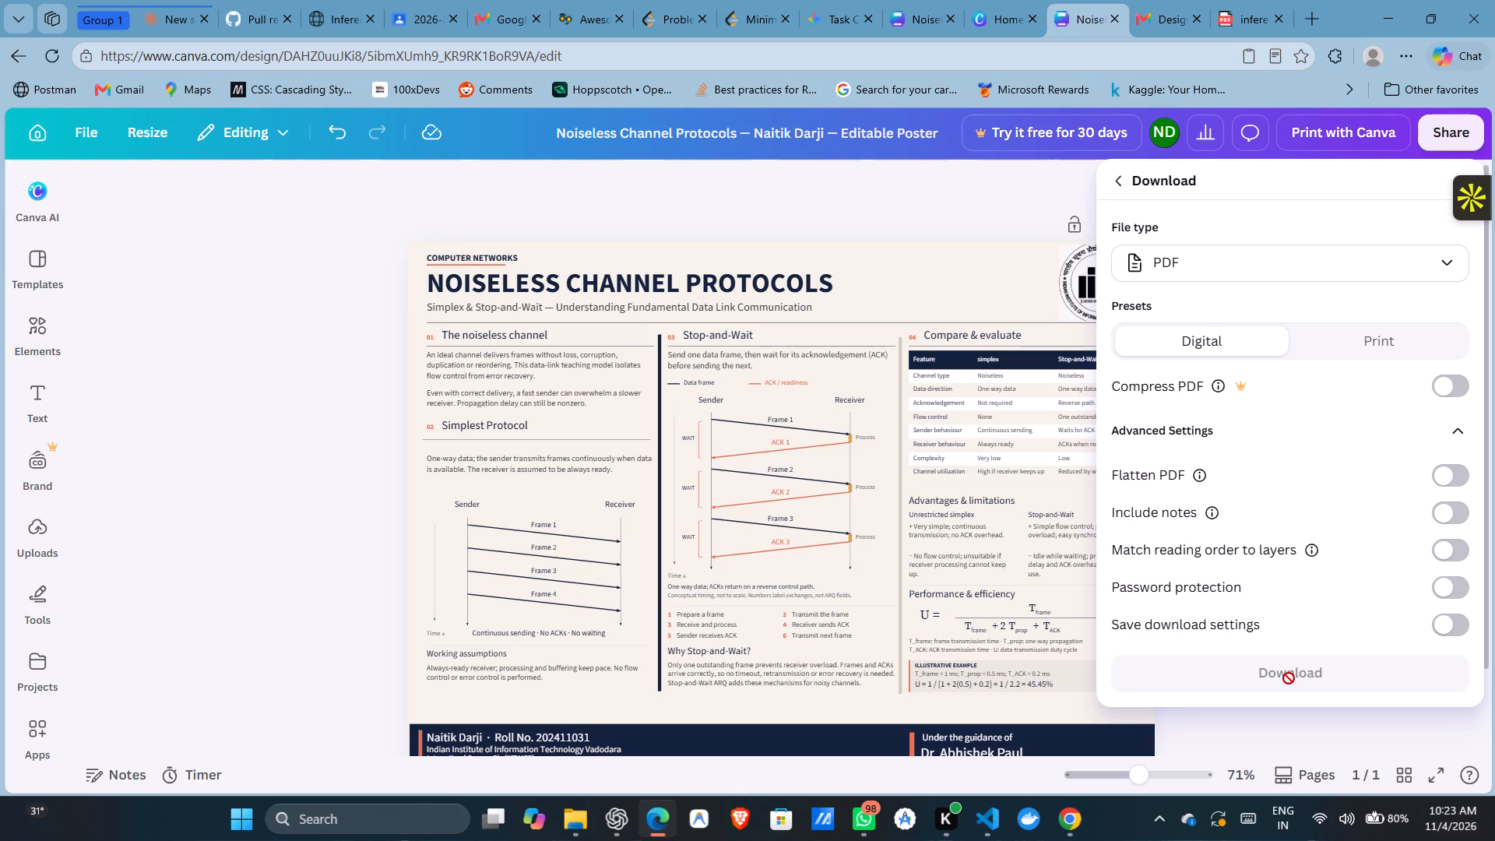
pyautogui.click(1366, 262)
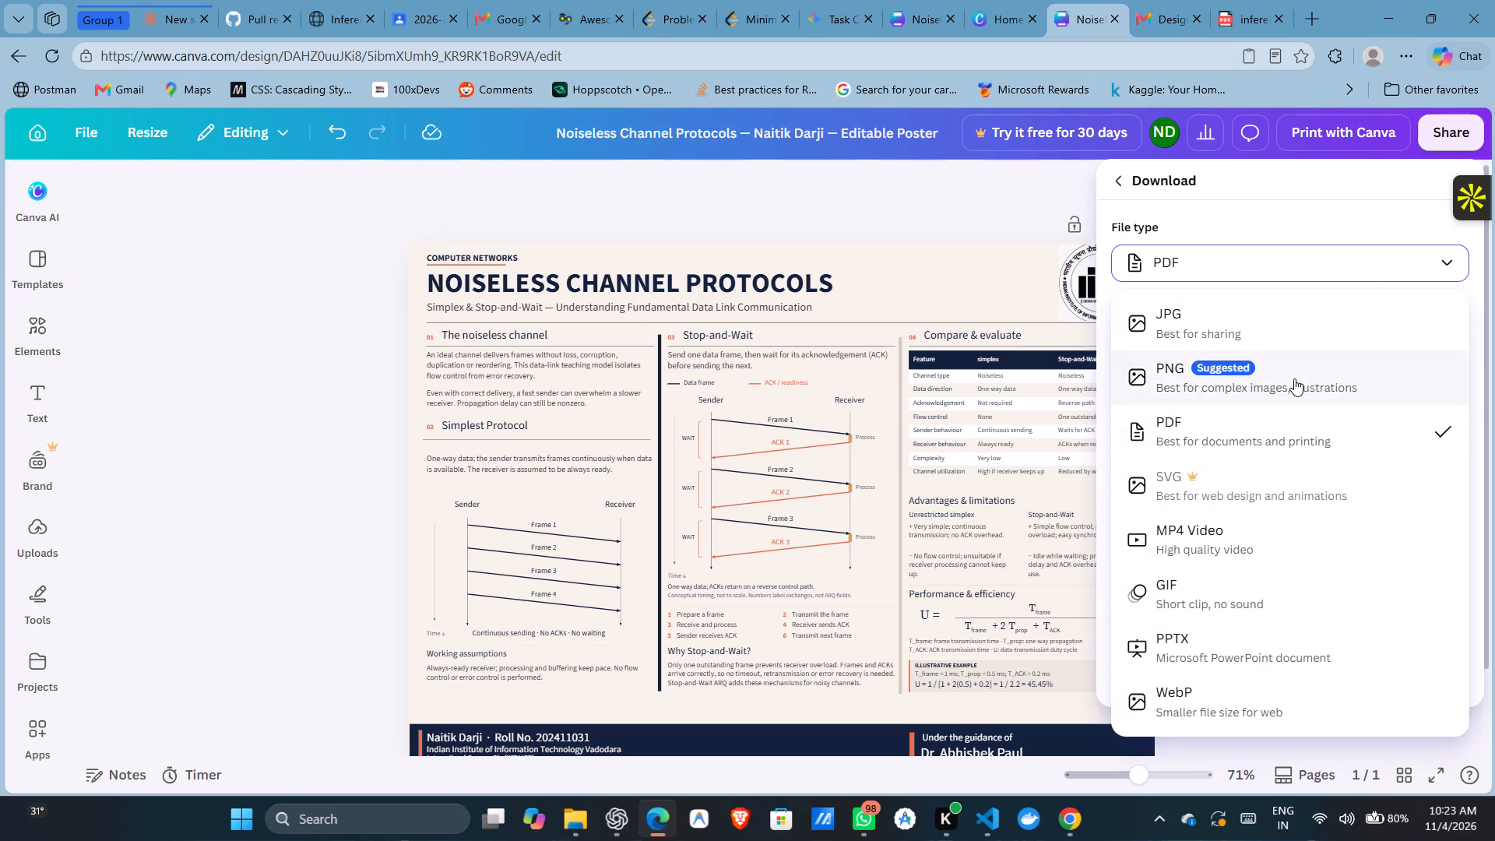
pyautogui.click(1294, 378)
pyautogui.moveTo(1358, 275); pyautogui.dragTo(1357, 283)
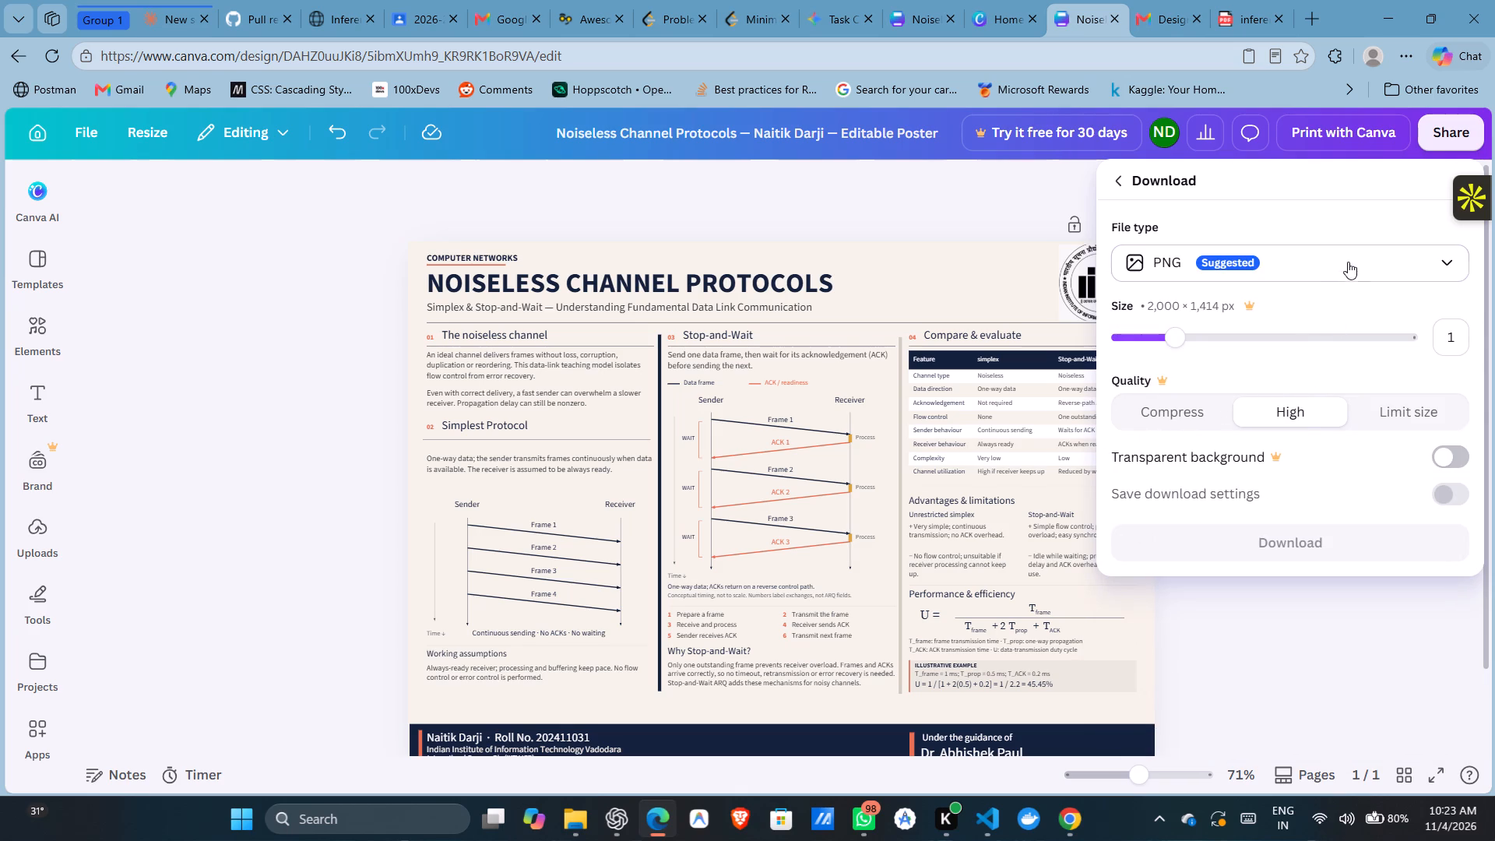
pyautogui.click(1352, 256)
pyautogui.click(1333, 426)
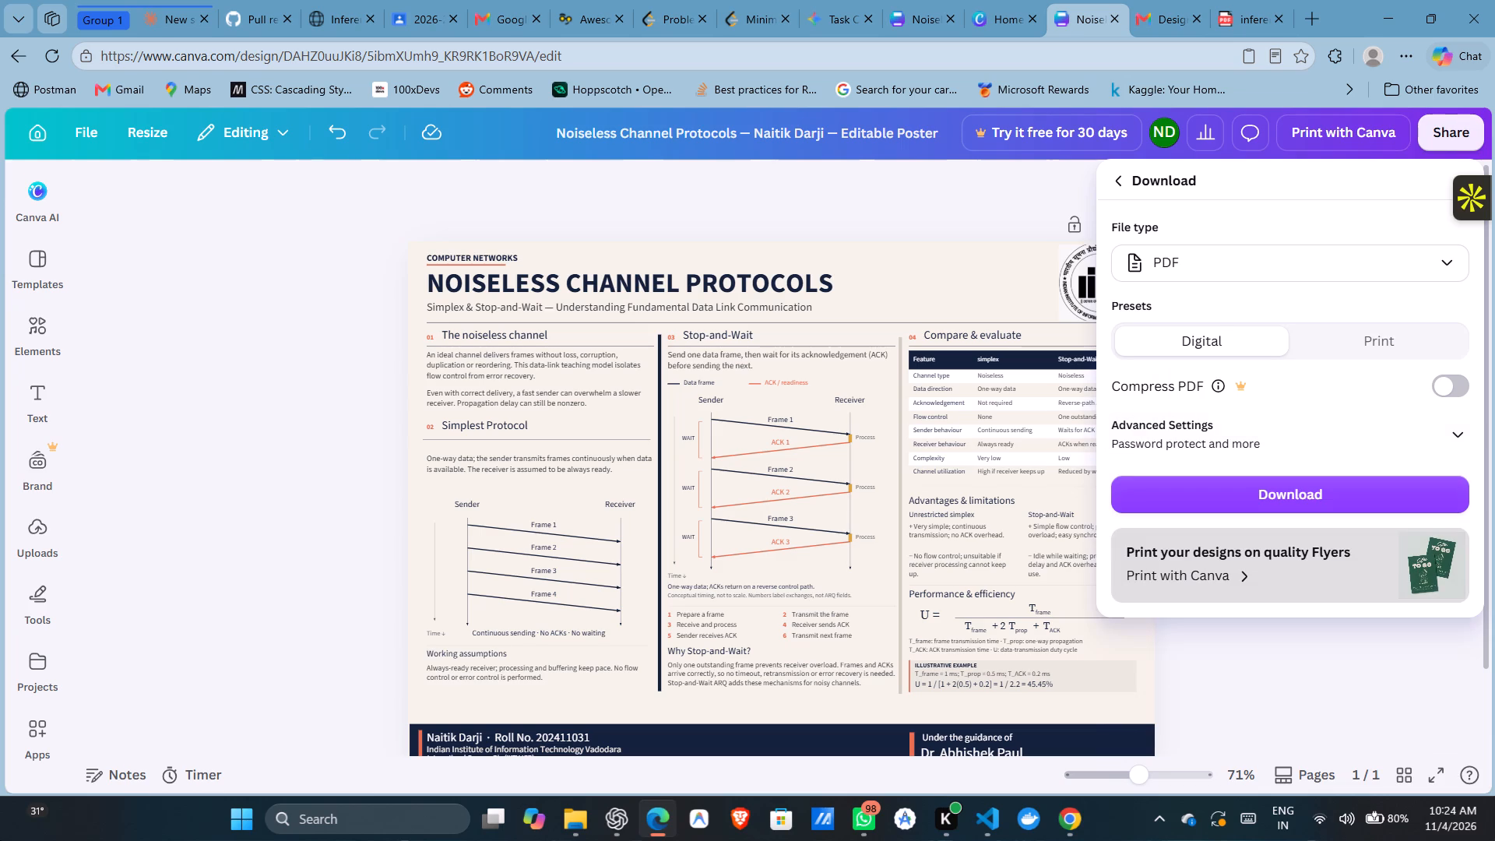
# Download the poster as a digital PDF and save it in New Volume (N:) > Academics > Sem 5 > Academics > CN > Poster_CN.
pyautogui.click(1260, 479)
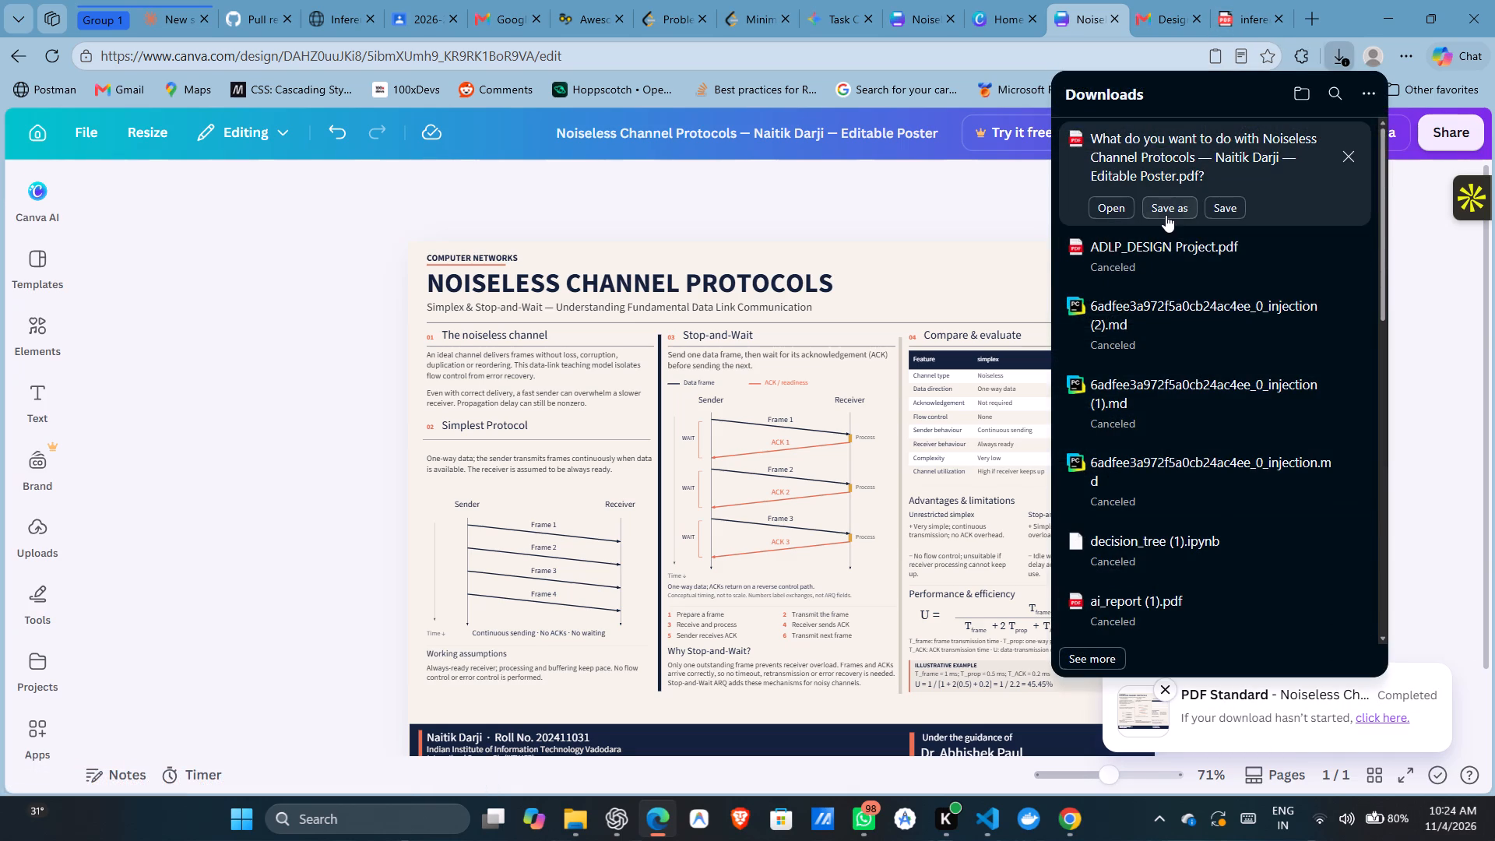
pyautogui.click(1166, 215)
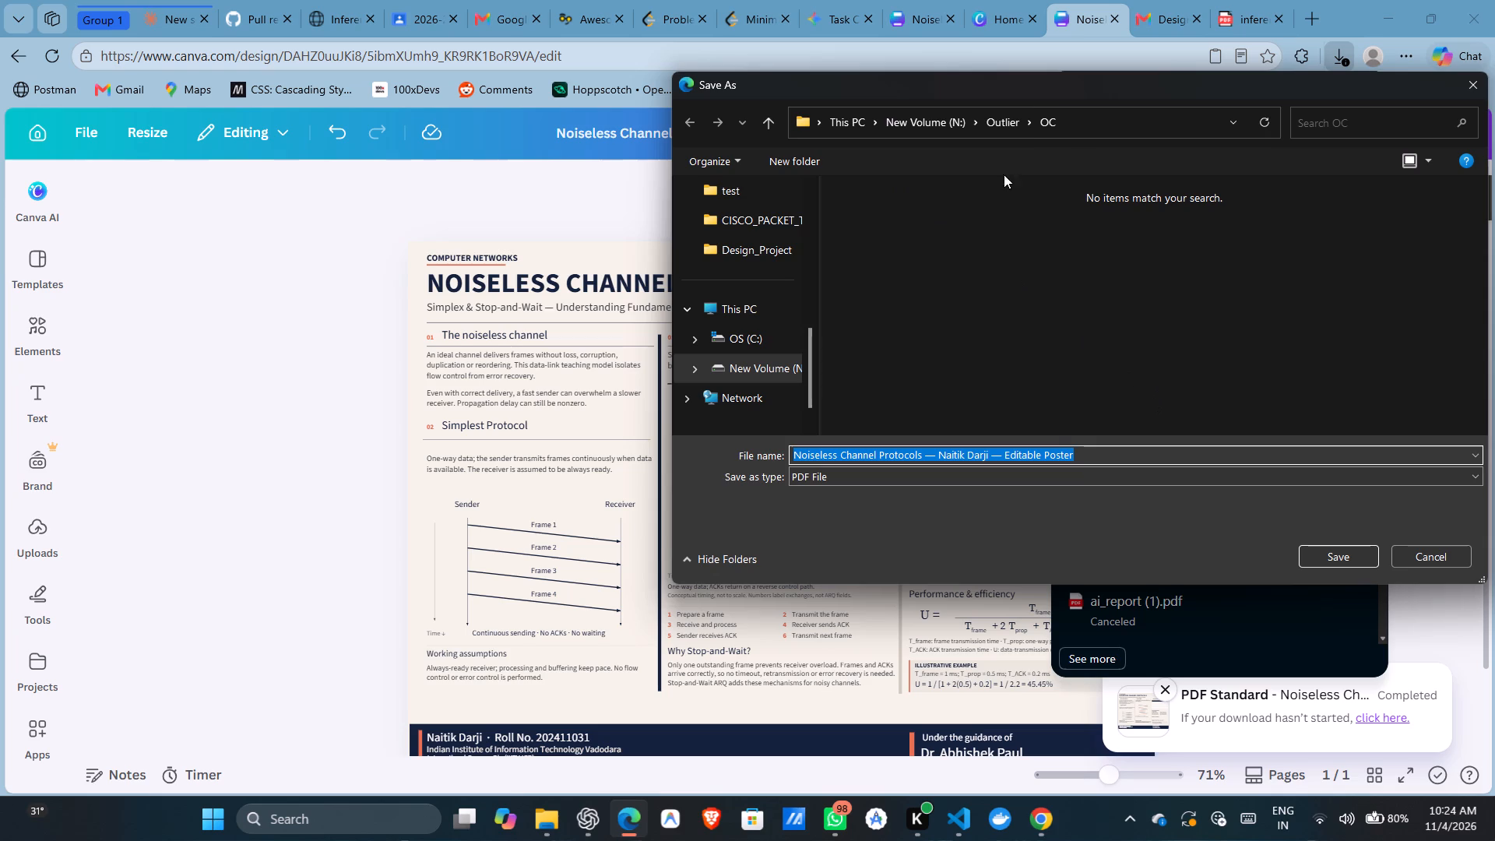
pyautogui.click(986, 134)
pyautogui.click(950, 128)
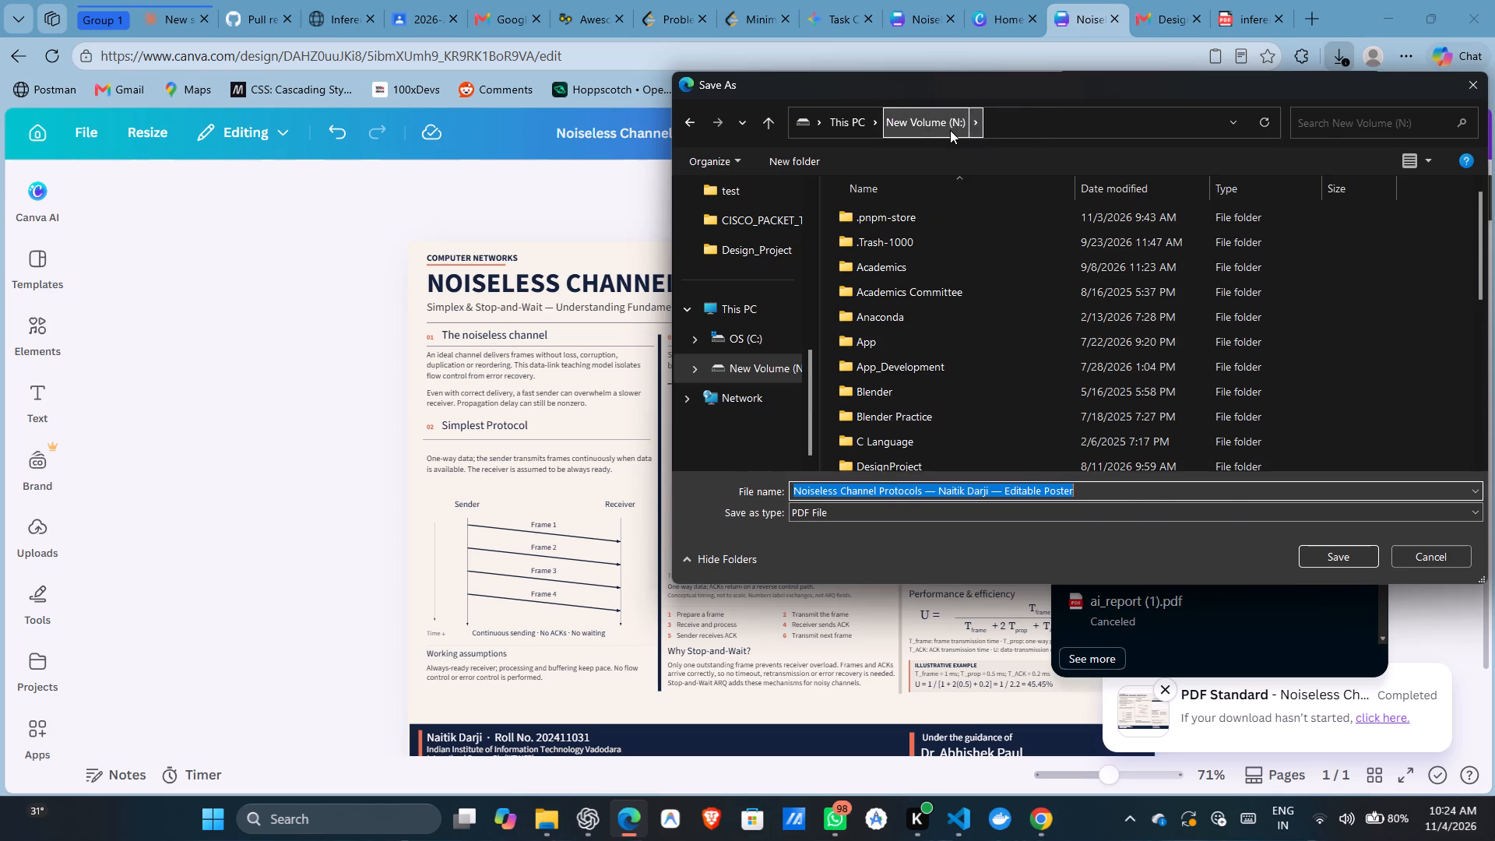
pyautogui.doubleClick(948, 271)
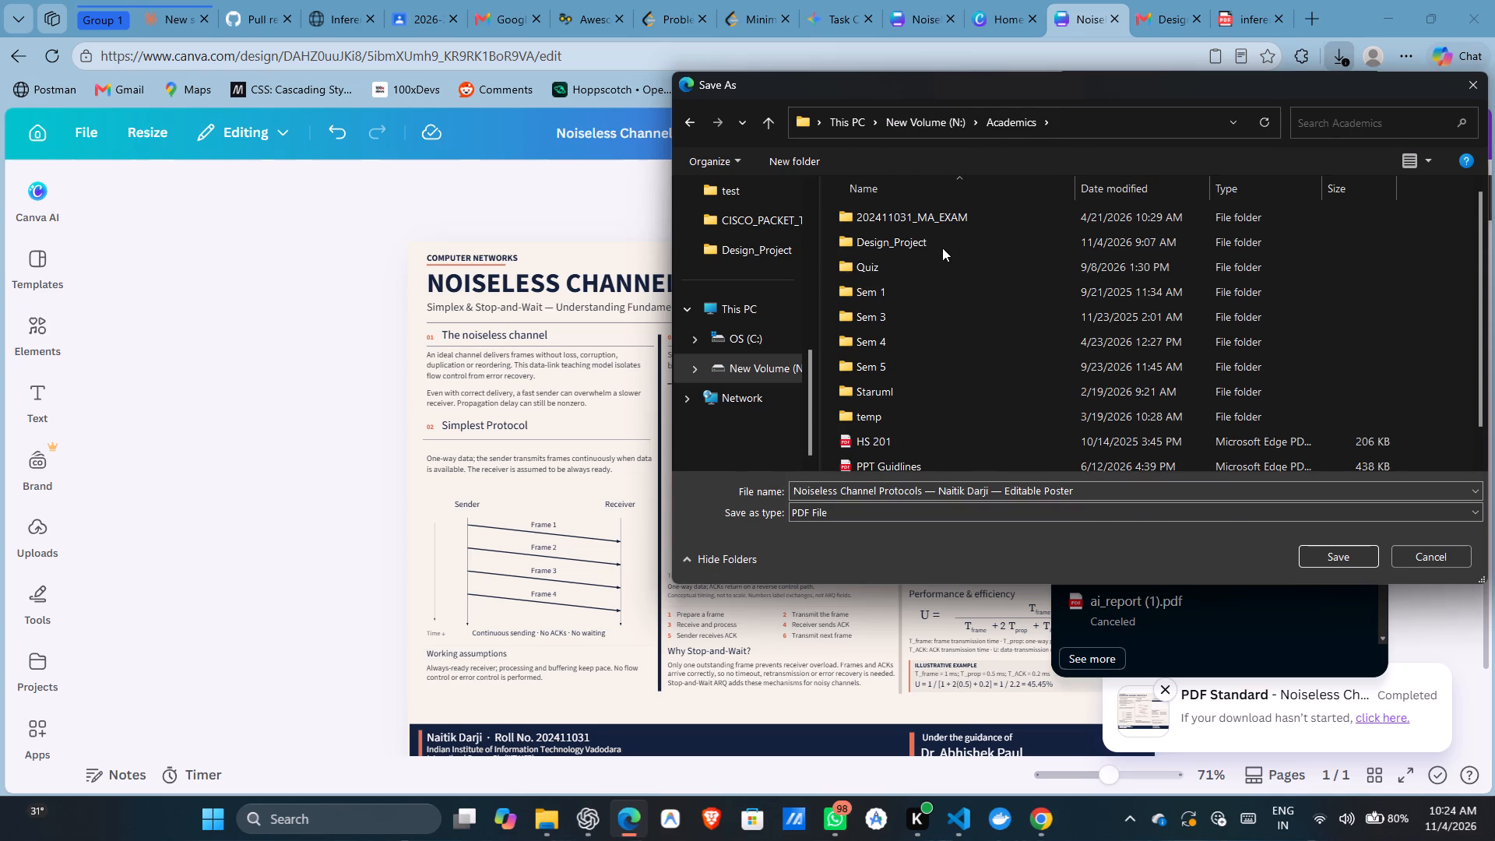
pyautogui.doubleClick(942, 243)
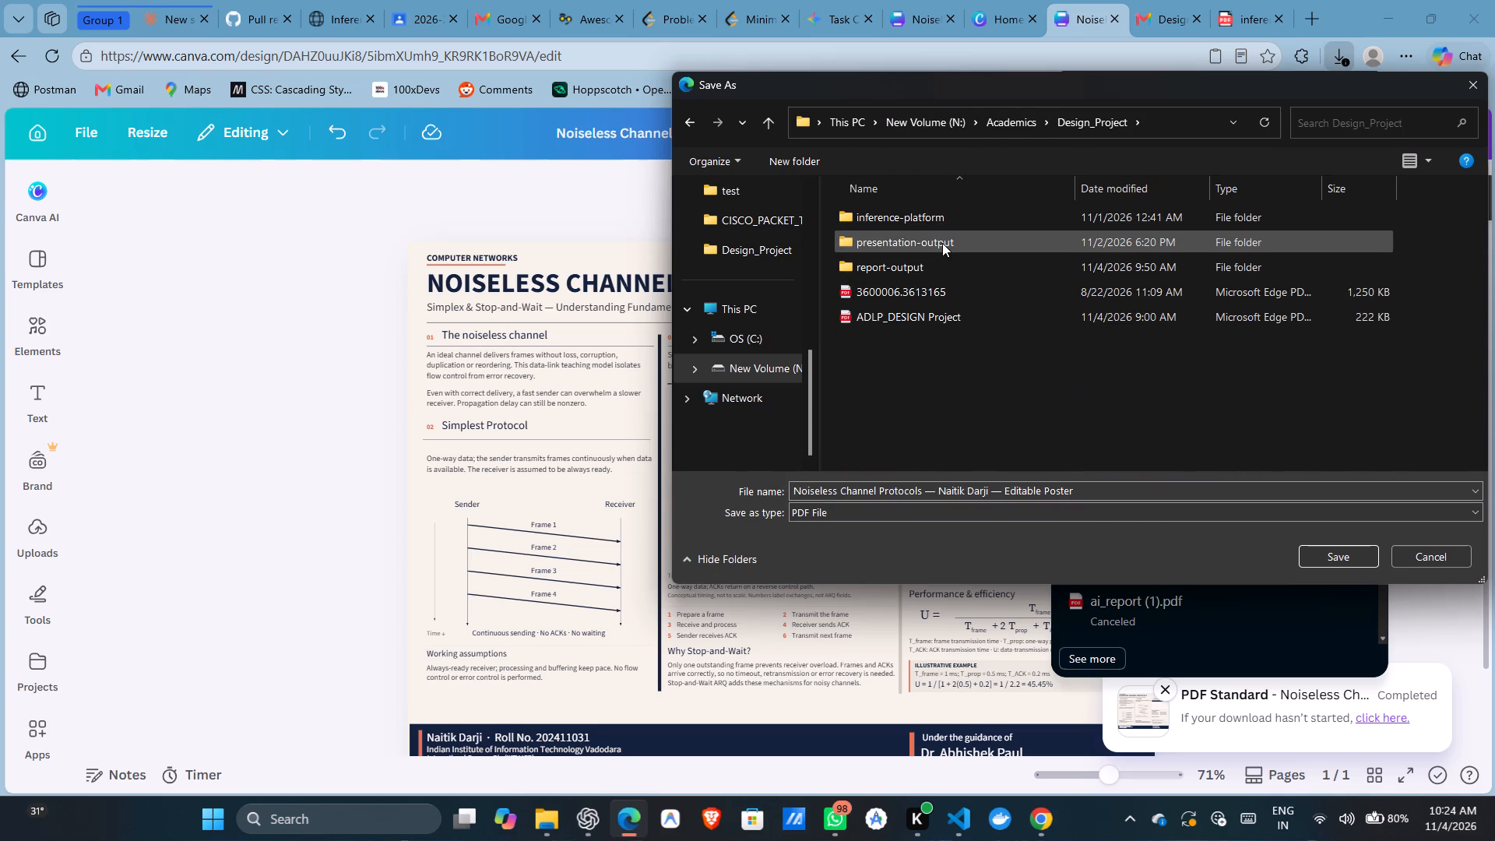
pyautogui.click(1018, 132)
pyautogui.doubleClick(980, 365)
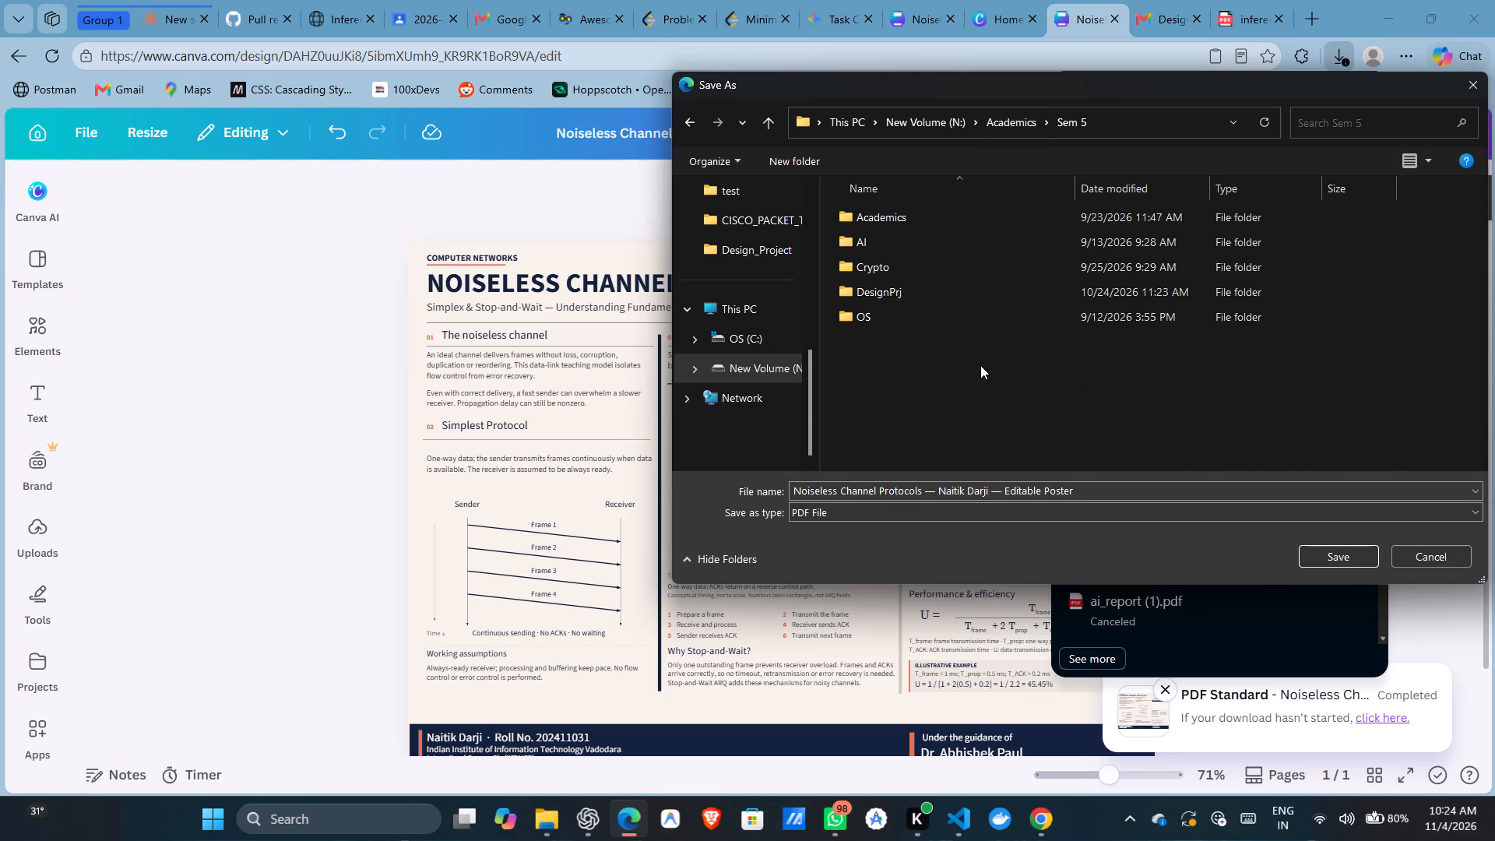
pyautogui.doubleClick(947, 212)
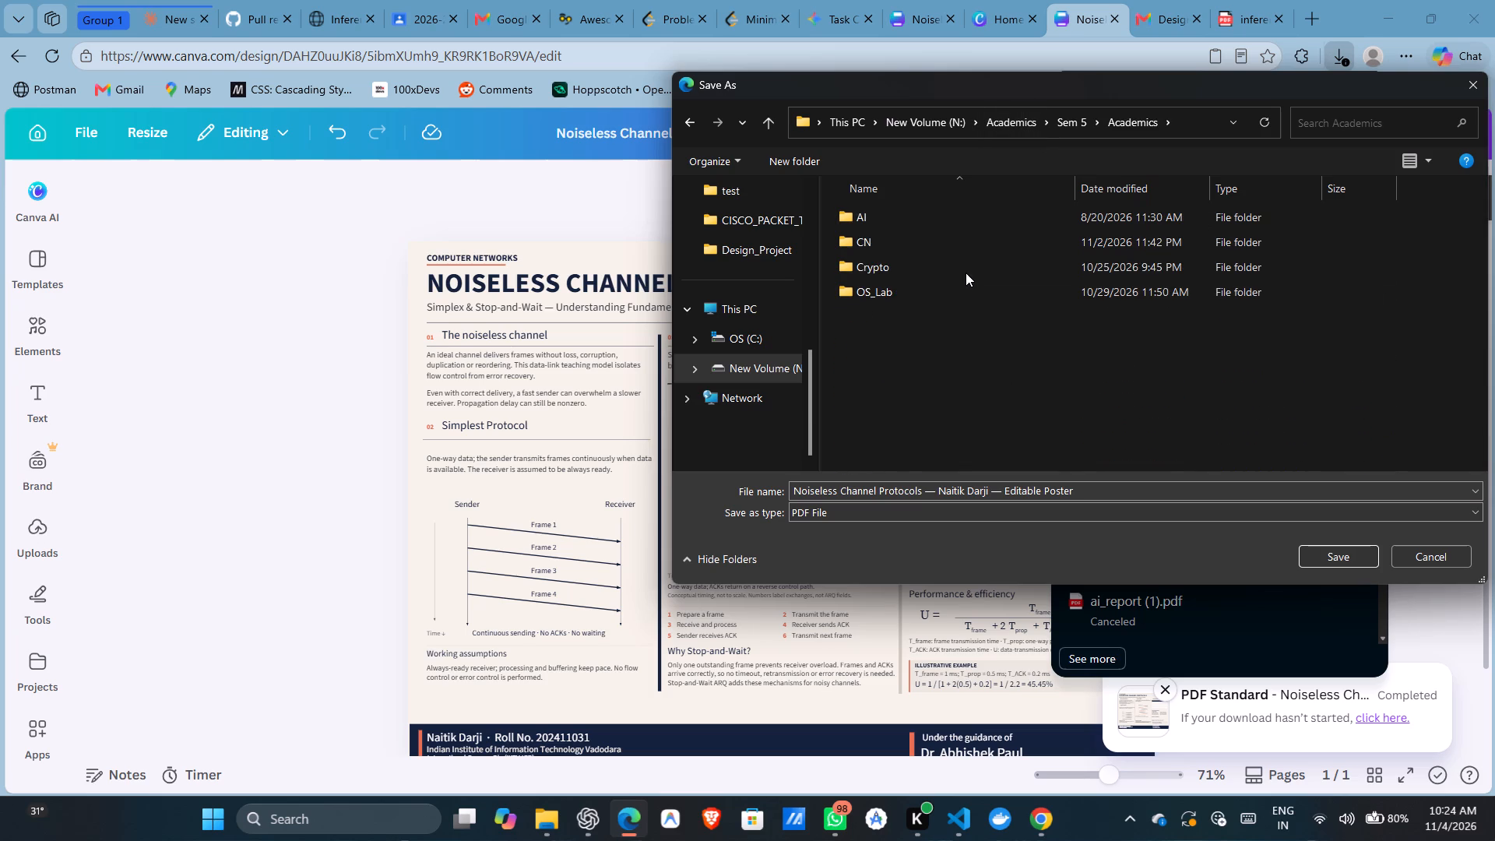
pyautogui.doubleClick(963, 251)
pyautogui.doubleClick(970, 389)
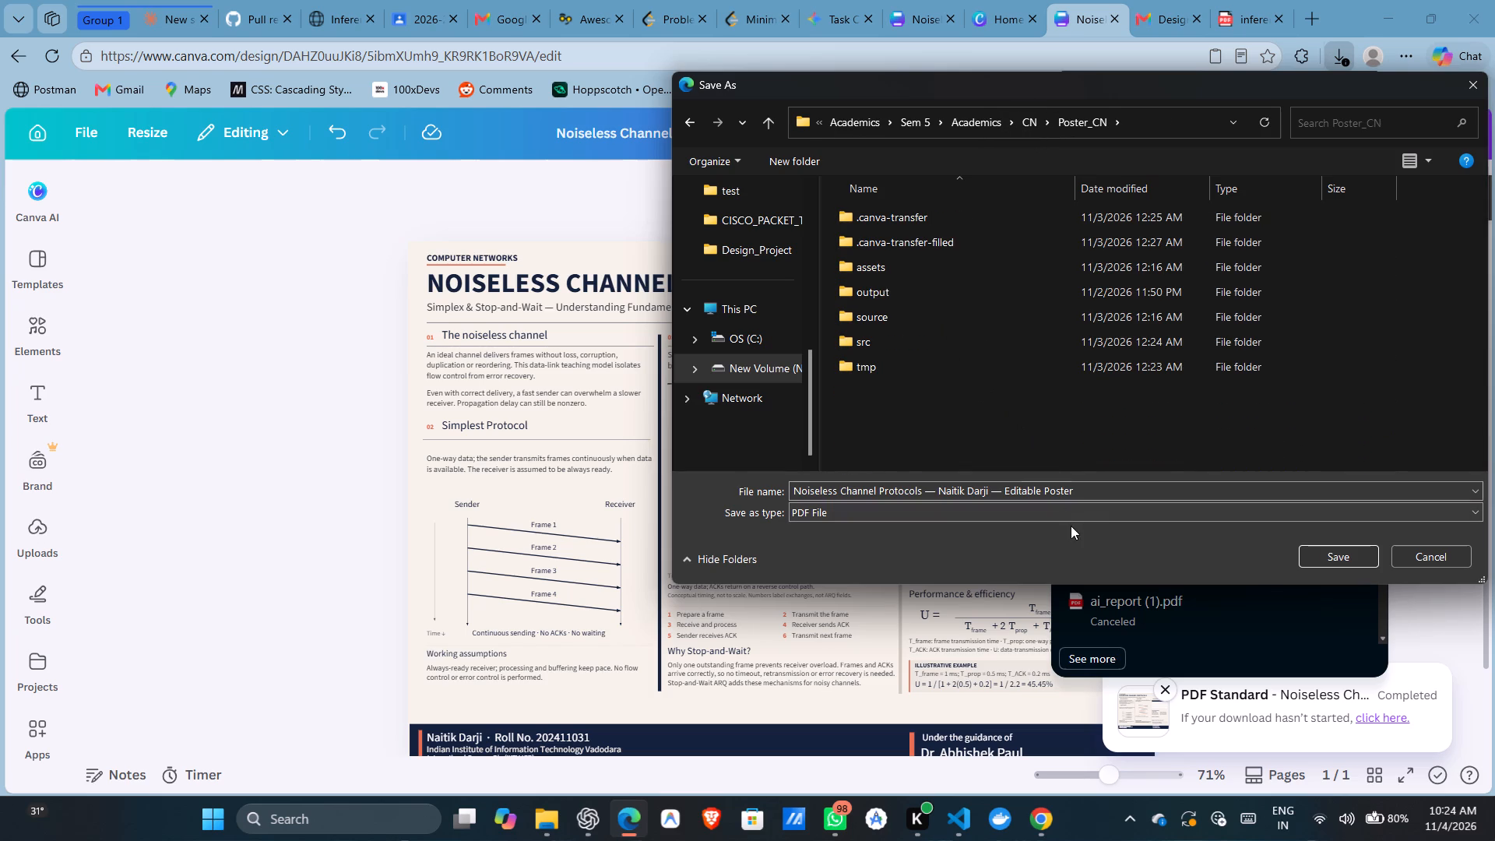
pyautogui.click(1327, 556)
# Open the downloaded poster PDF and examine its header, three content columns and footer.
pyautogui.click(1240, 149)
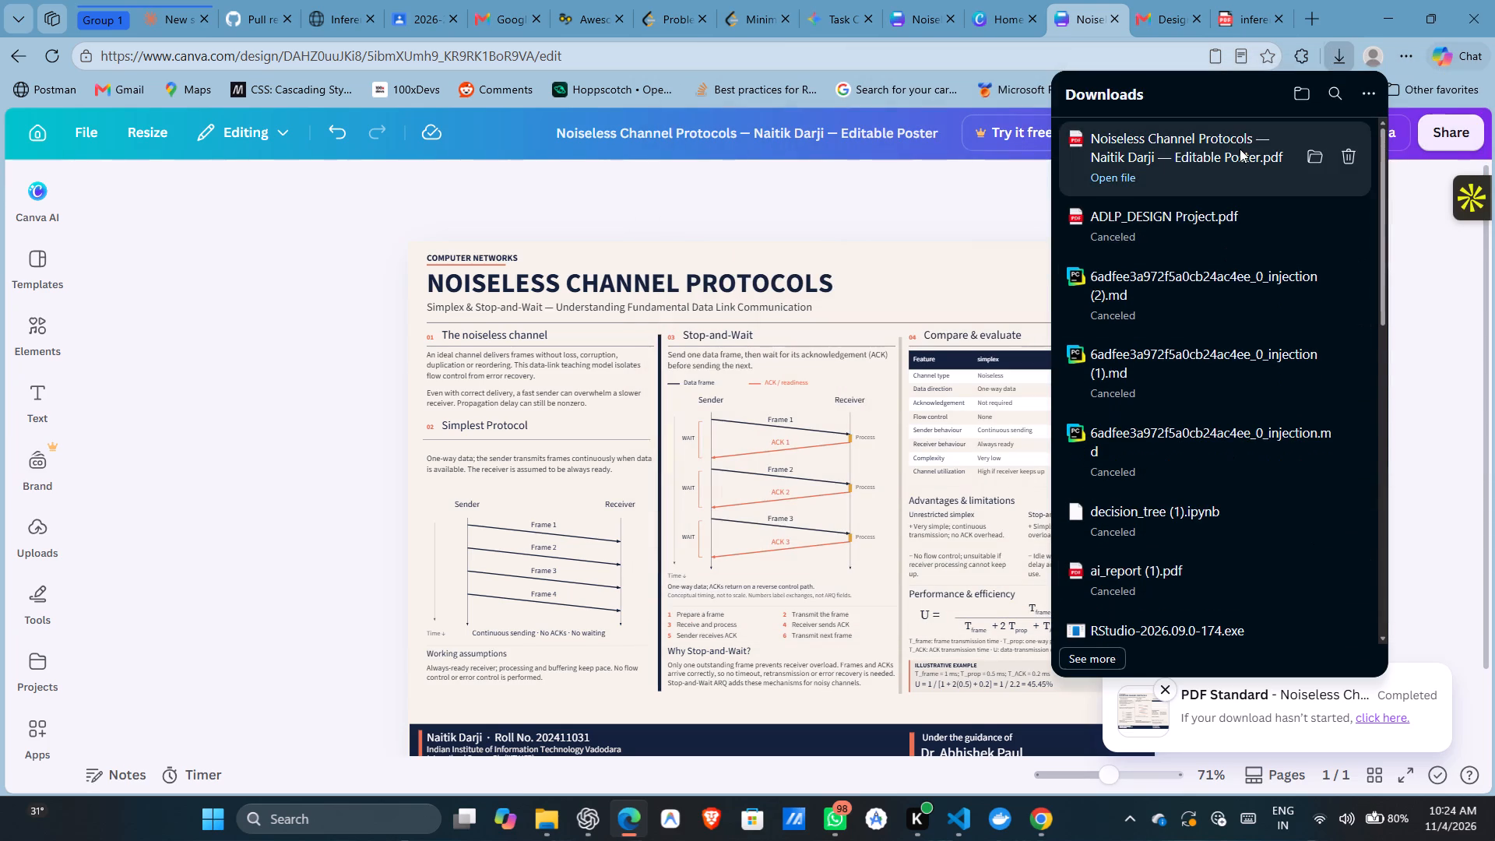
pyautogui.scroll(-4, 744, 534)
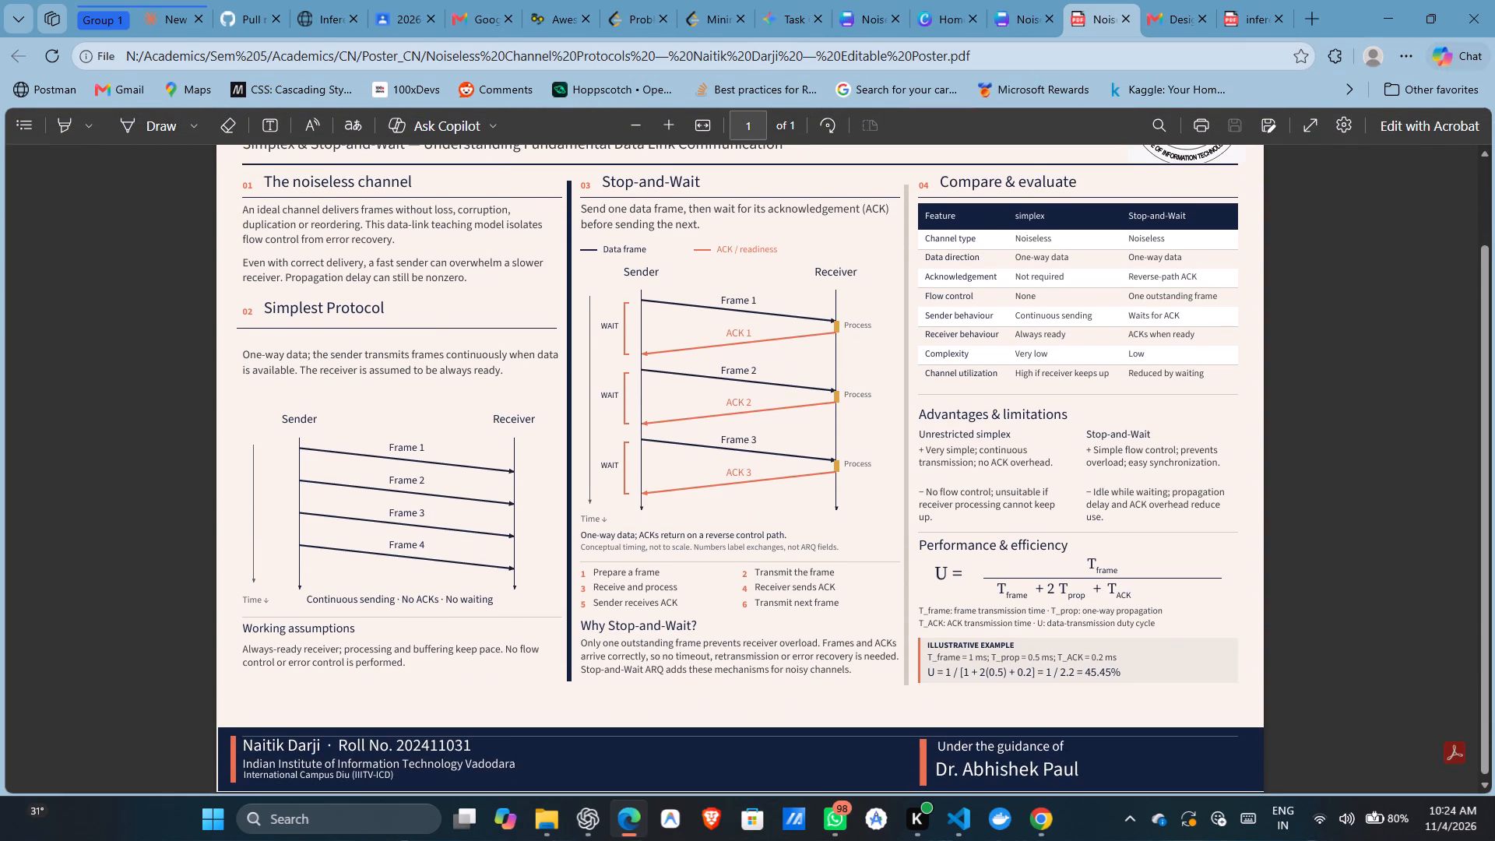
pyautogui.scroll(1, 769, 460)
pyautogui.scroll(-2, 524, 472)
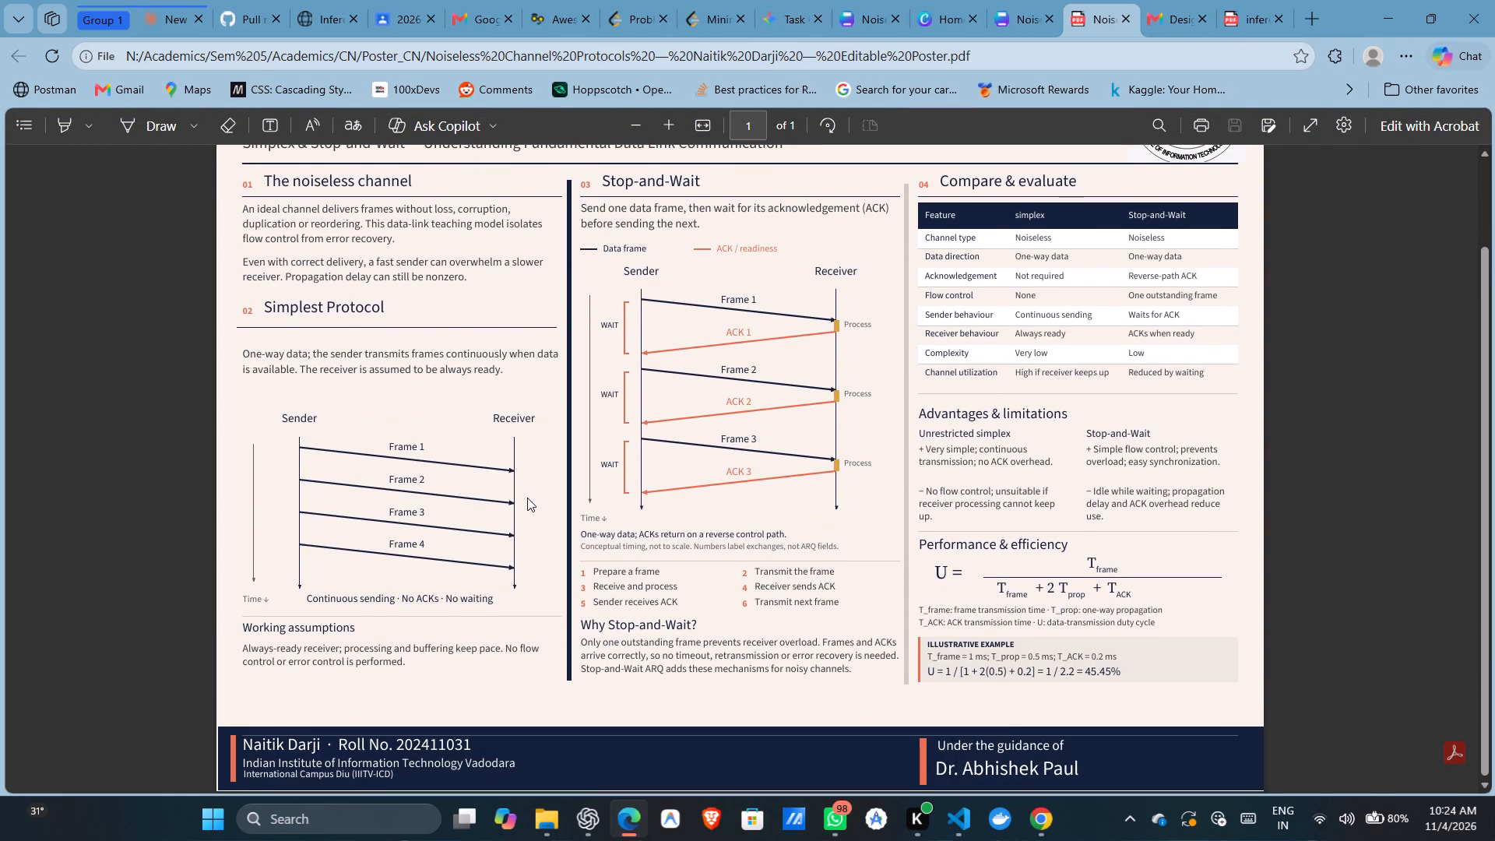
pyautogui.click(294, 744)
pyautogui.moveTo(299, 752); pyautogui.dragTo(308, 769)
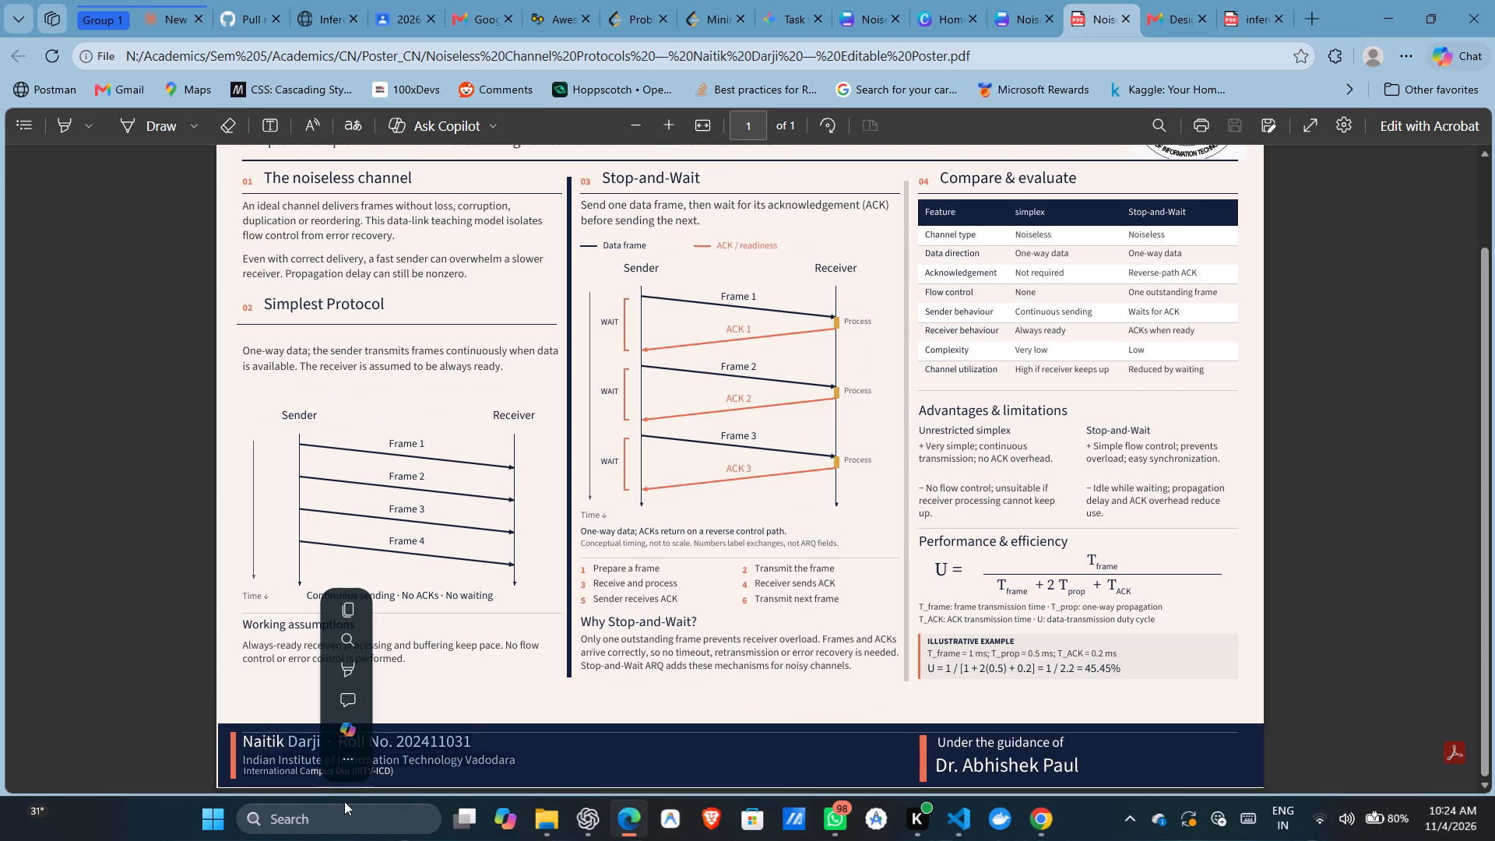
pyautogui.click(513, 756)
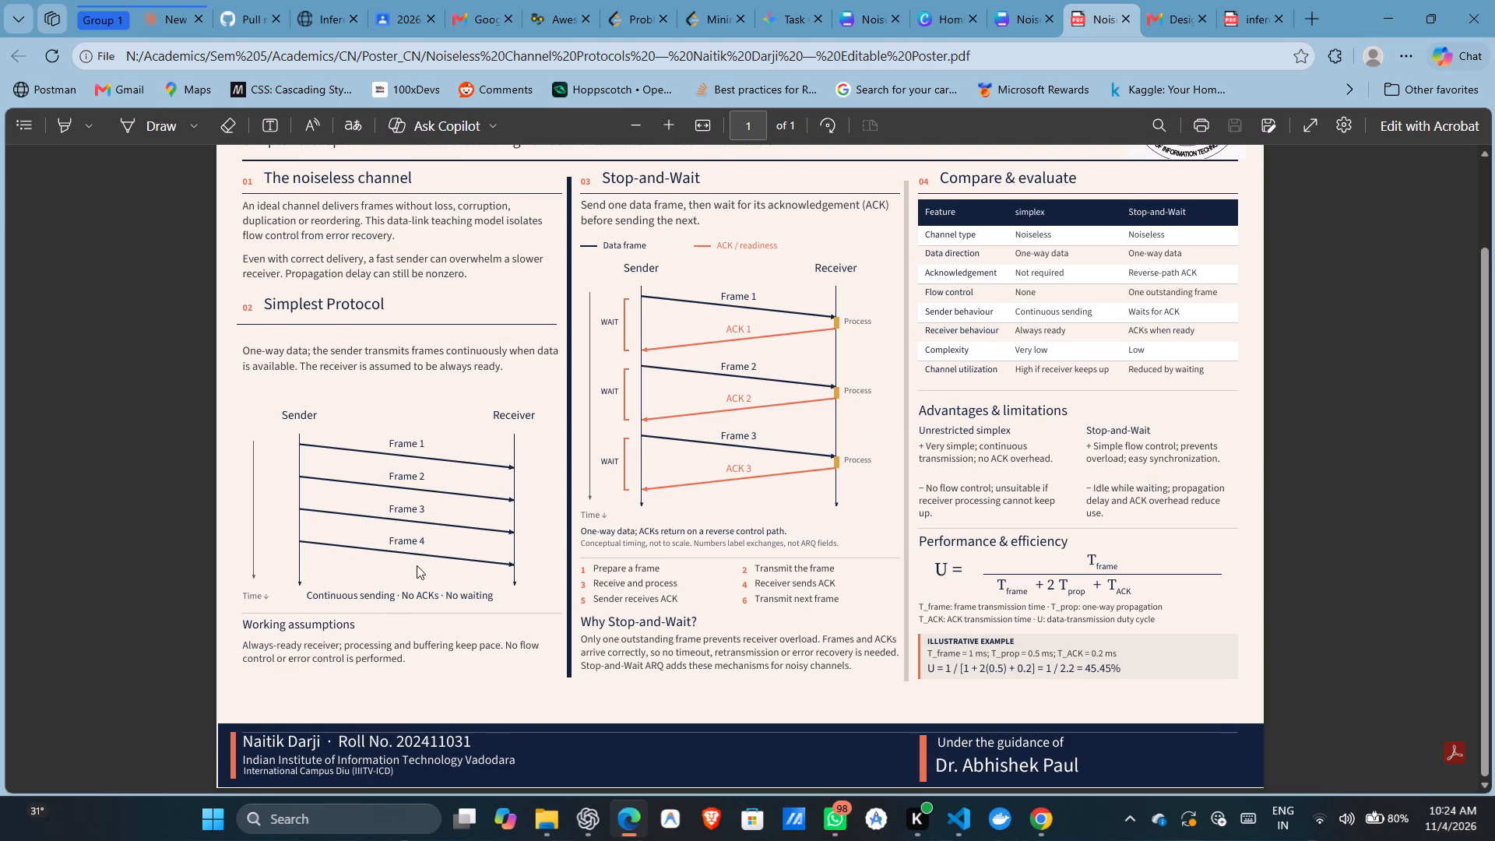
pyautogui.scroll(3, 386, 586)
pyautogui.scroll(-3, 386, 581)
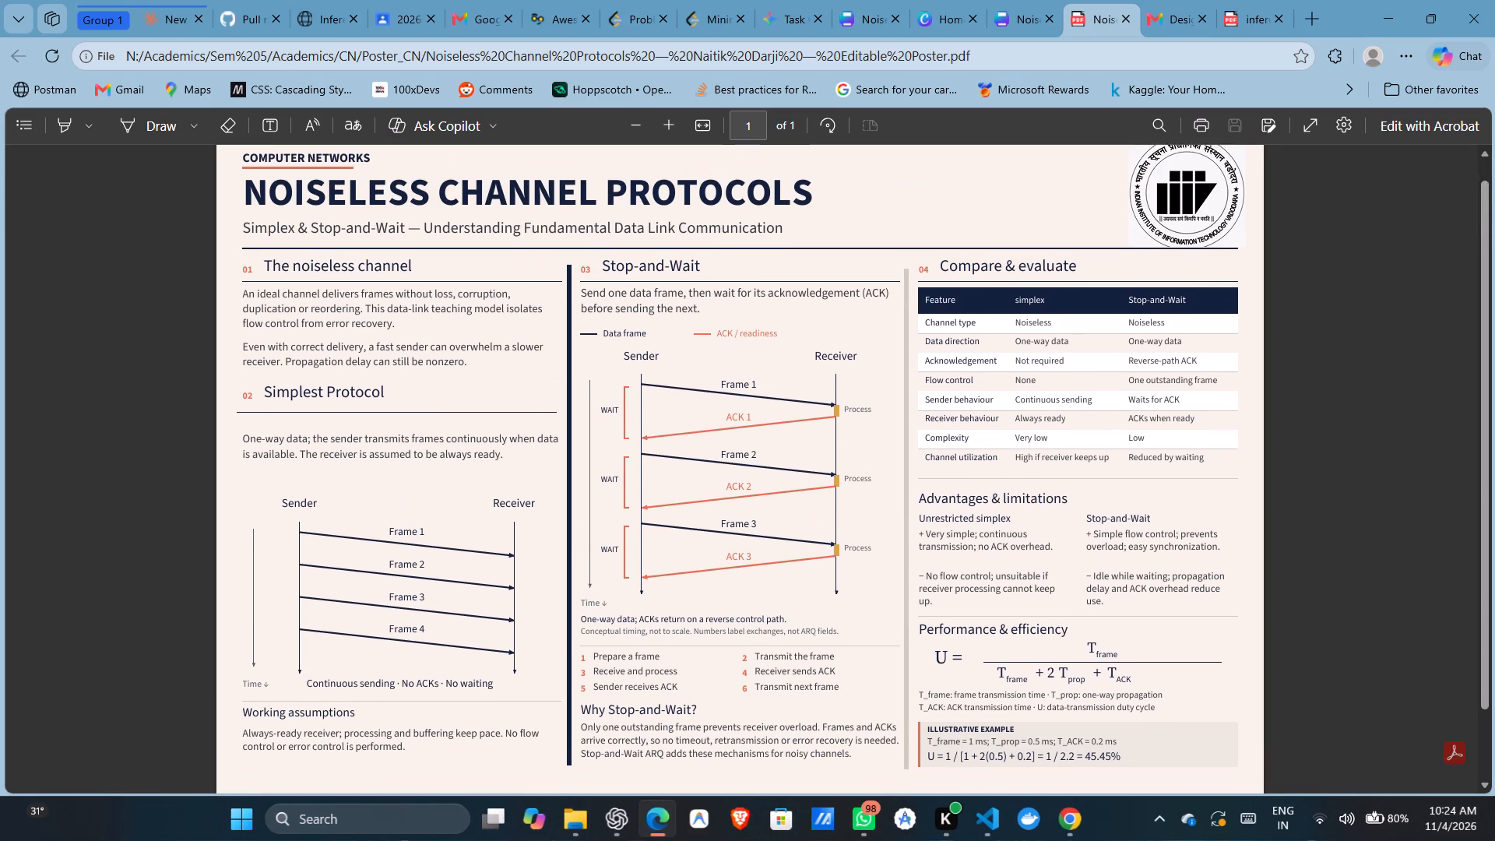
pyautogui.scroll(3, 347, 744)
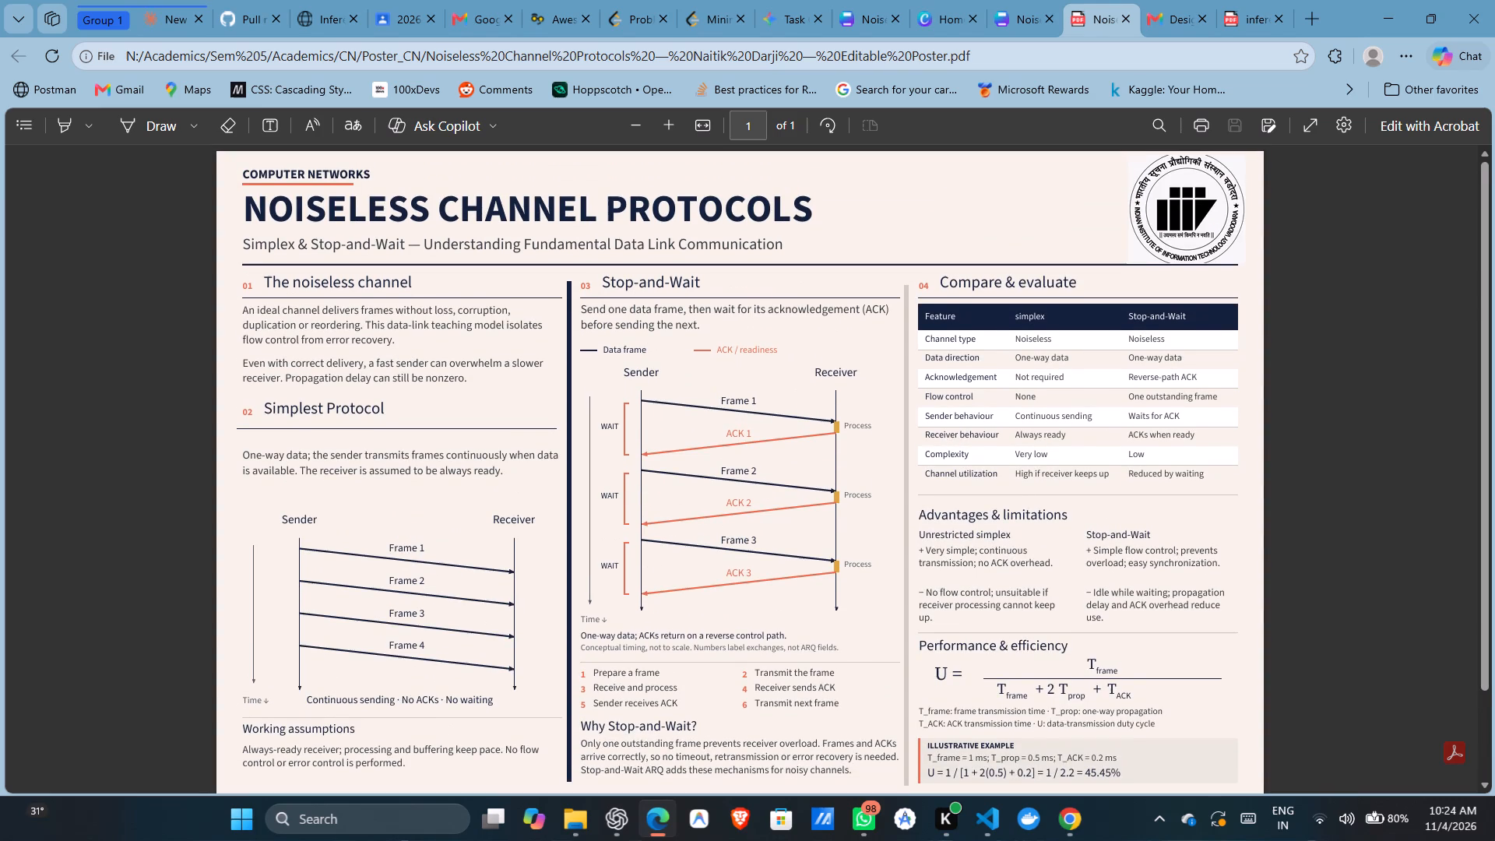
# Examine the column dividers in the exported PDF and the poster design, and check the poster exhibition email's instructions.
pyautogui.scroll(2, 348, 744)
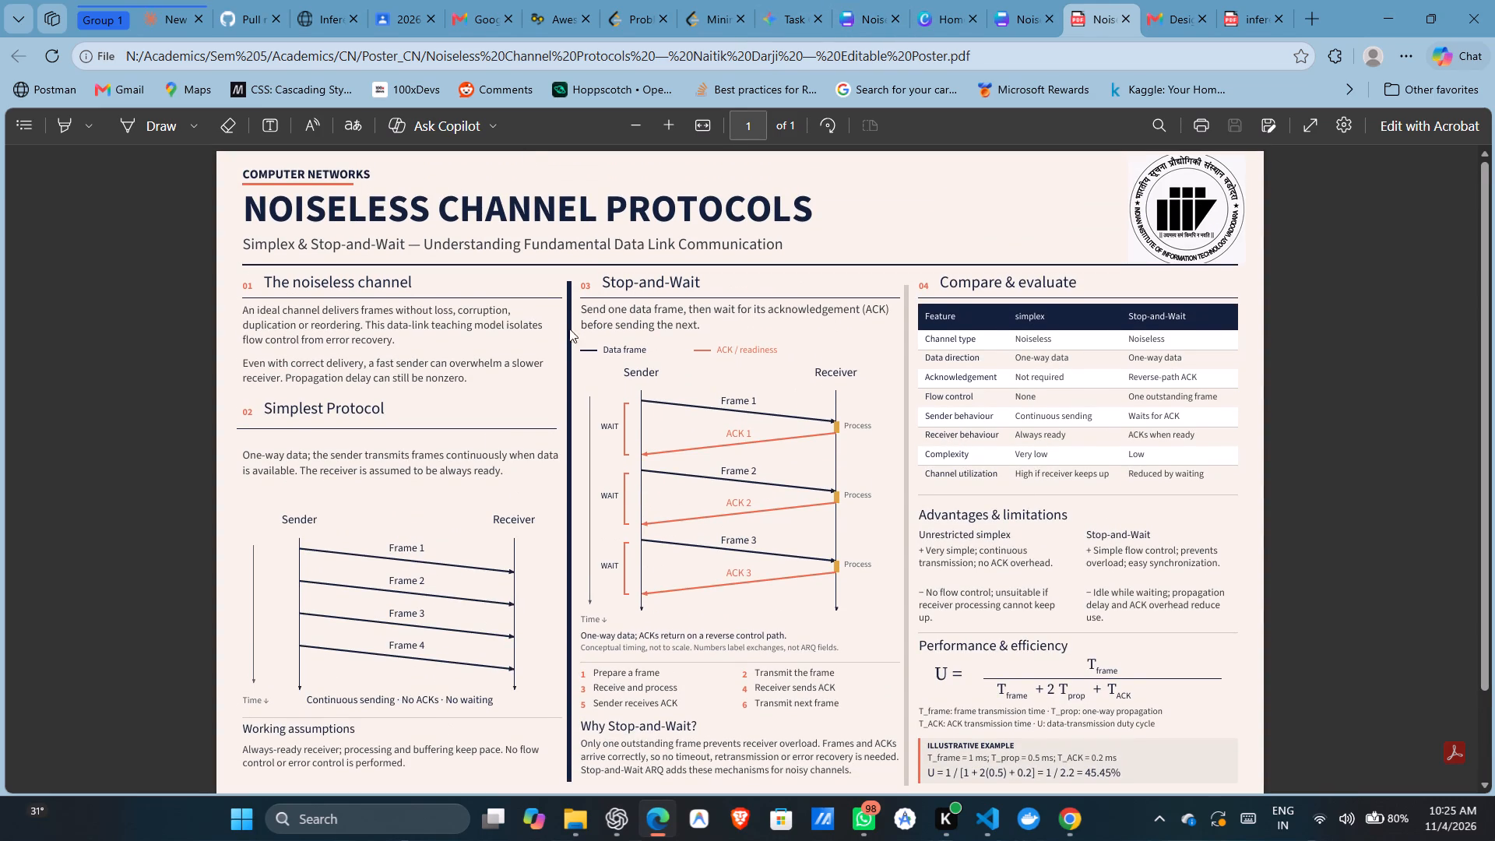
pyautogui.click(1036, 2)
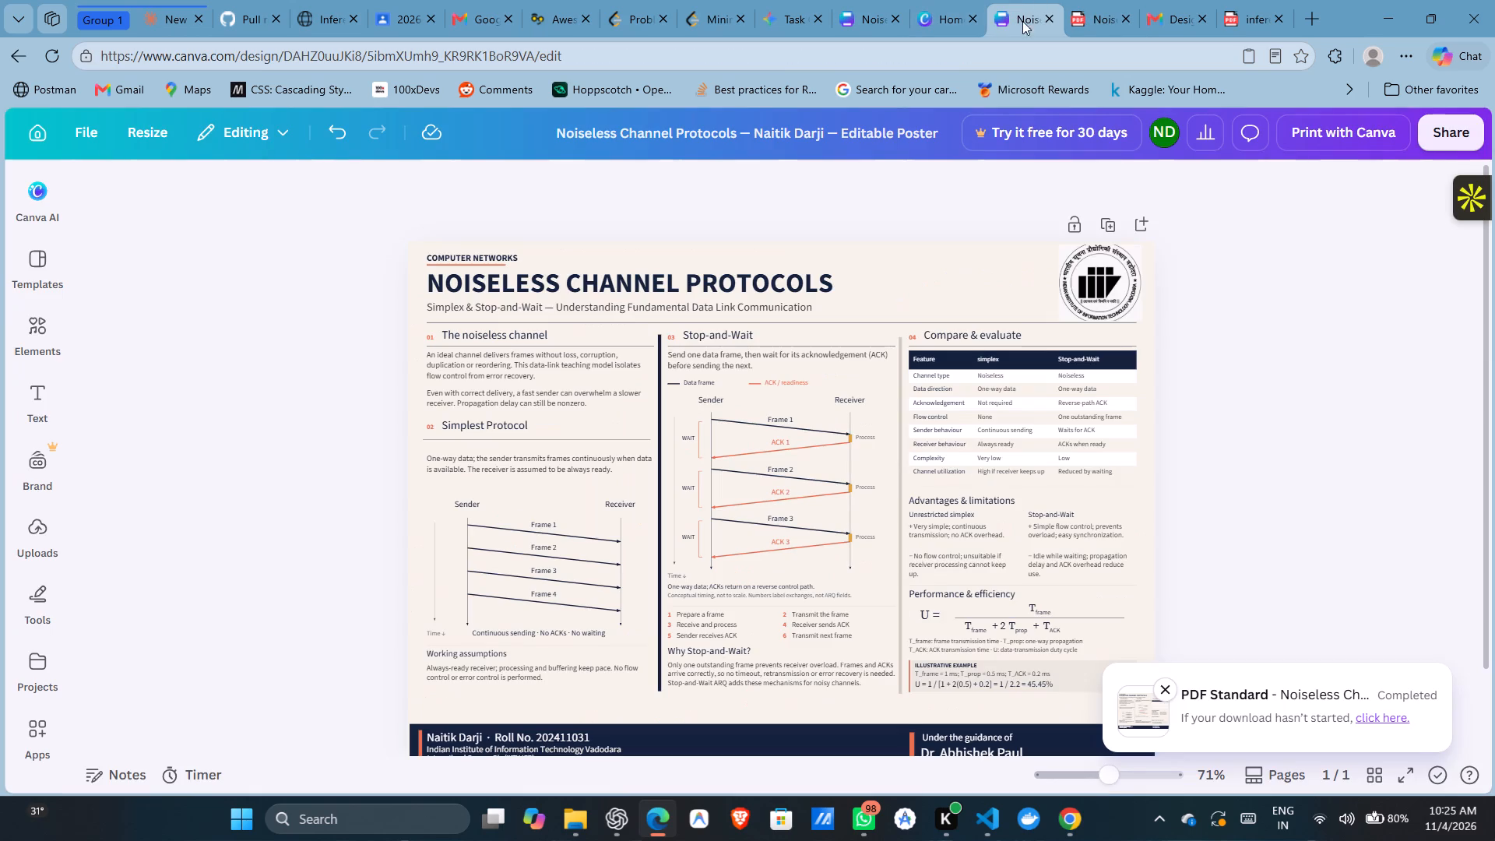
pyautogui.click(657, 411)
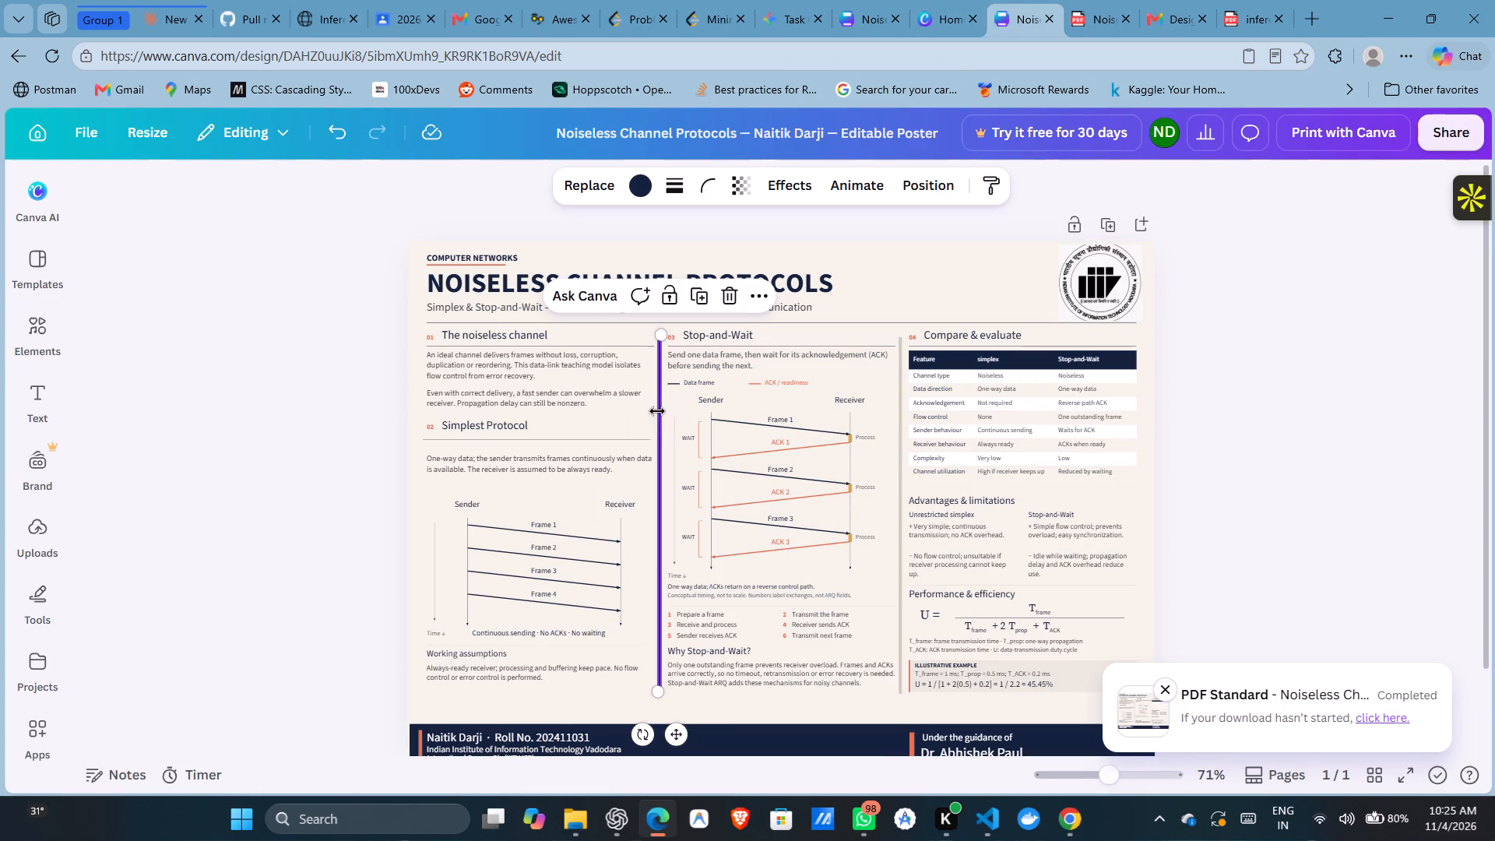
pyautogui.click(636, 196)
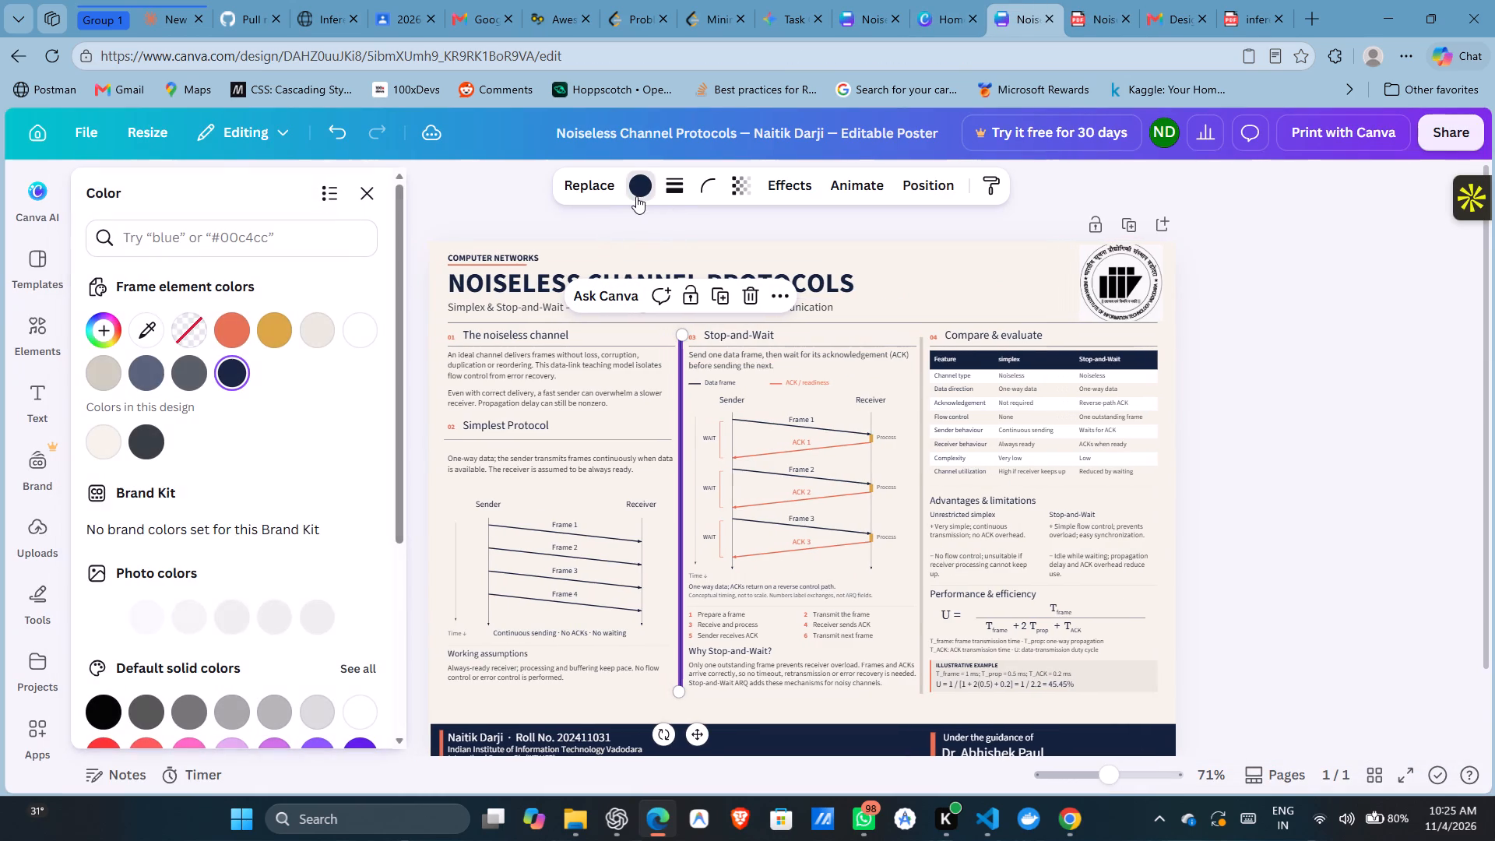
pyautogui.click(1237, 12)
pyautogui.click(1185, 0)
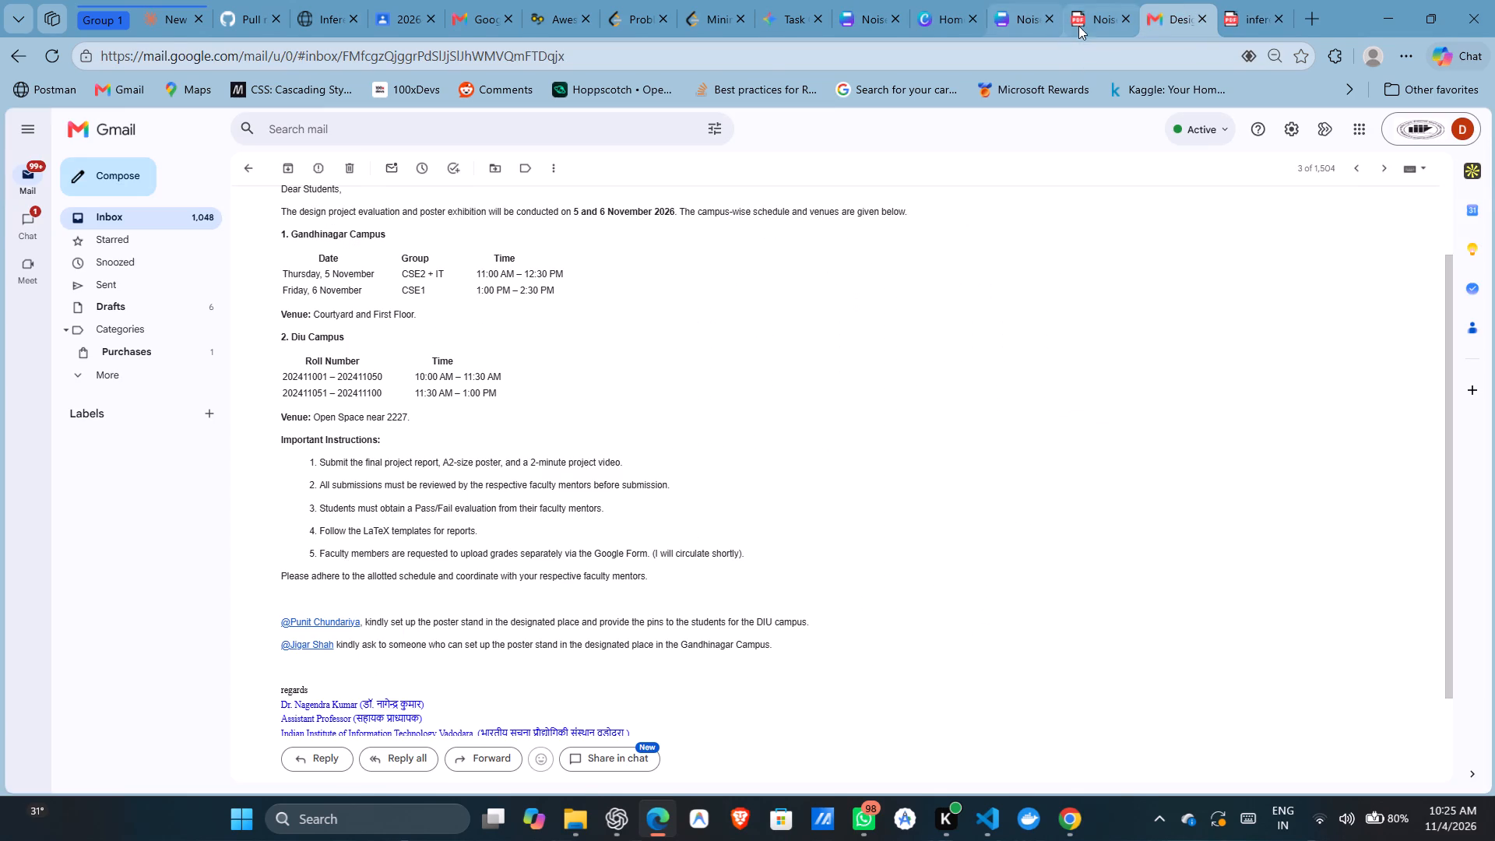
pyautogui.click(1082, 24)
pyautogui.scroll(-1, 699, 423)
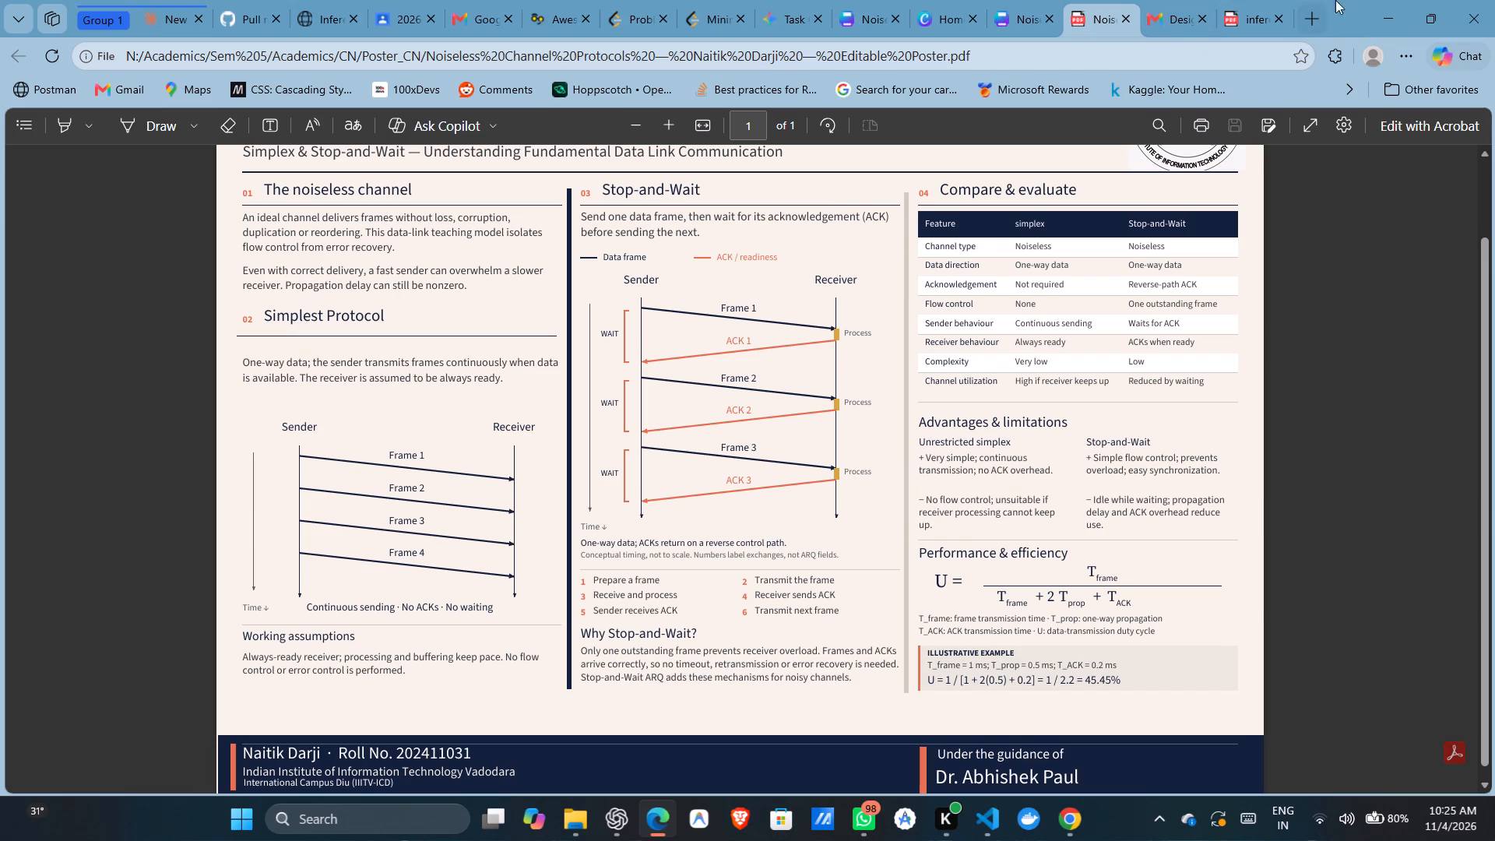
# Replace the grey divider between the second and third columns with a duplicate of the navy divider.
pyautogui.click(1004, 23)
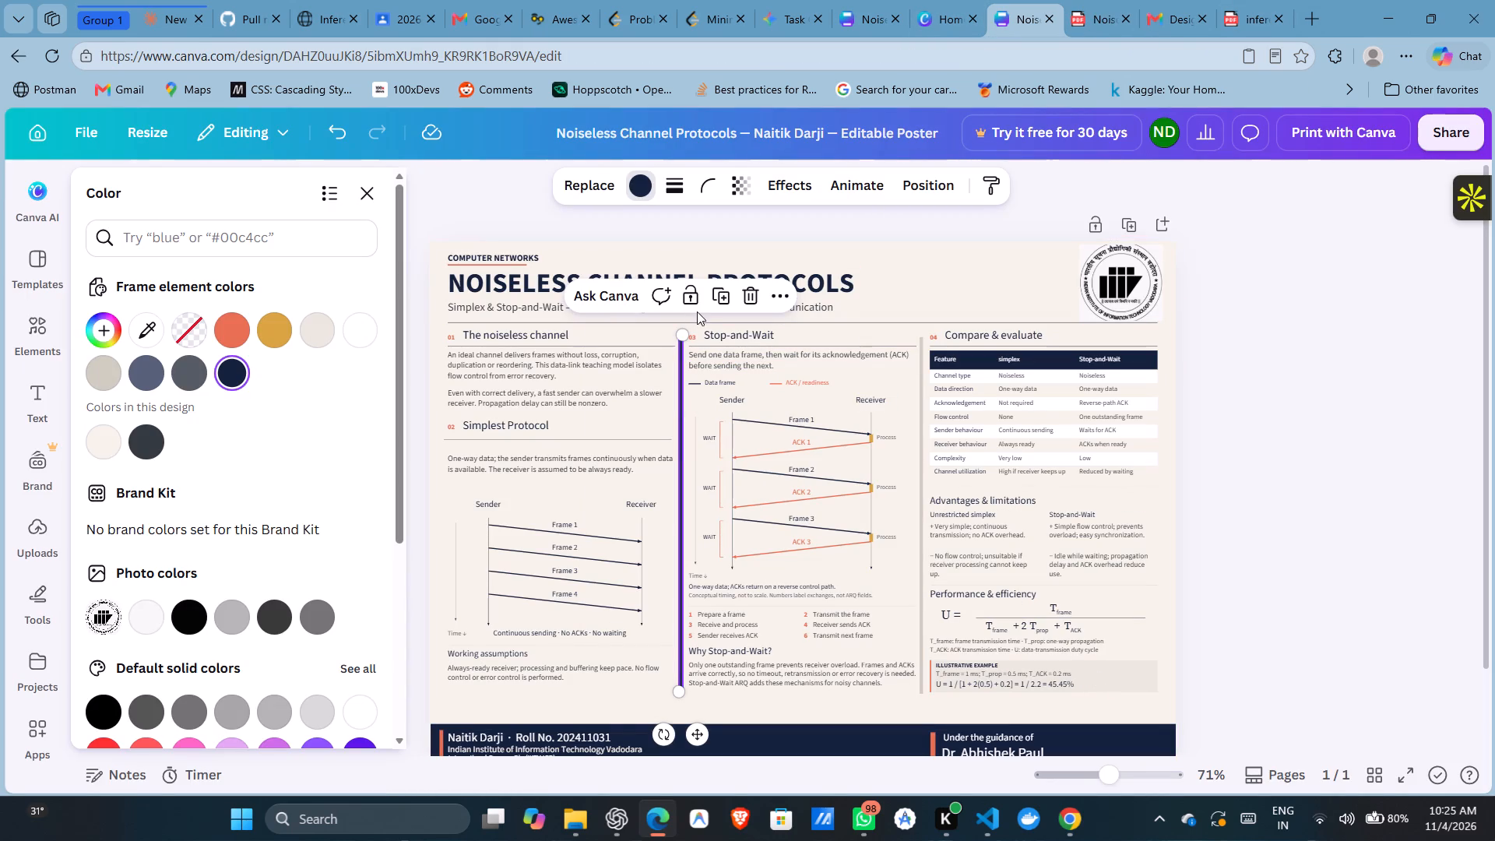
pyautogui.click(721, 290)
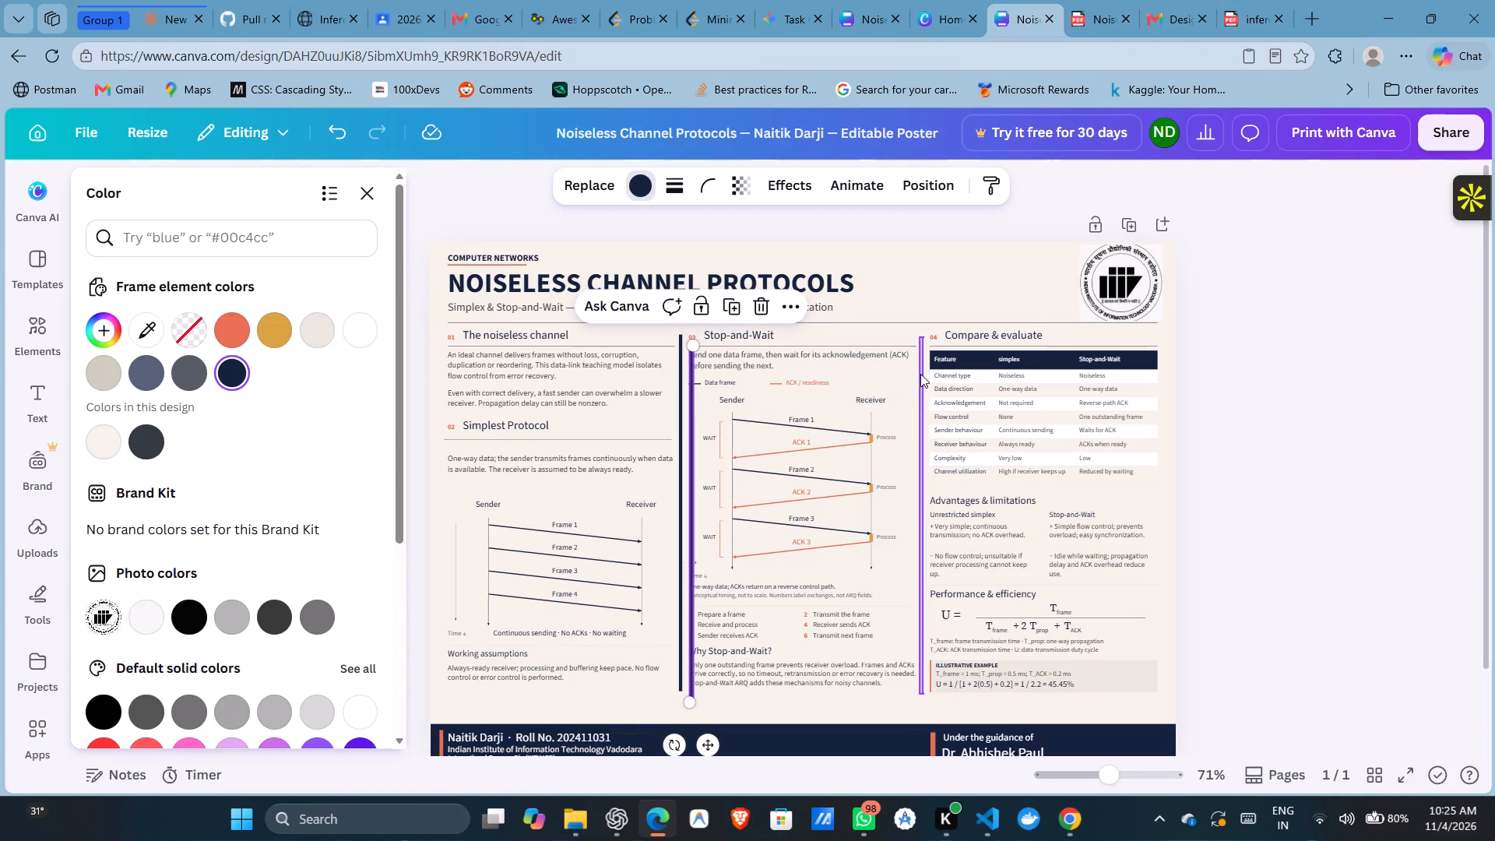
pyautogui.click(920, 374)
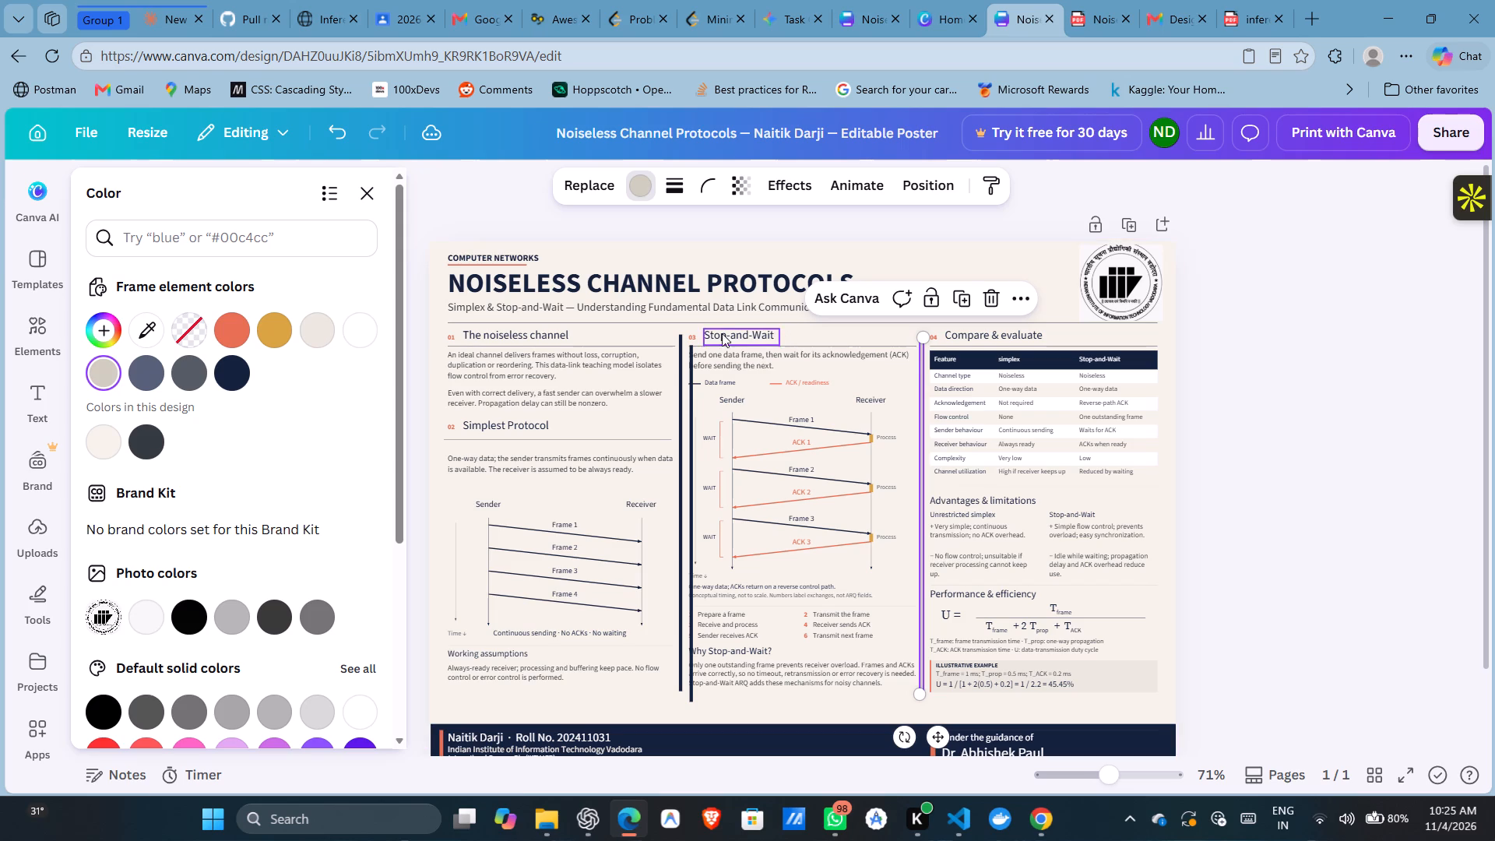
pyautogui.click(985, 303)
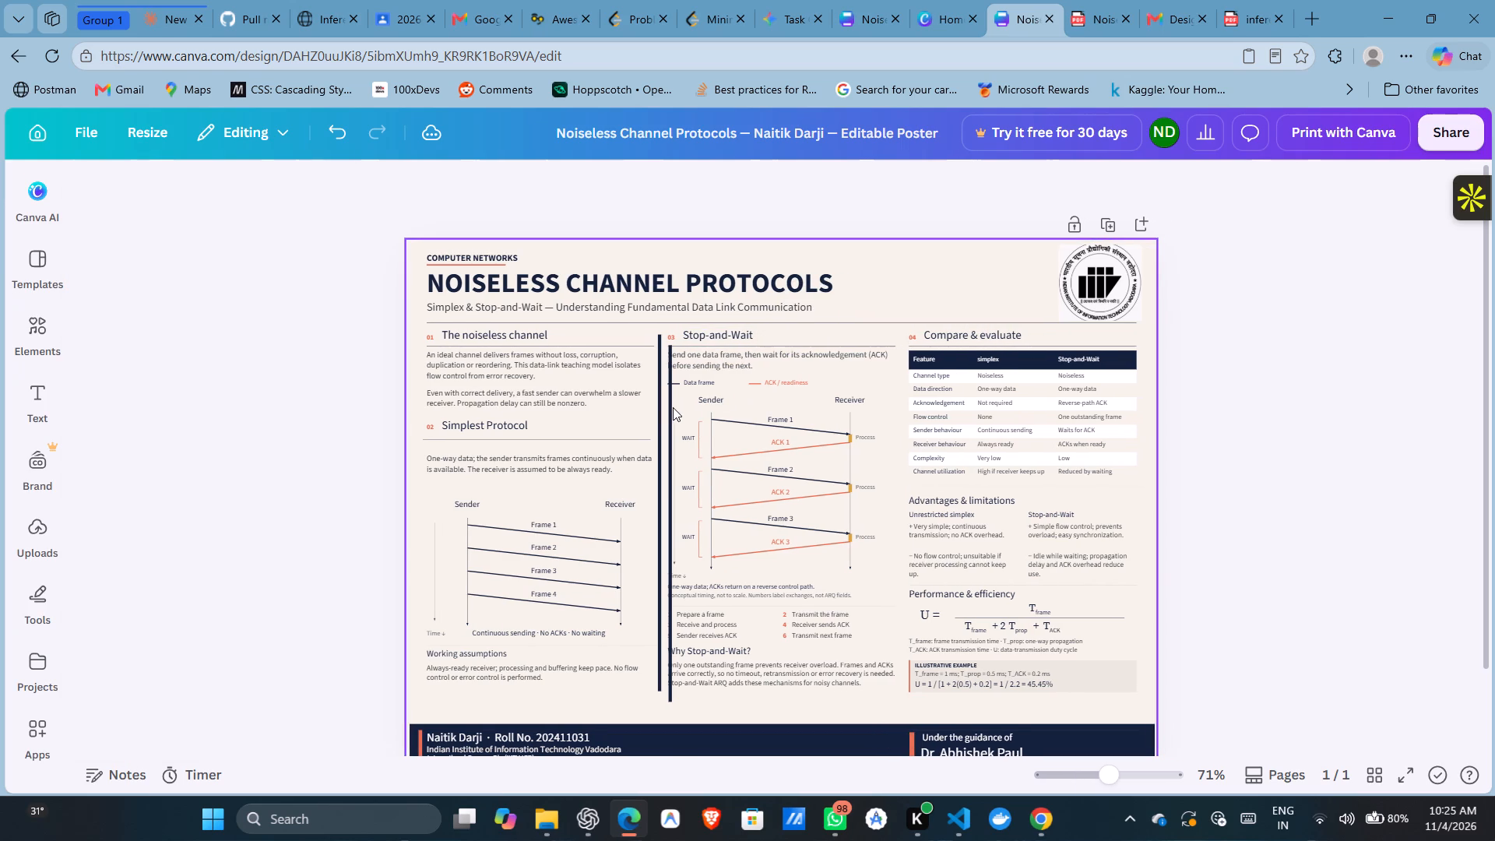
pyautogui.moveTo(671, 407); pyautogui.dragTo(795, 396)
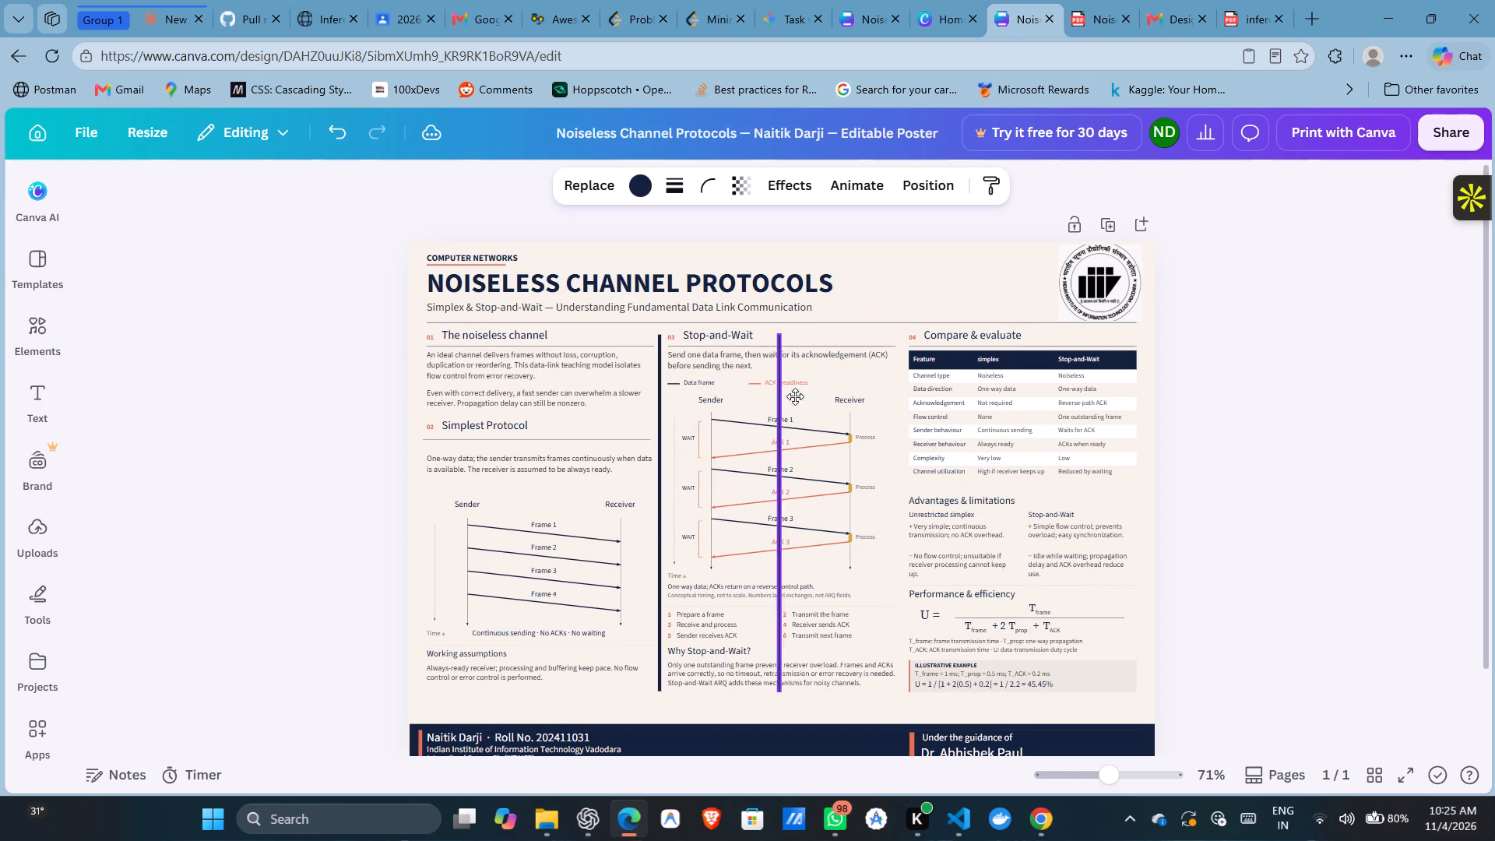
pyautogui.moveTo(795, 396); pyautogui.dragTo(901, 397)
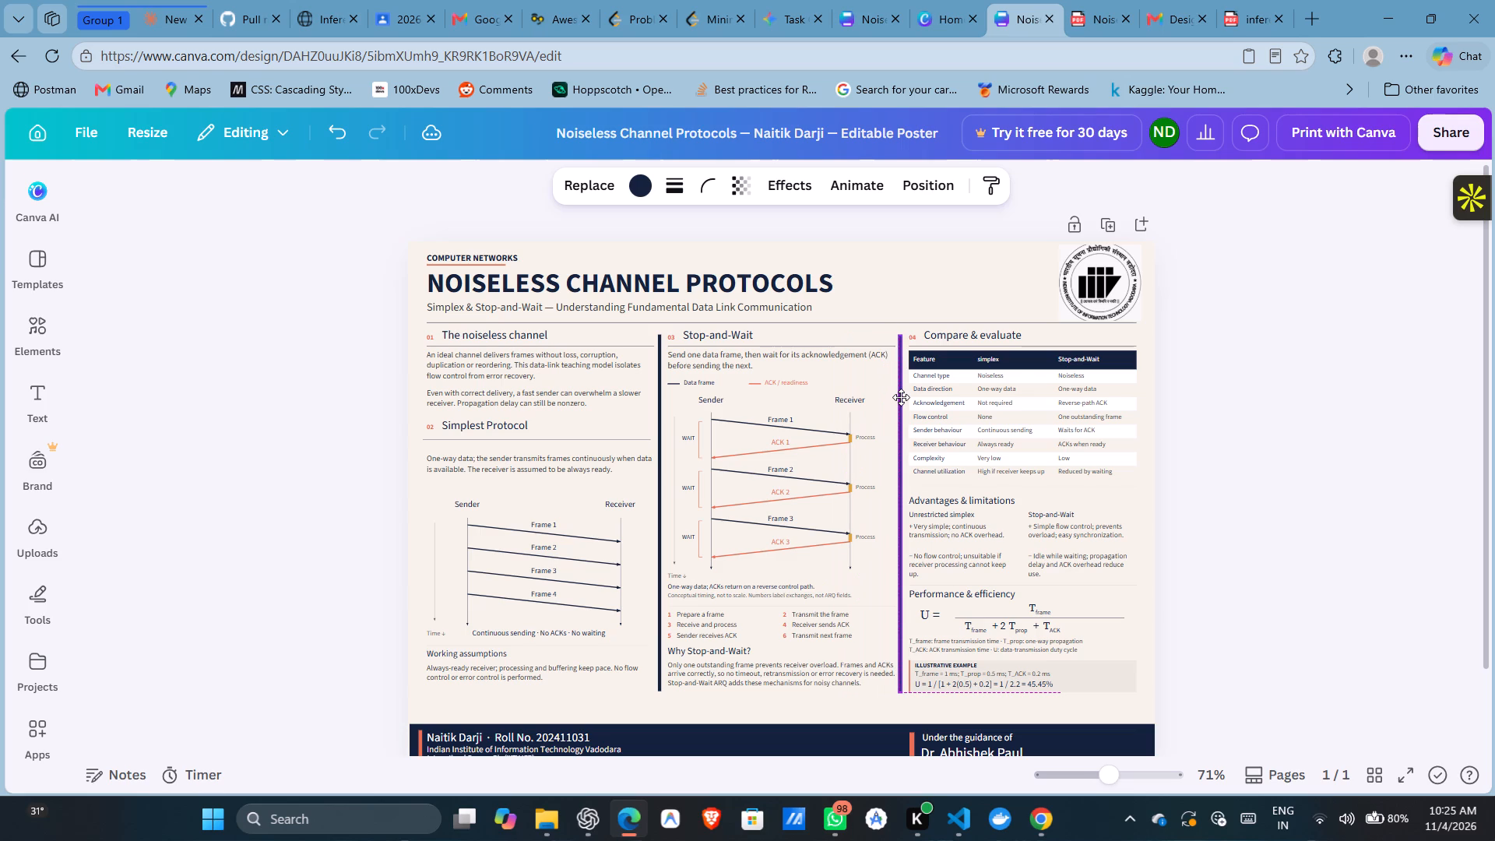
pyautogui.moveTo(901, 397); pyautogui.dragTo(902, 392)
pyautogui.moveTo(902, 392); pyautogui.dragTo(903, 394)
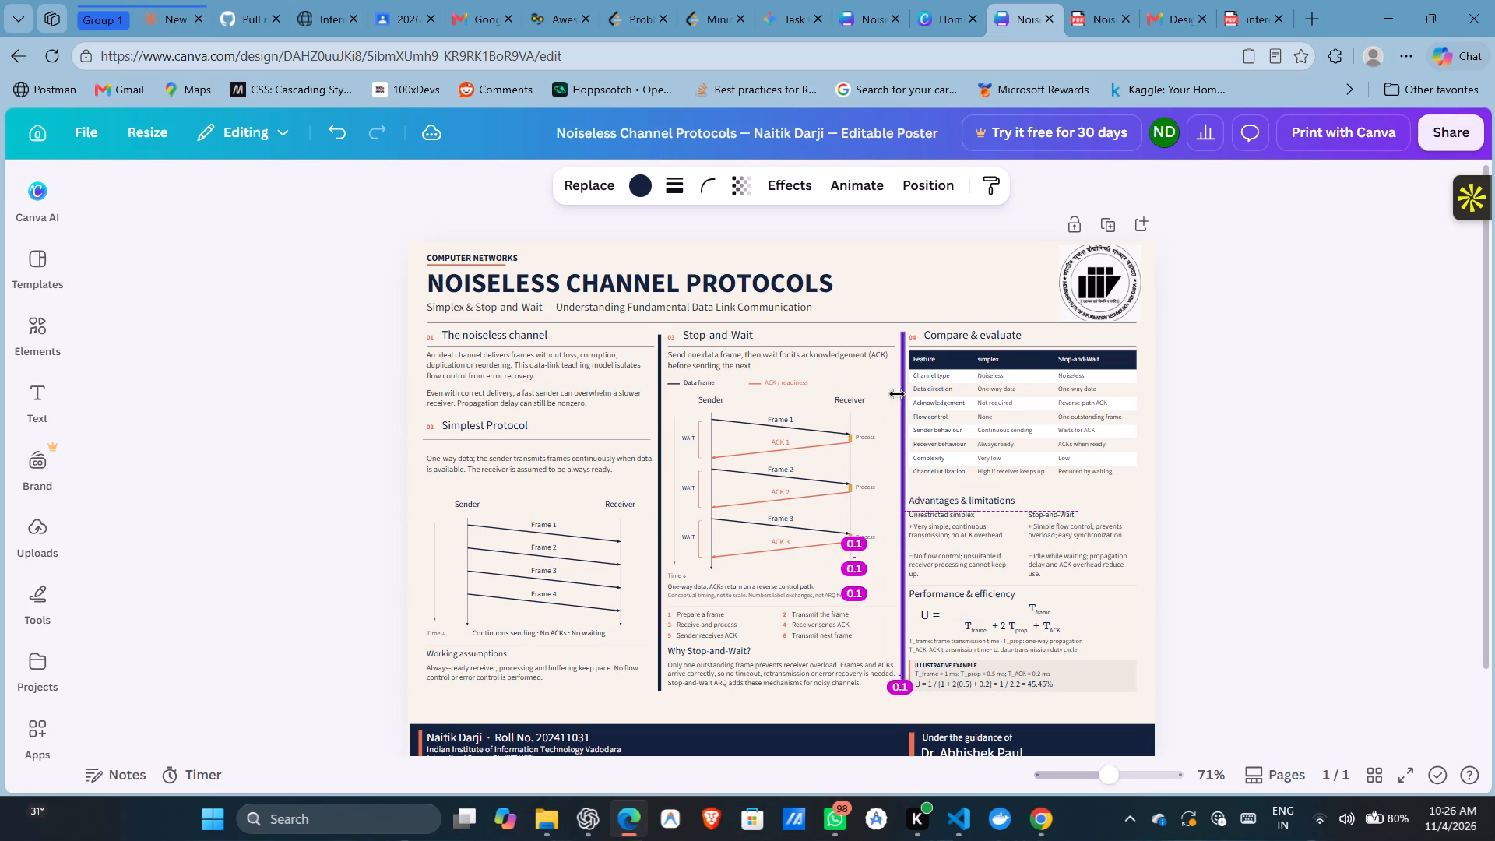
pyautogui.click(1179, 340)
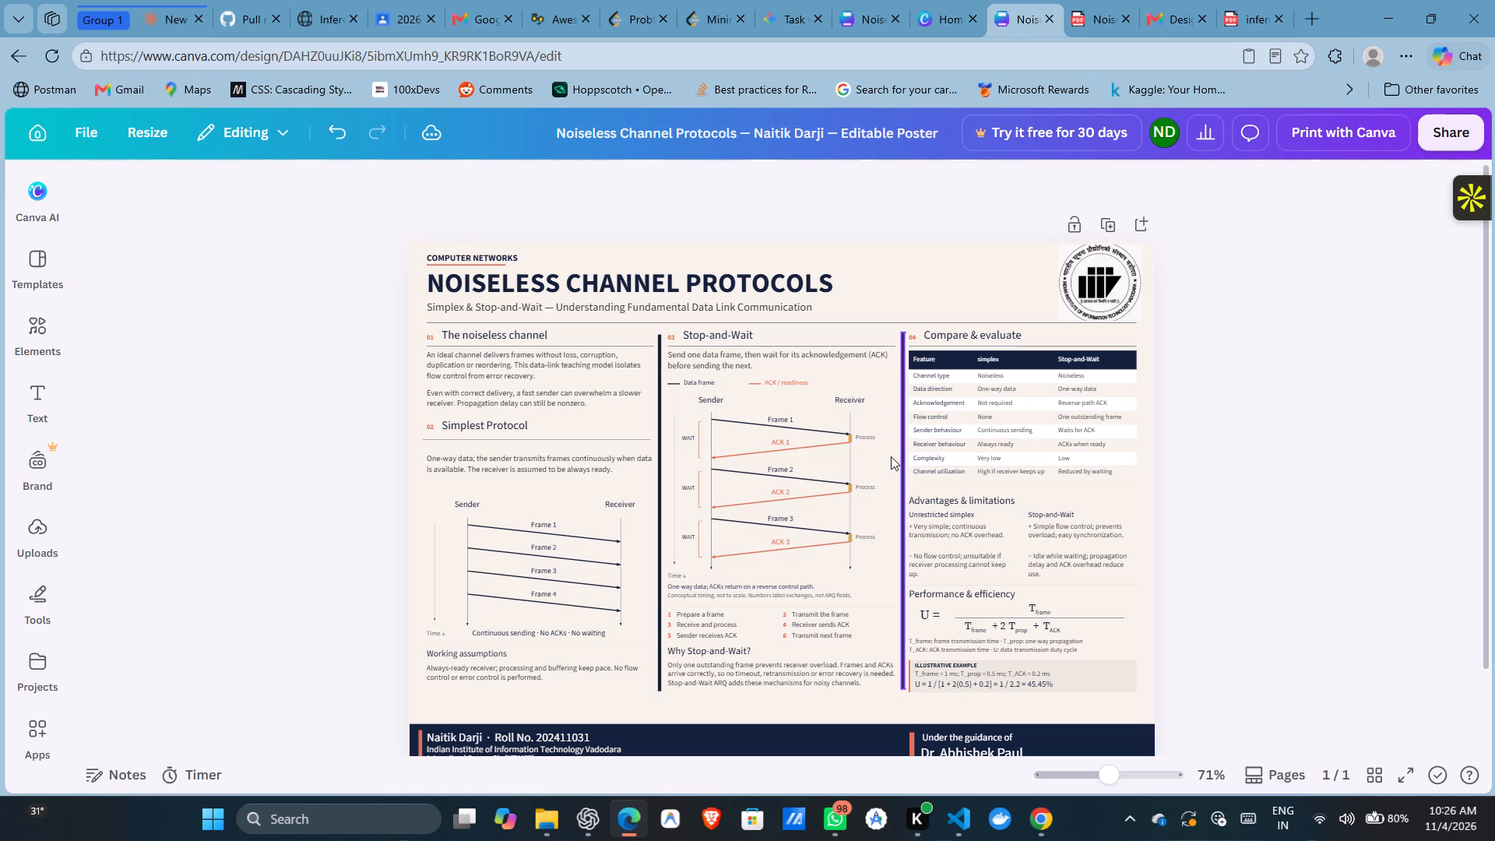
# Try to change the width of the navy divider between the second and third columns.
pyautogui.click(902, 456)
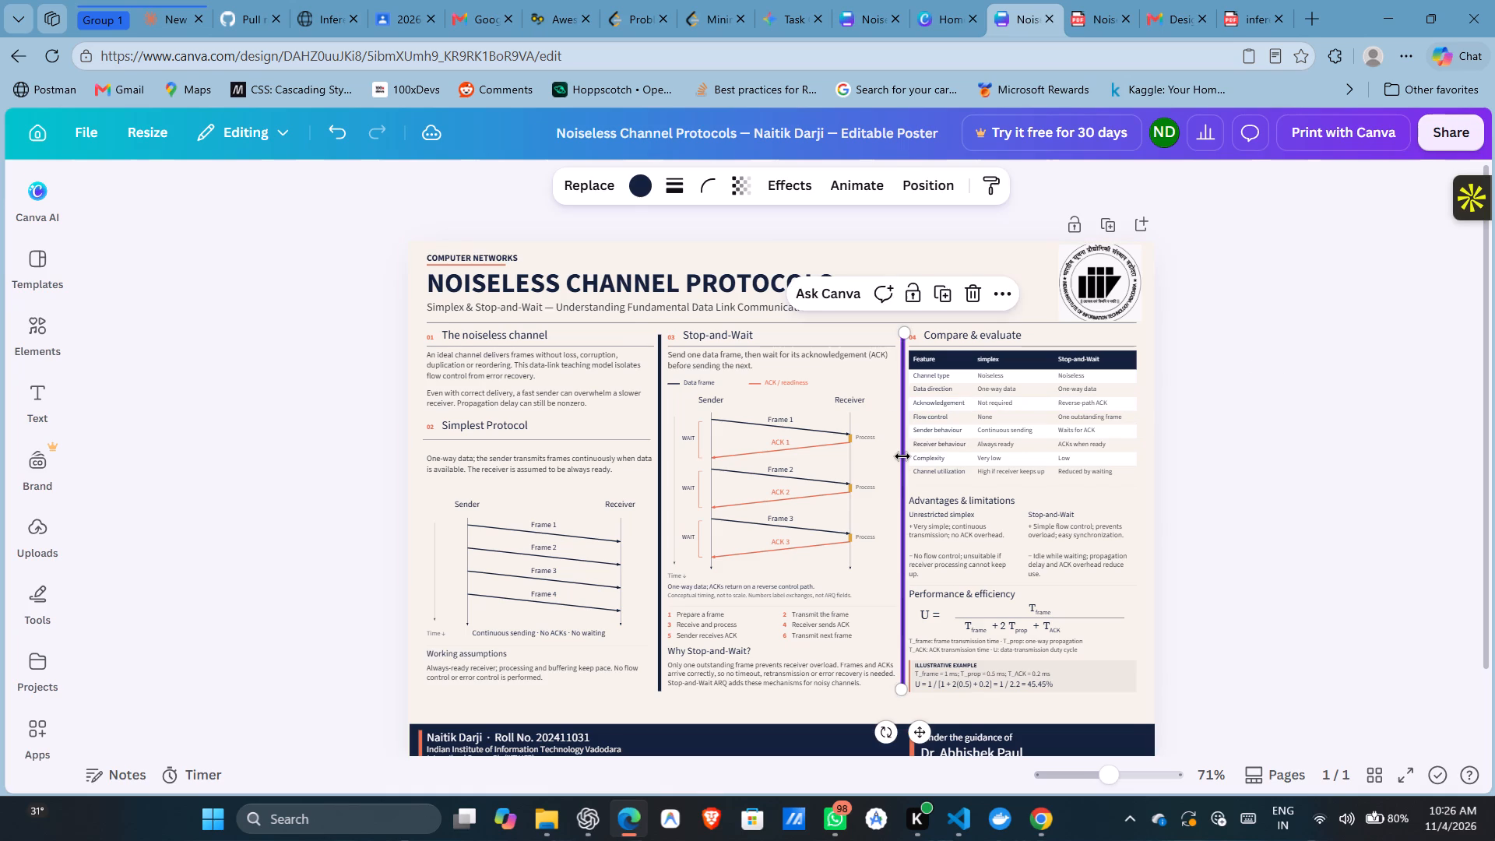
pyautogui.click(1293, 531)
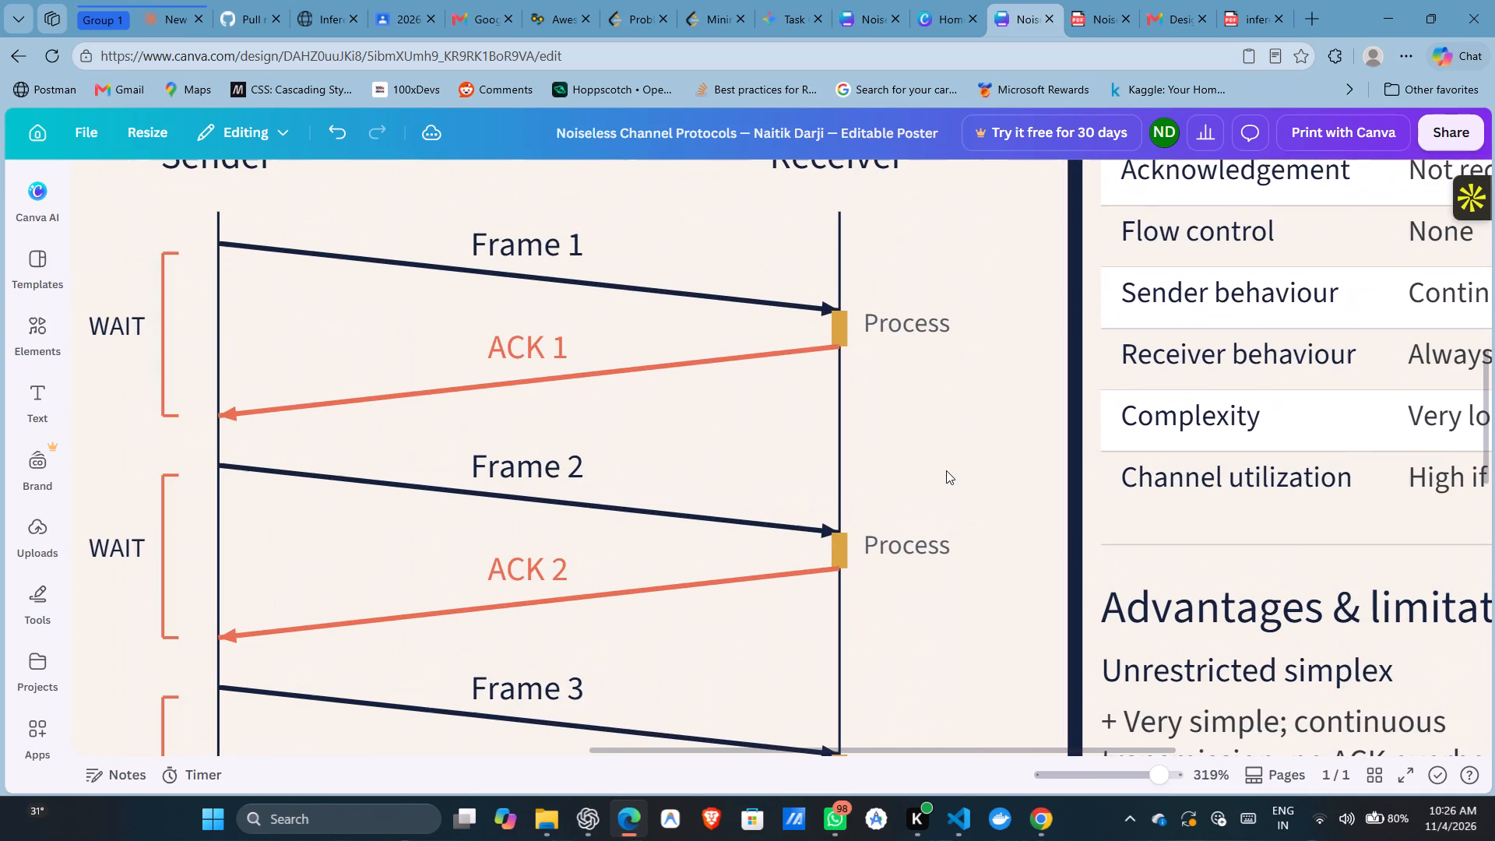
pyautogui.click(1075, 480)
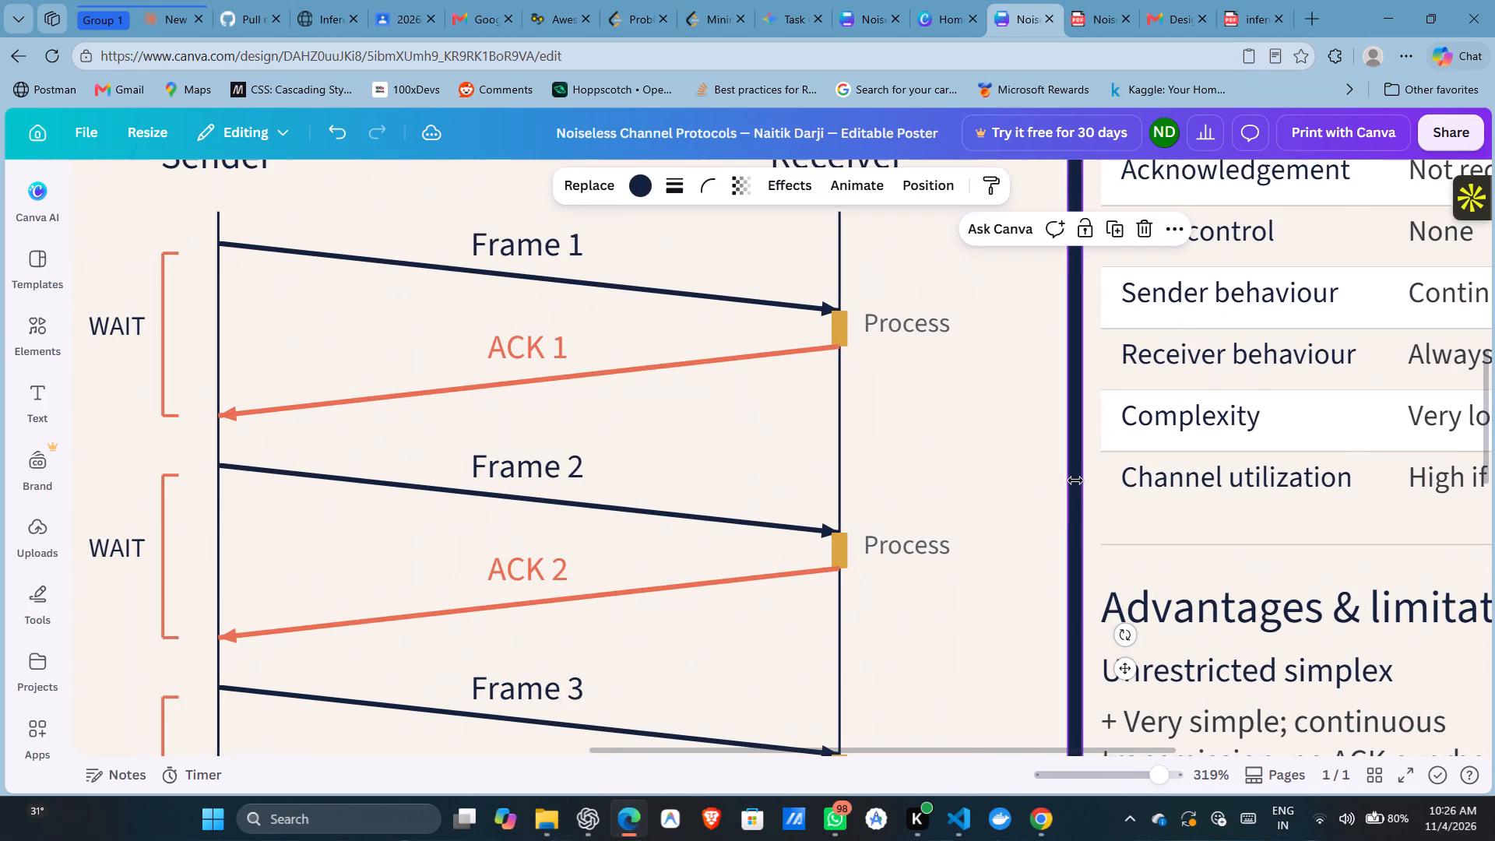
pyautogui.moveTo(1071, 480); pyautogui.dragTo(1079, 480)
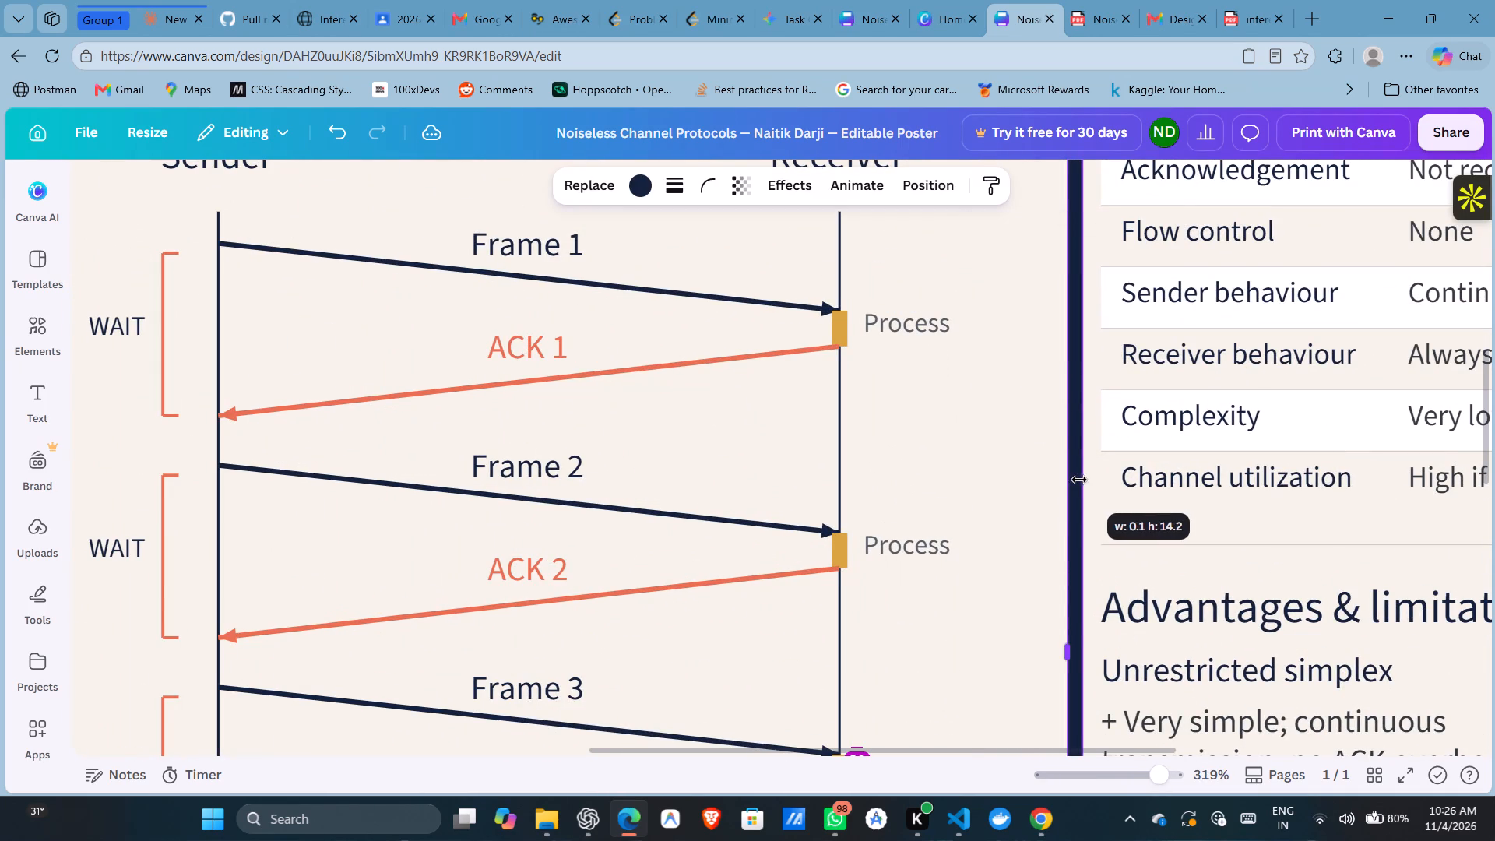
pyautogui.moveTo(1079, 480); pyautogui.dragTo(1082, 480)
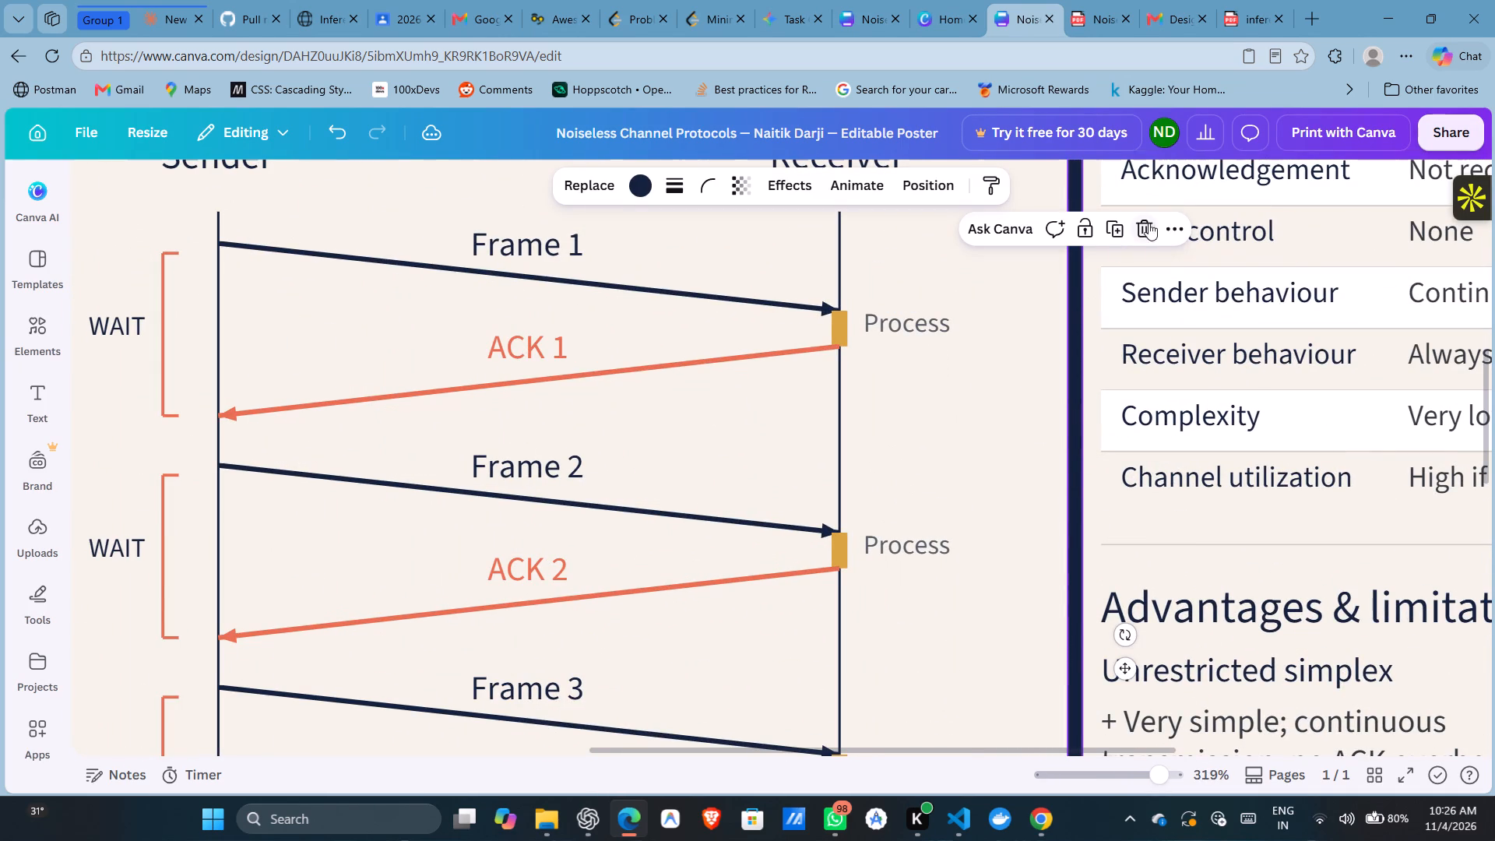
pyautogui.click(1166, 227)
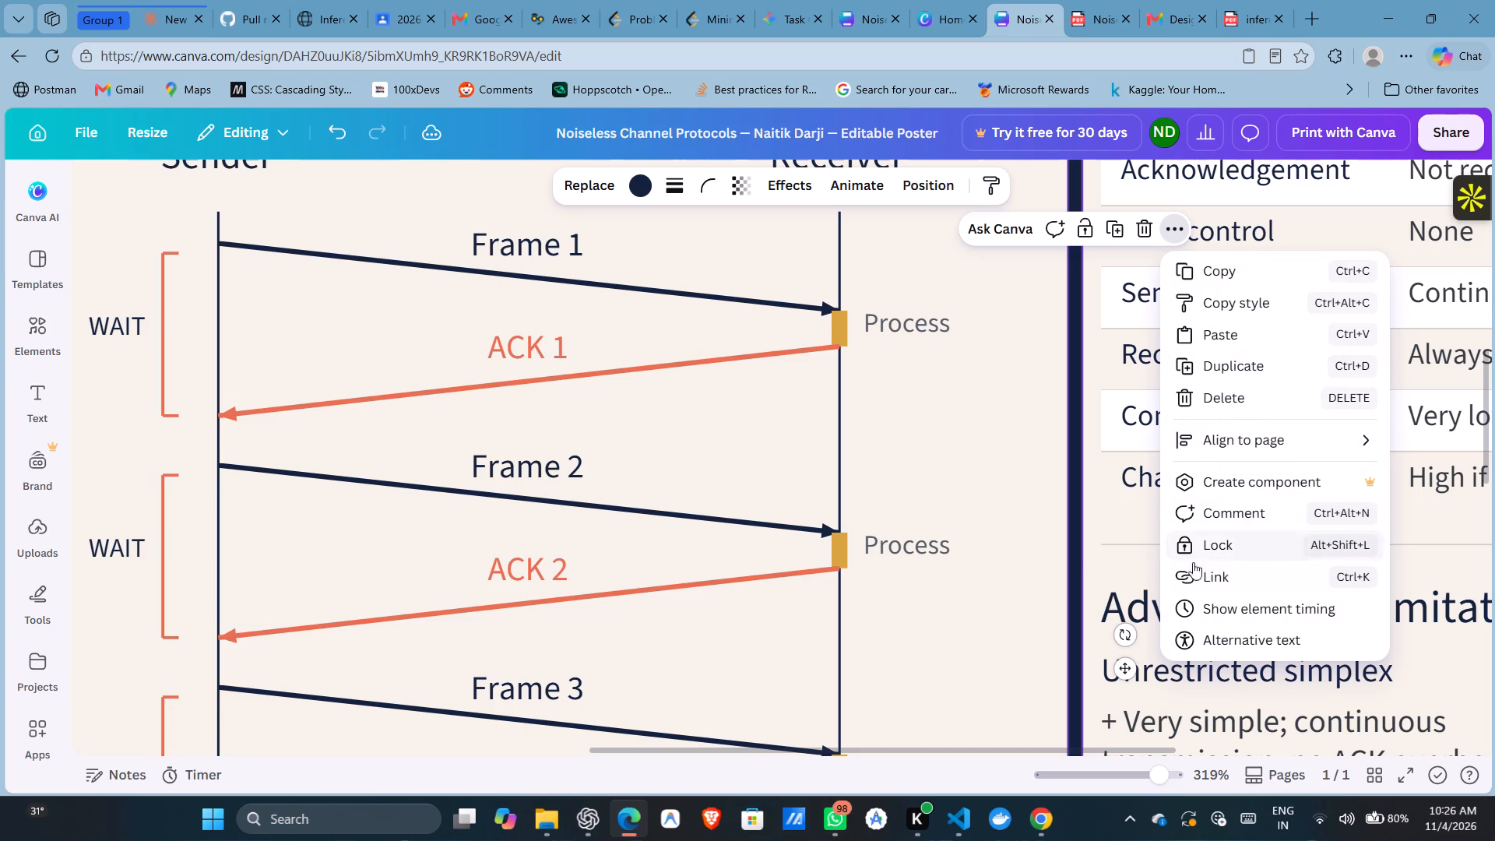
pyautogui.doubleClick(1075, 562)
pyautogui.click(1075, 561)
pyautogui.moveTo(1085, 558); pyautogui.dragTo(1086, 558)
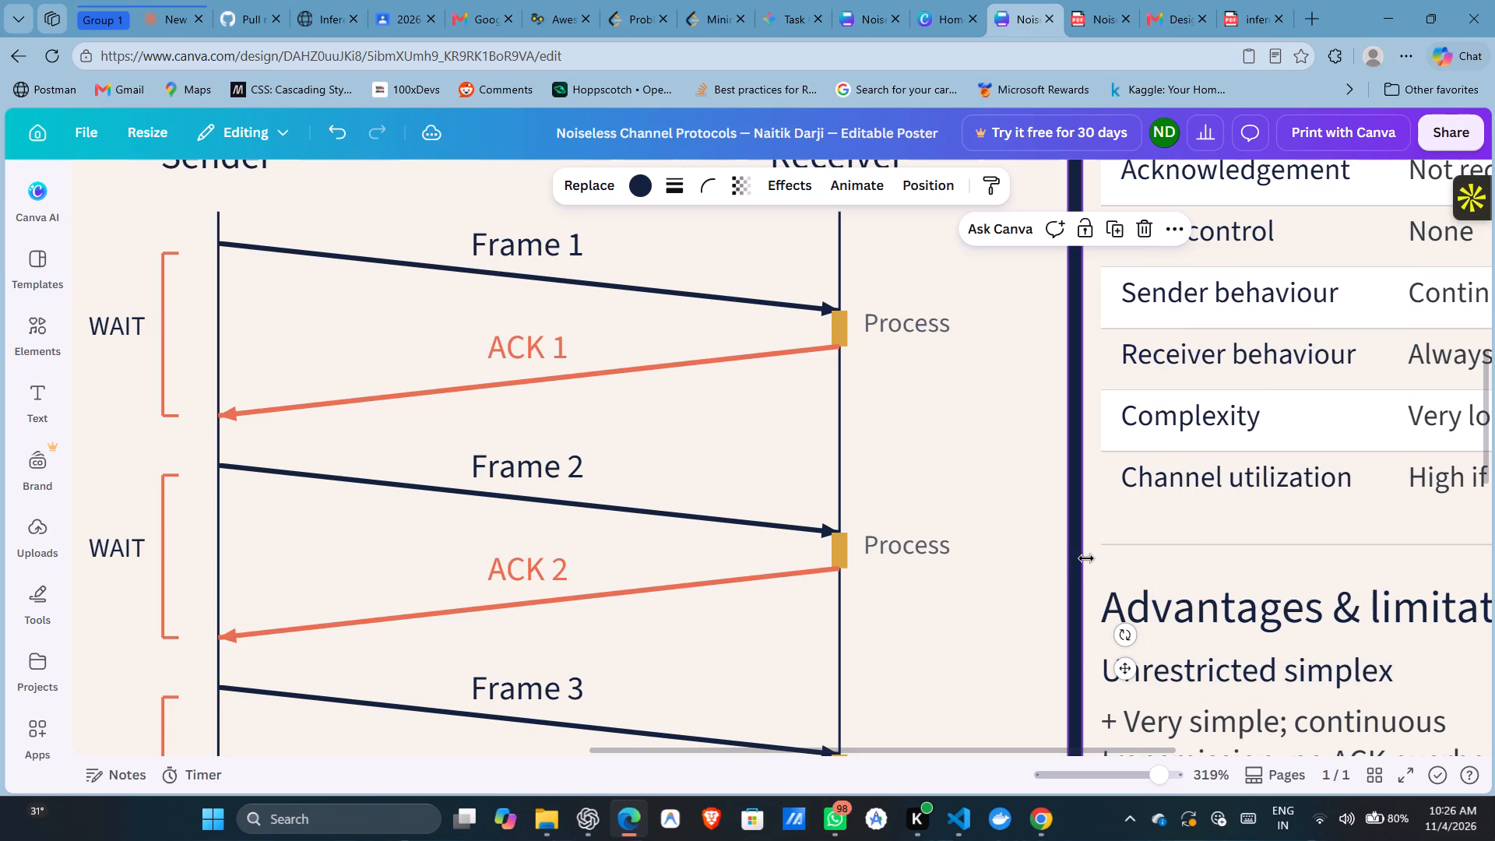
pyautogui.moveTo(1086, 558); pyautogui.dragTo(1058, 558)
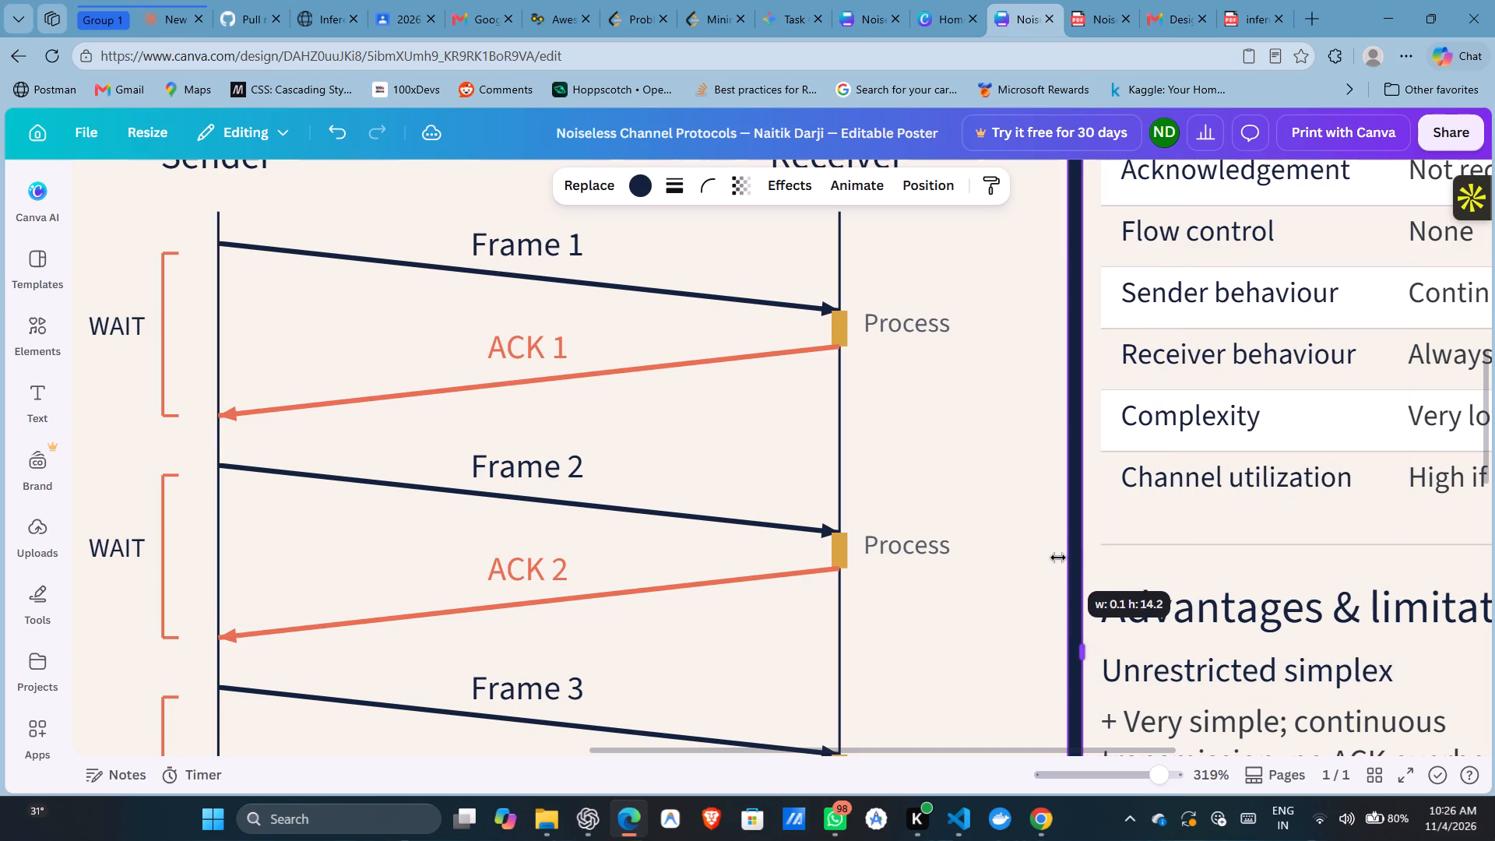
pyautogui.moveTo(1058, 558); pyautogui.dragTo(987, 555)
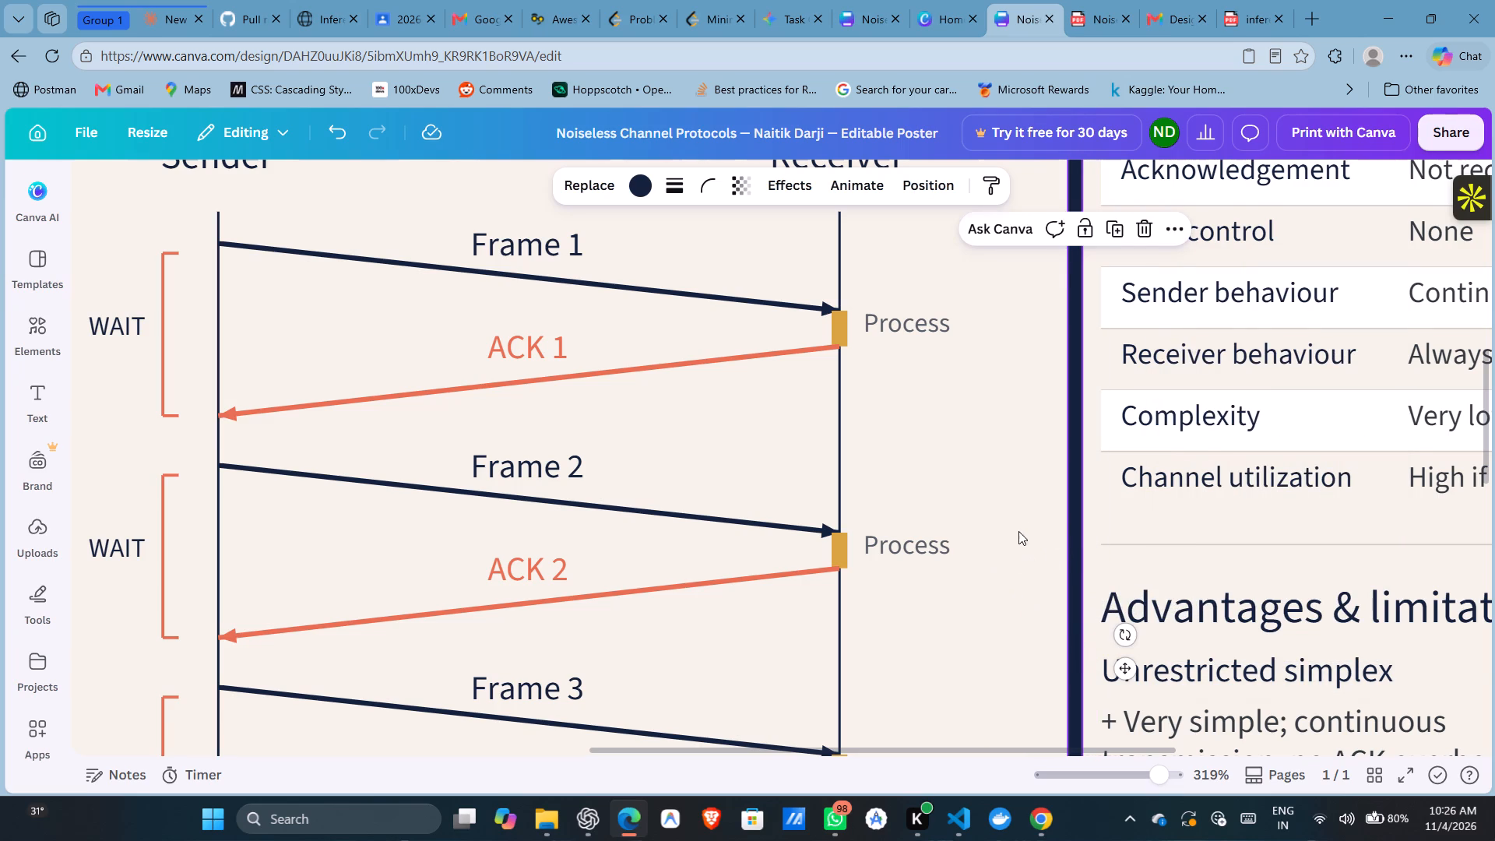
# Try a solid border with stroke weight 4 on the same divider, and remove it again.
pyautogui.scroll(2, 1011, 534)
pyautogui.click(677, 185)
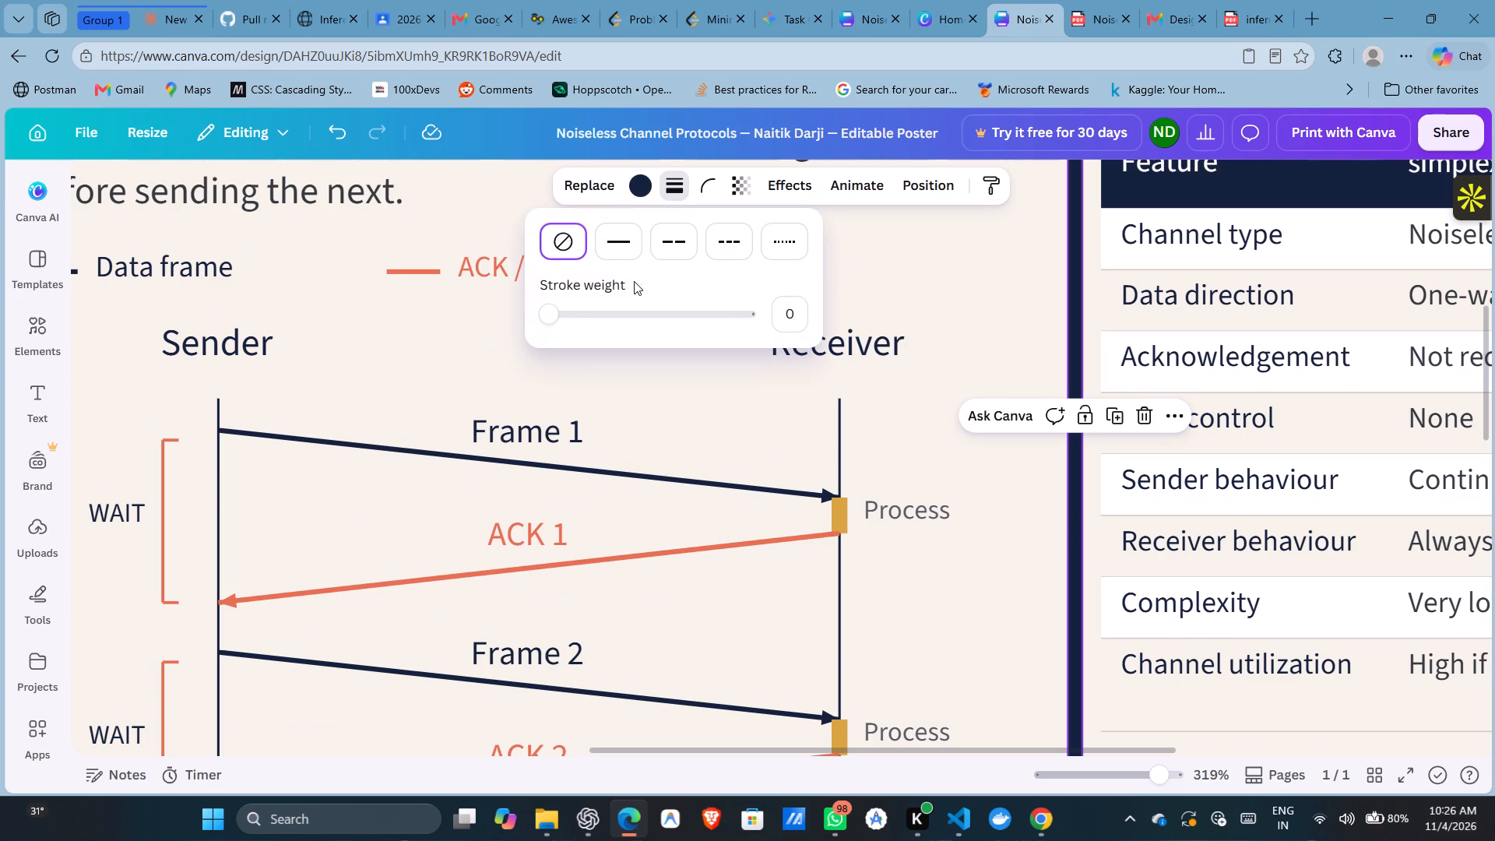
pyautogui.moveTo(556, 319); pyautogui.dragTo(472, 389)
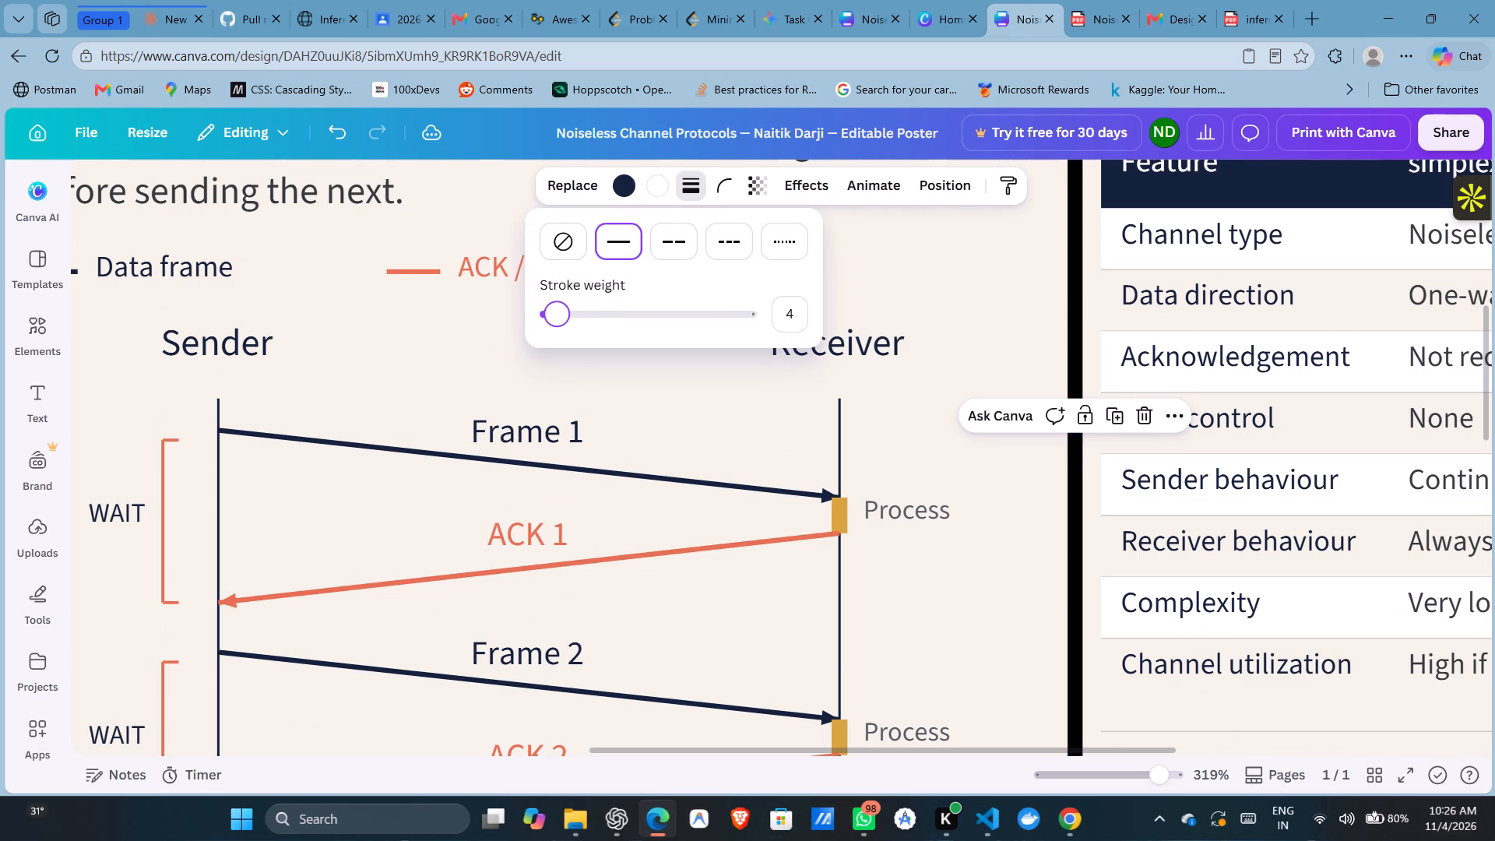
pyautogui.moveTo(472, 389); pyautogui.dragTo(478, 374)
# Set the corner rounding of the divider between the second and third columns to 17.
pyautogui.click(707, 183)
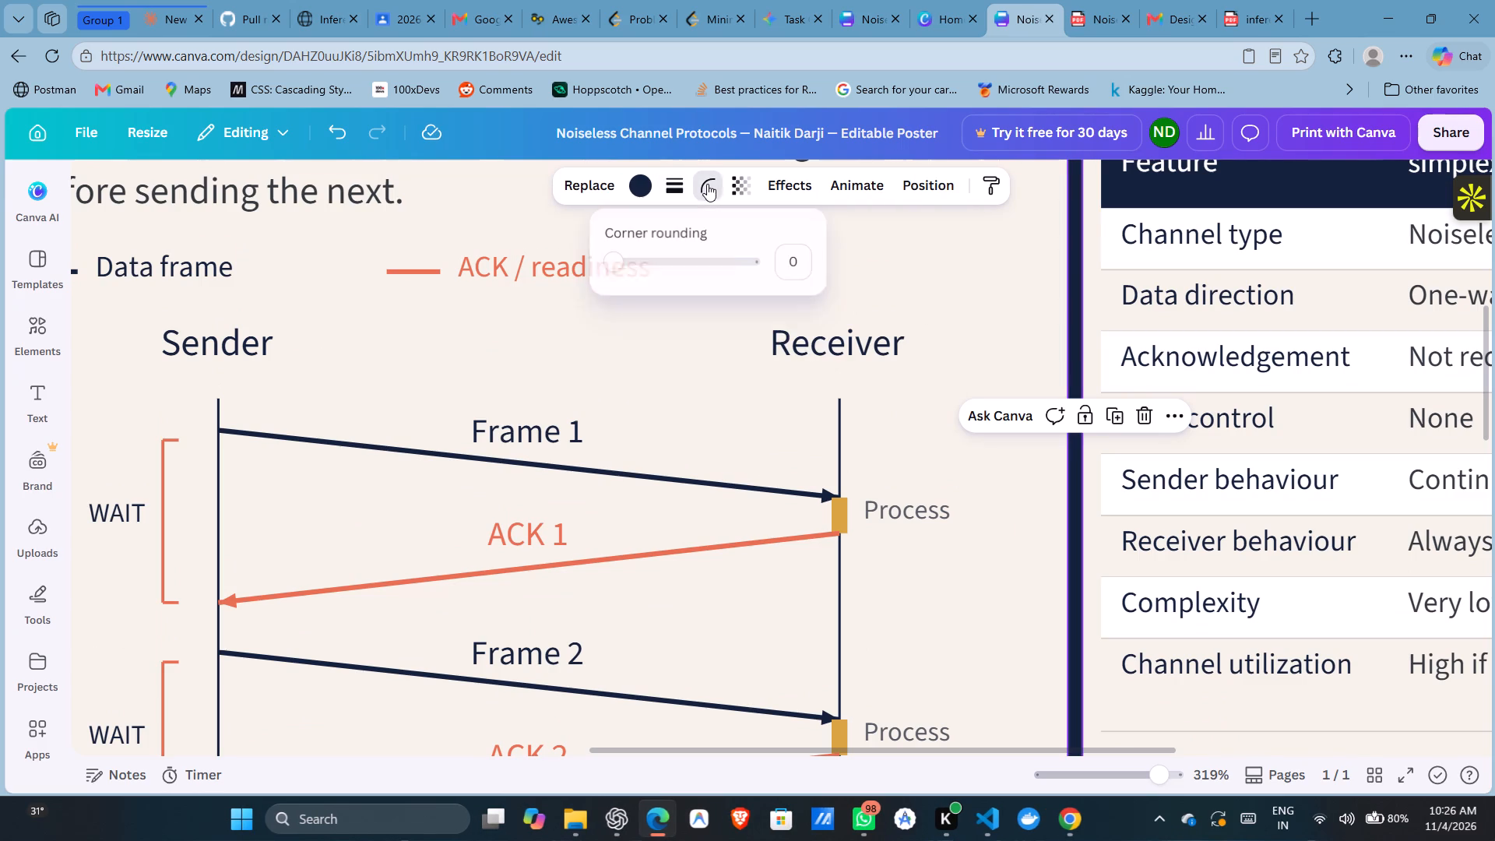
pyautogui.moveTo(608, 264); pyautogui.dragTo(635, 267)
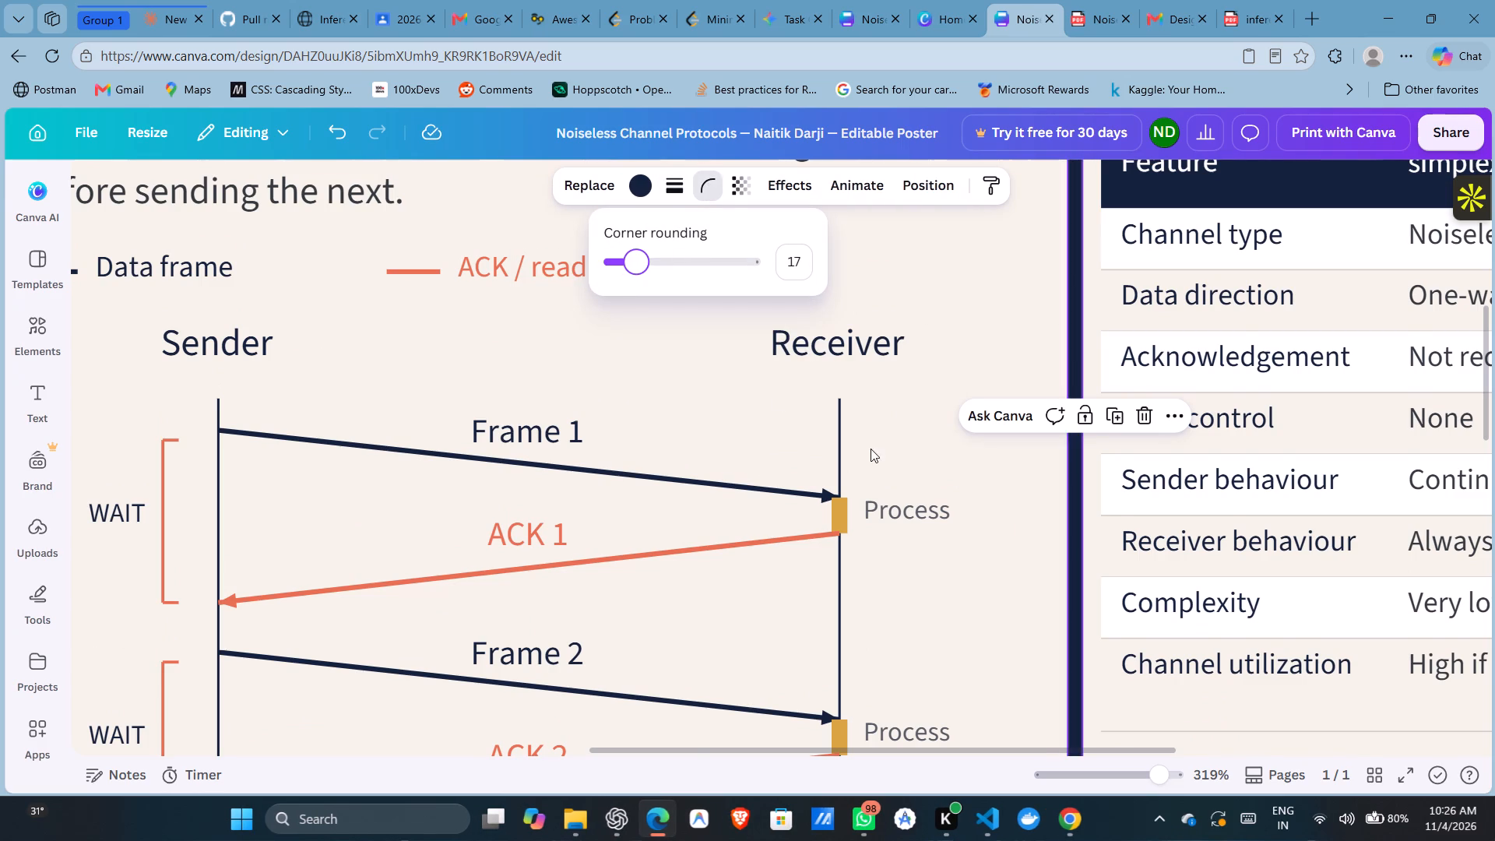
pyautogui.scroll(4, 877, 453)
pyautogui.click(962, 437)
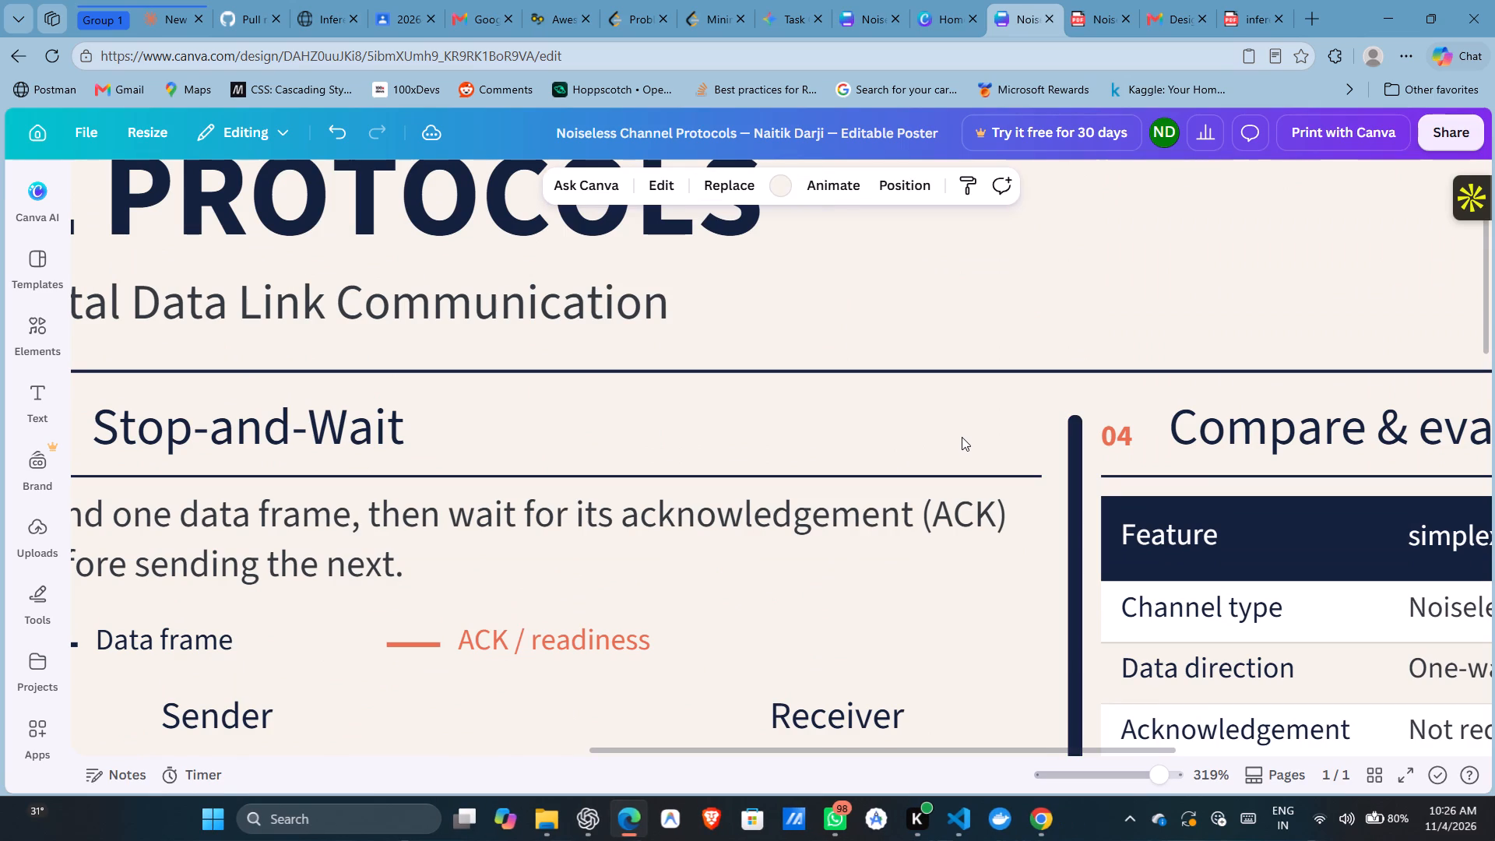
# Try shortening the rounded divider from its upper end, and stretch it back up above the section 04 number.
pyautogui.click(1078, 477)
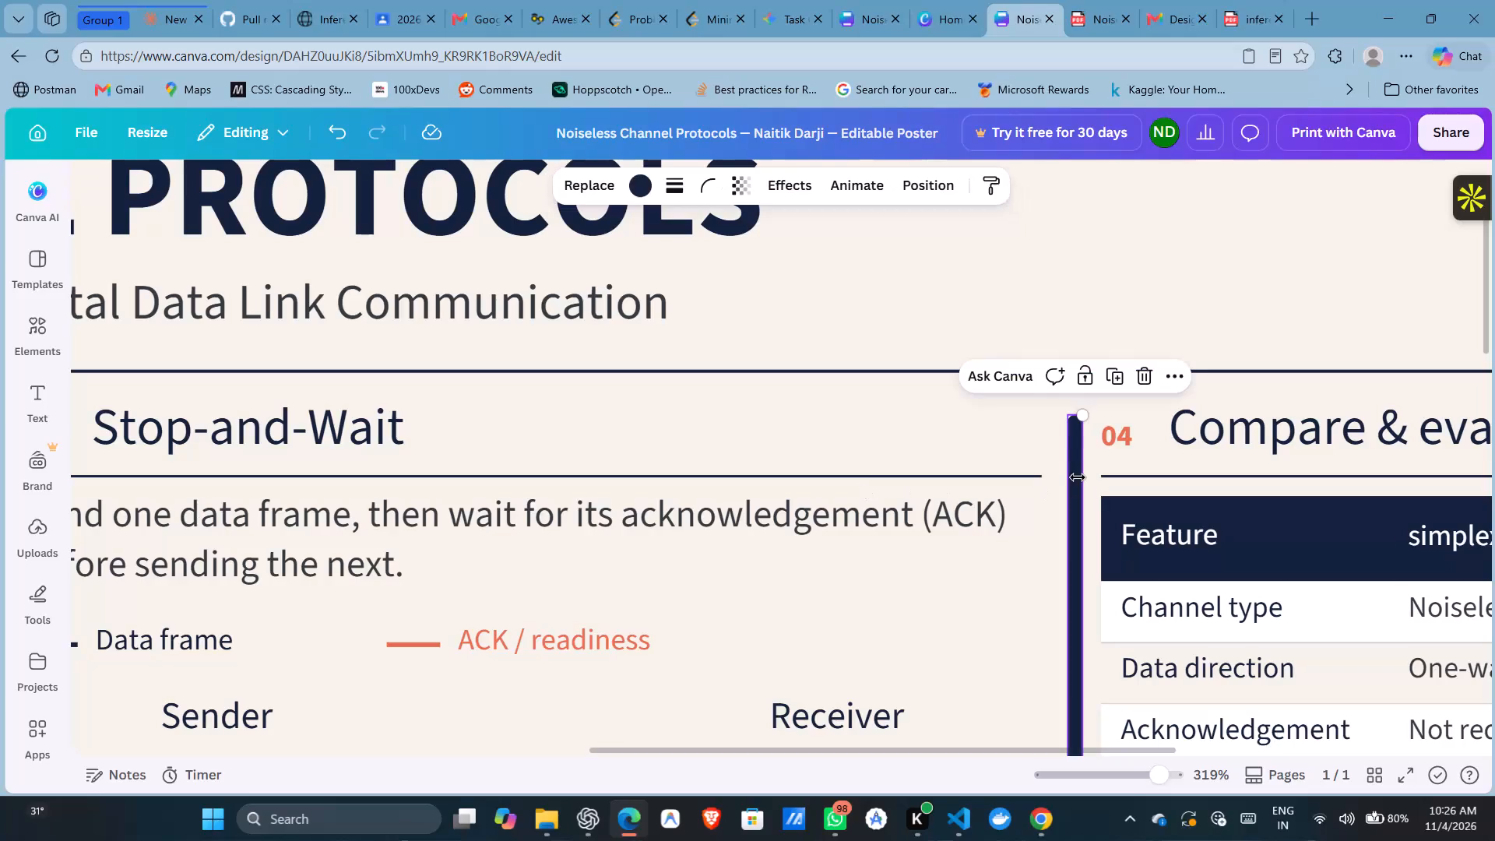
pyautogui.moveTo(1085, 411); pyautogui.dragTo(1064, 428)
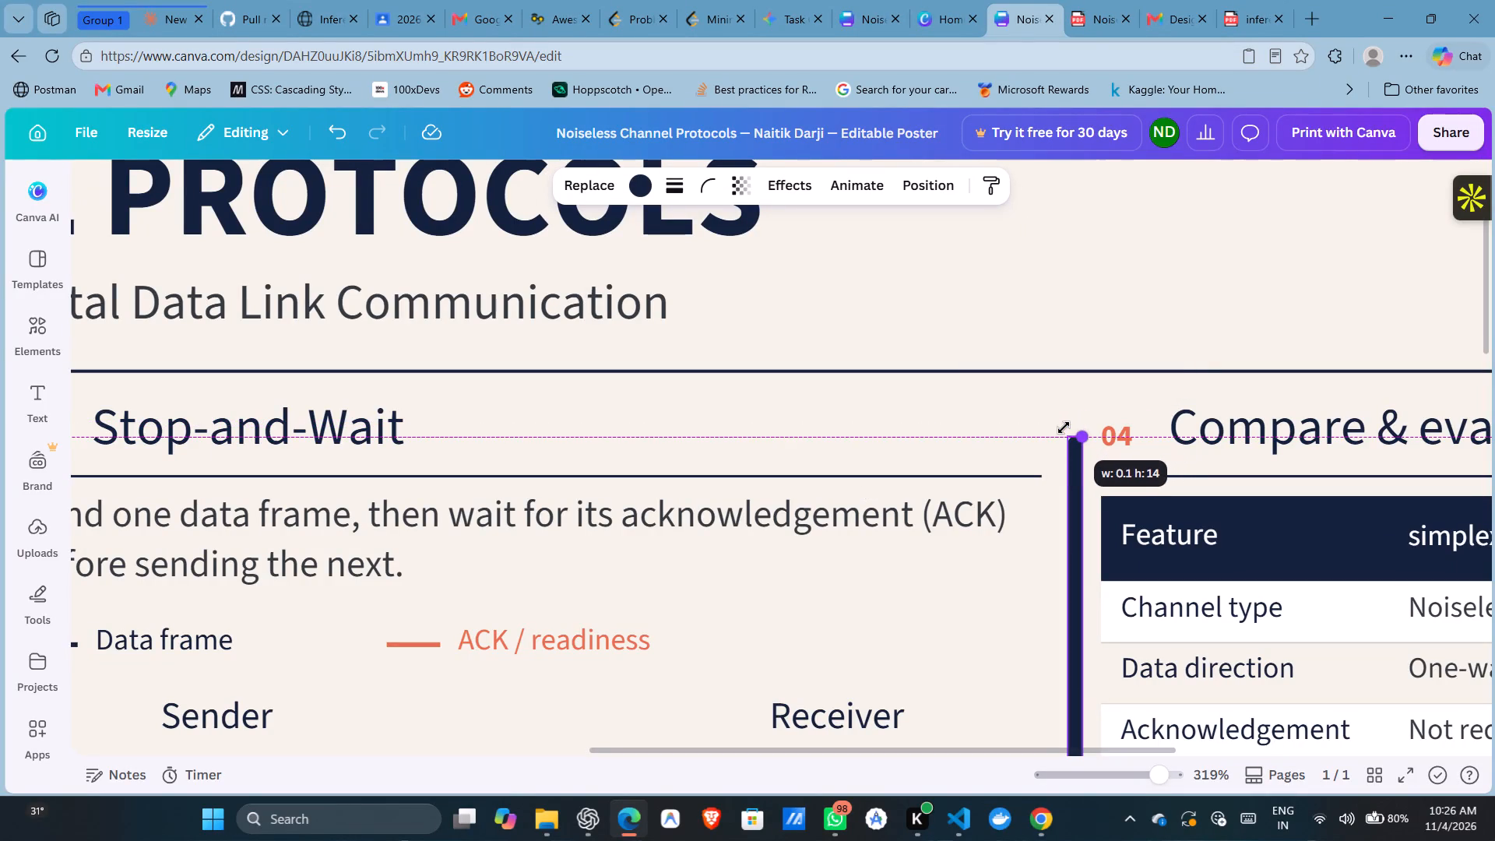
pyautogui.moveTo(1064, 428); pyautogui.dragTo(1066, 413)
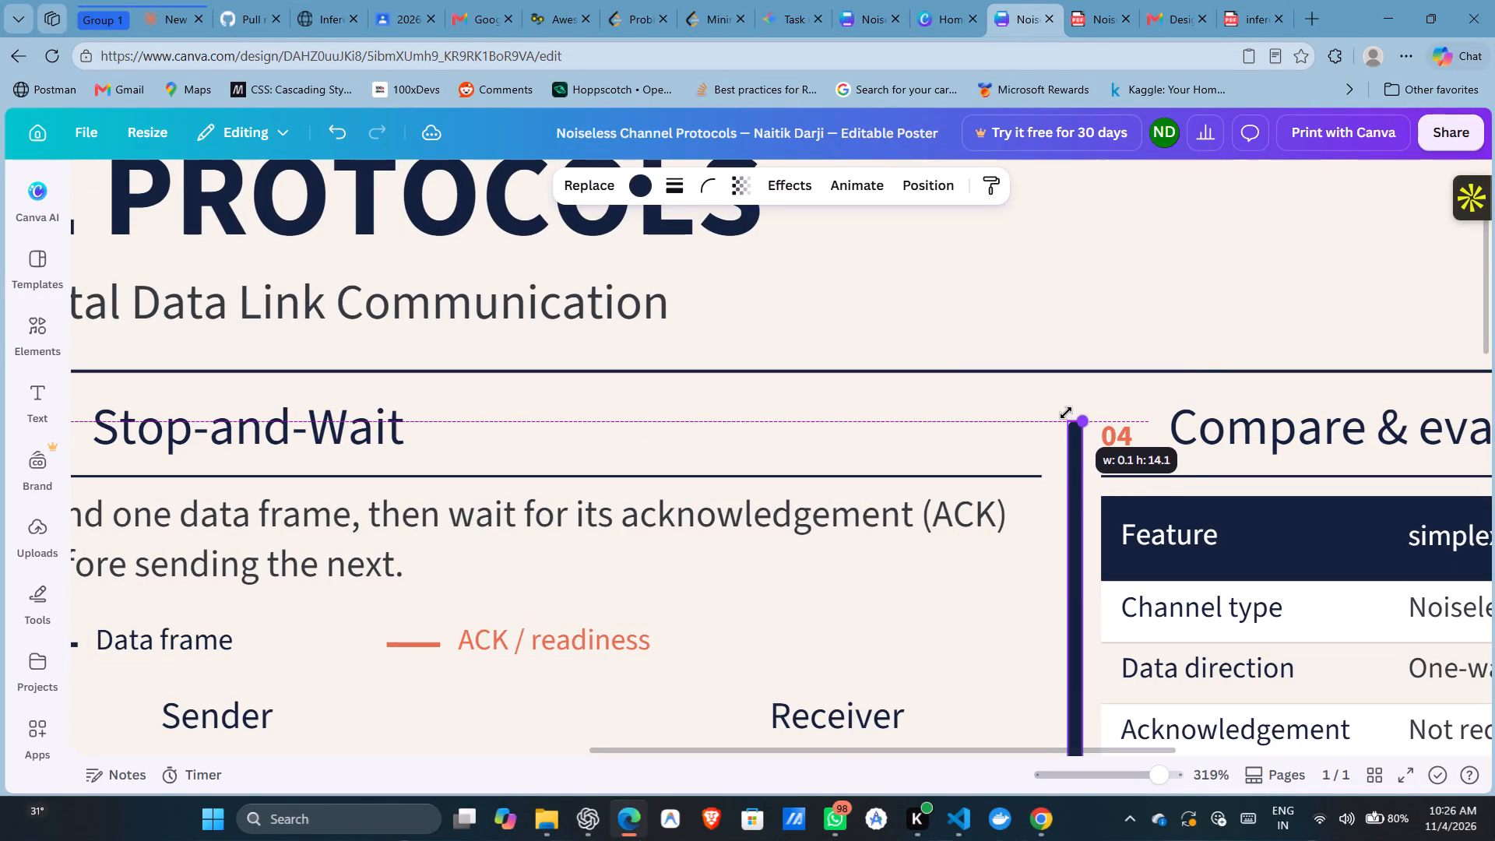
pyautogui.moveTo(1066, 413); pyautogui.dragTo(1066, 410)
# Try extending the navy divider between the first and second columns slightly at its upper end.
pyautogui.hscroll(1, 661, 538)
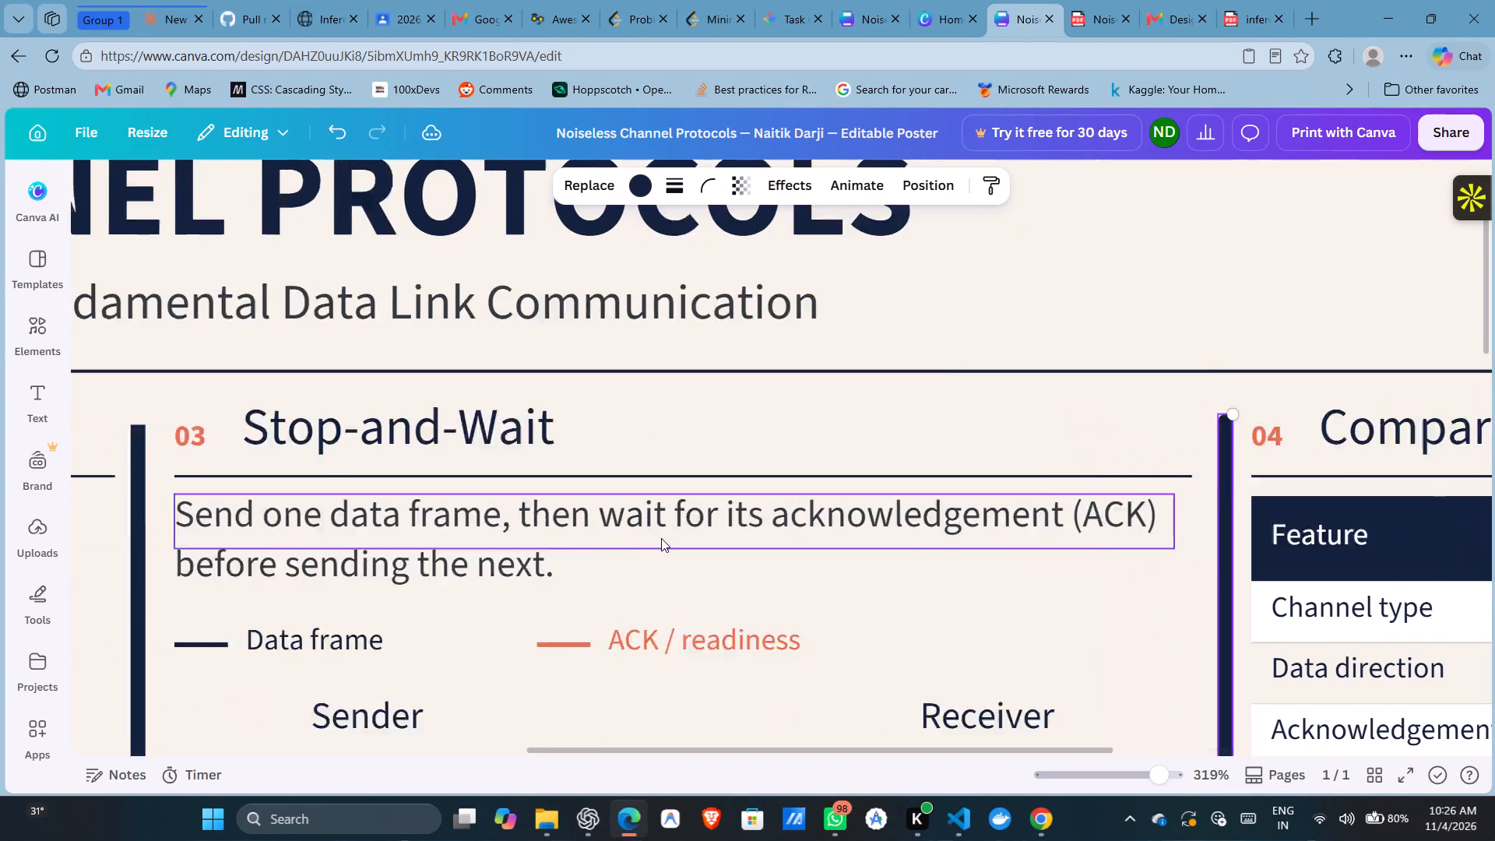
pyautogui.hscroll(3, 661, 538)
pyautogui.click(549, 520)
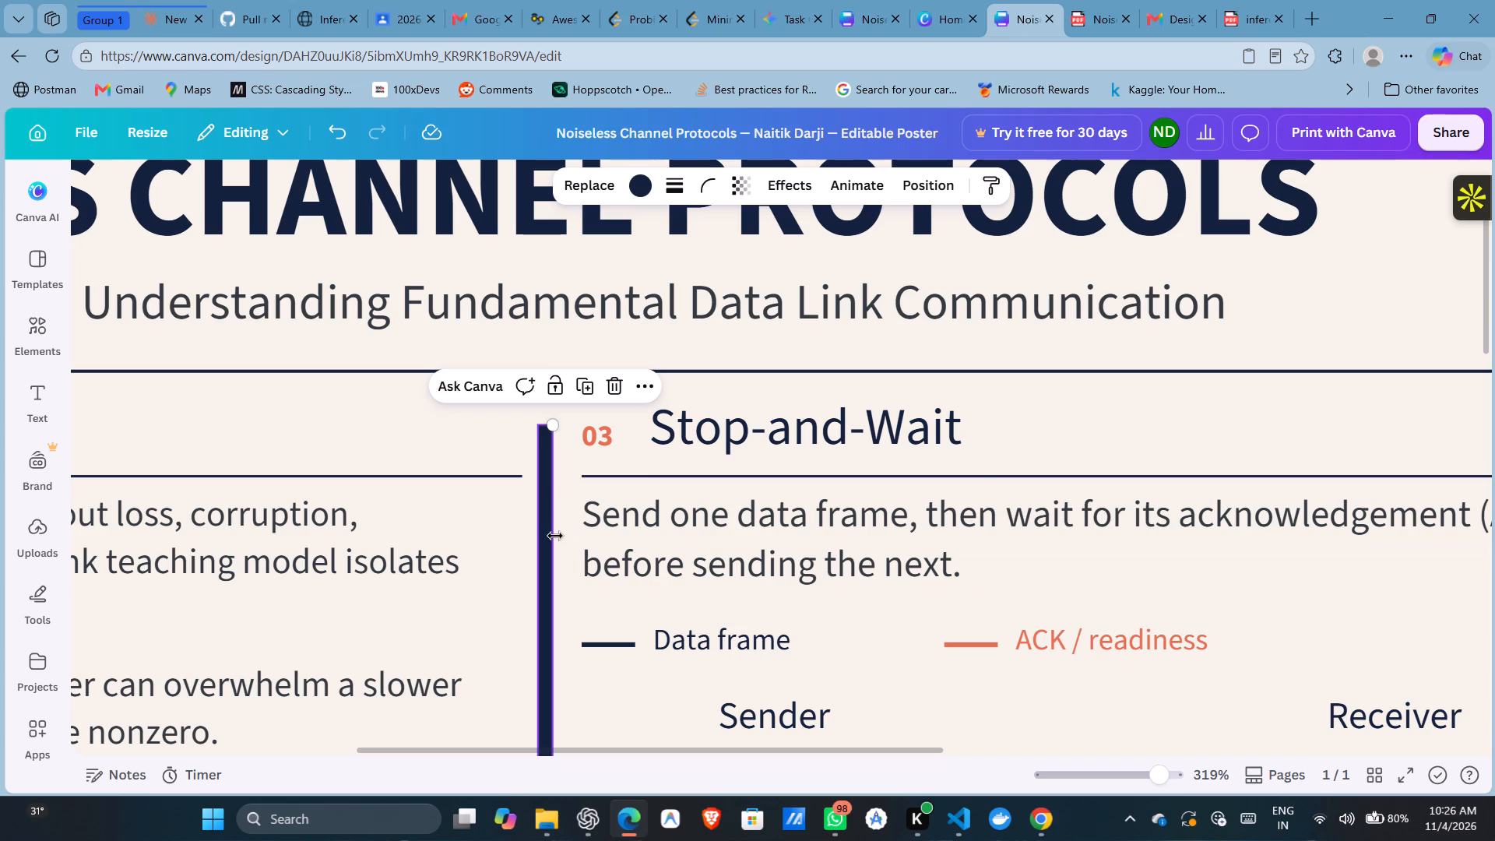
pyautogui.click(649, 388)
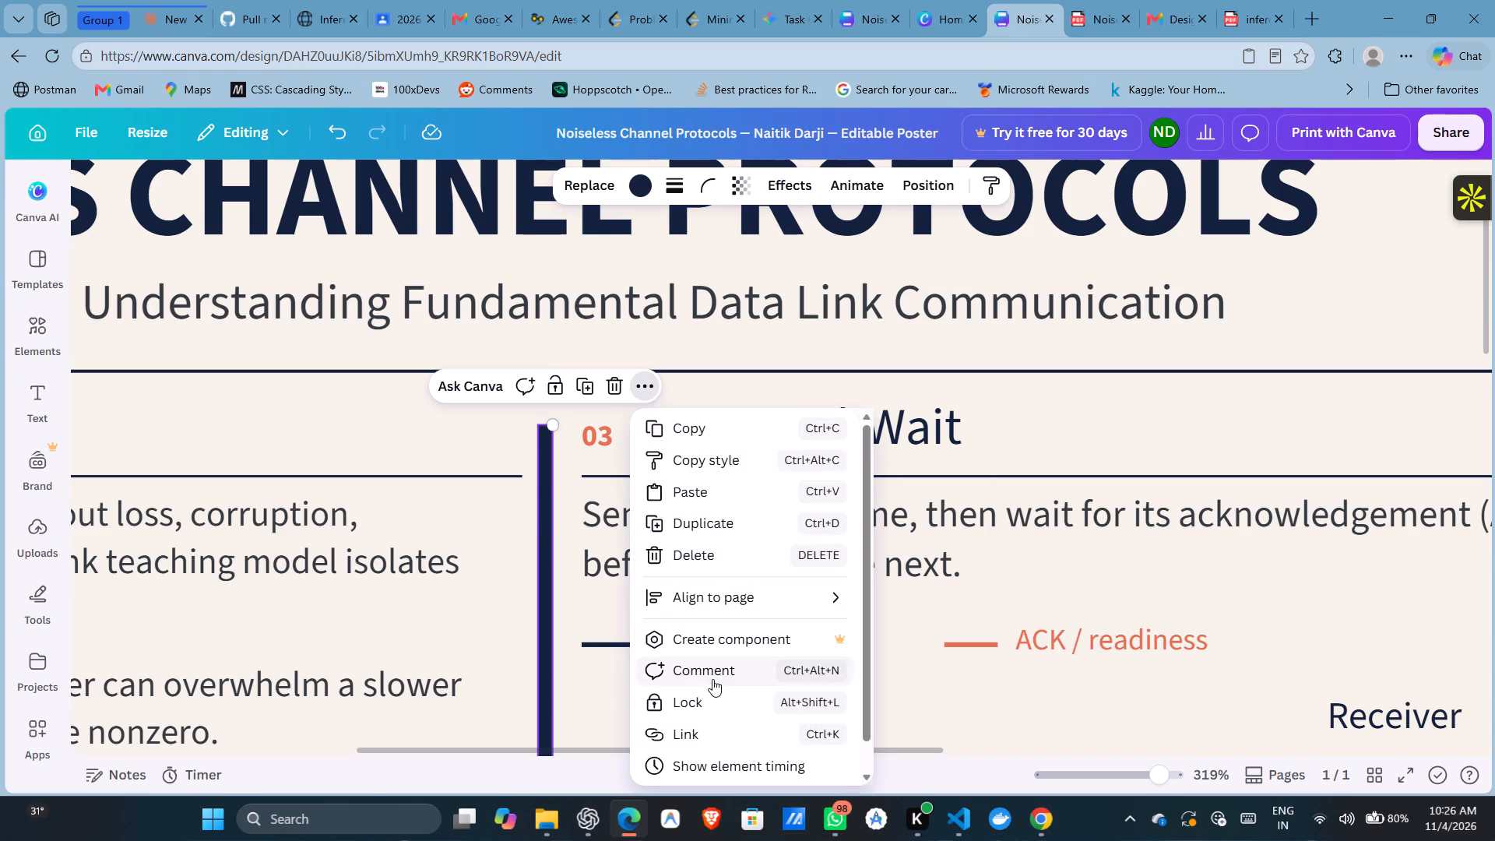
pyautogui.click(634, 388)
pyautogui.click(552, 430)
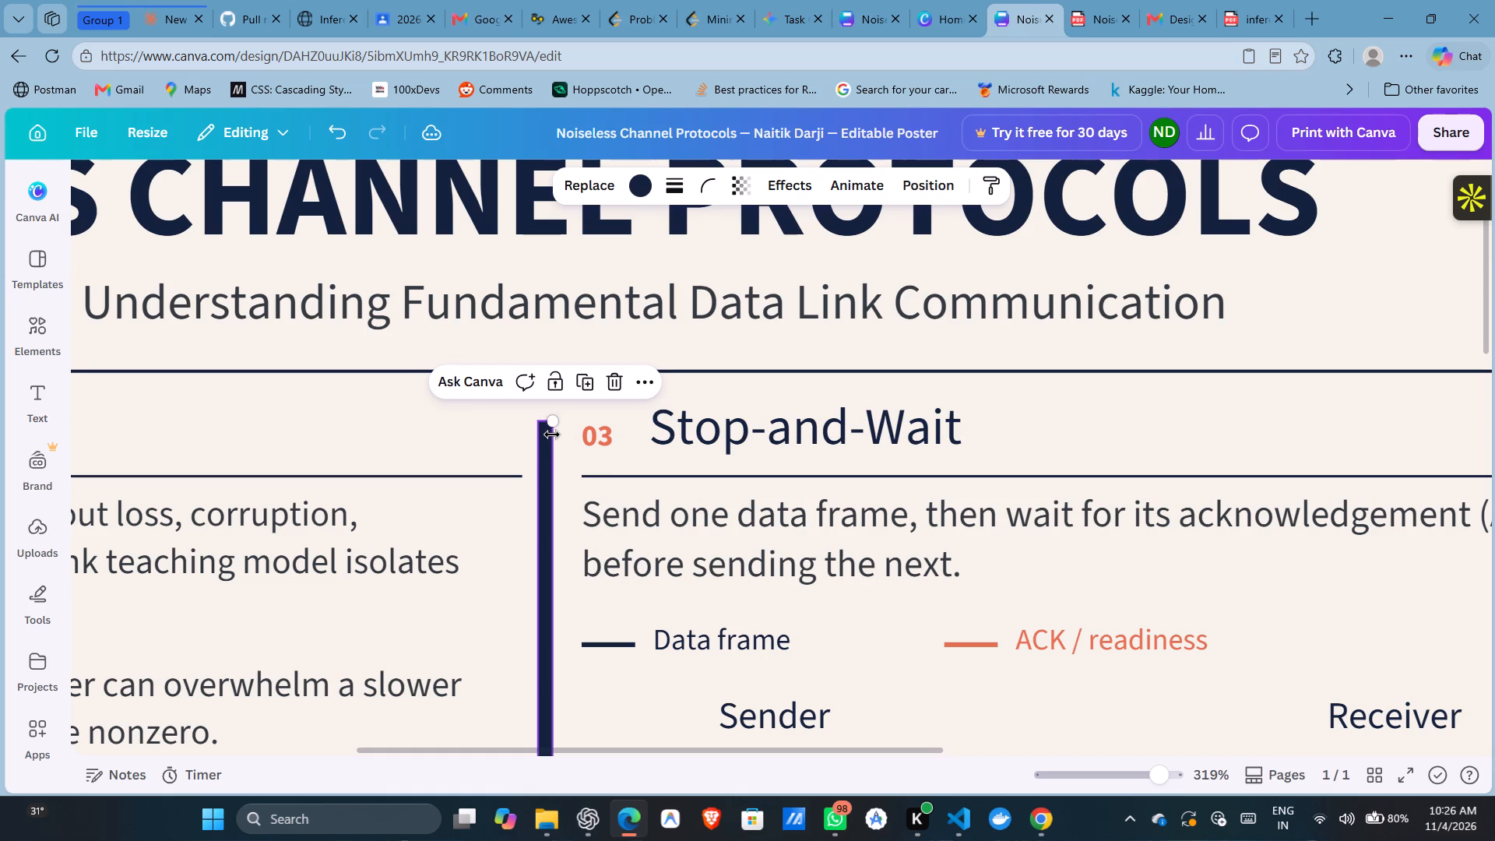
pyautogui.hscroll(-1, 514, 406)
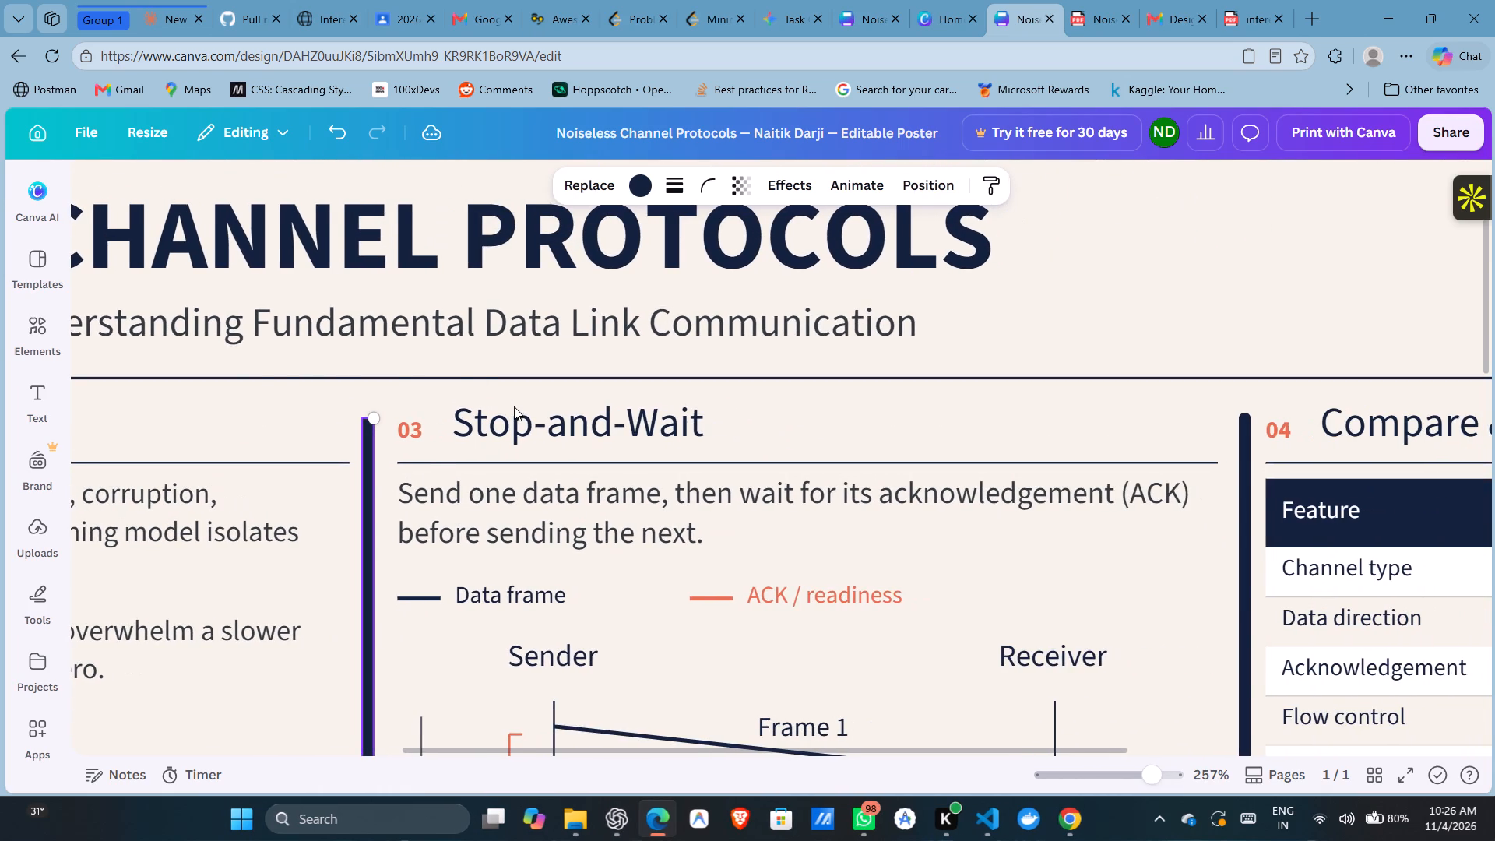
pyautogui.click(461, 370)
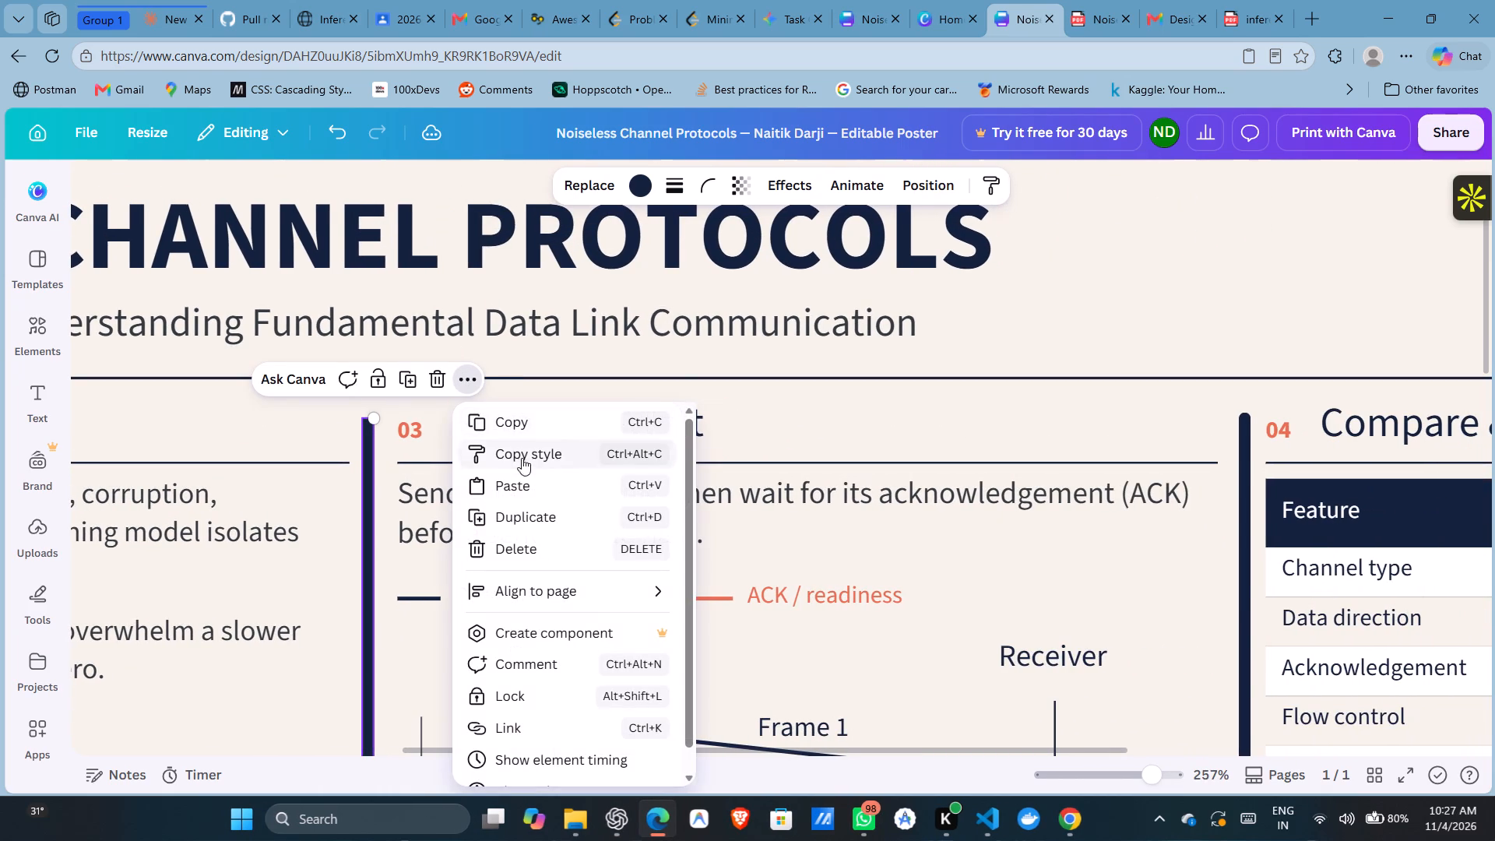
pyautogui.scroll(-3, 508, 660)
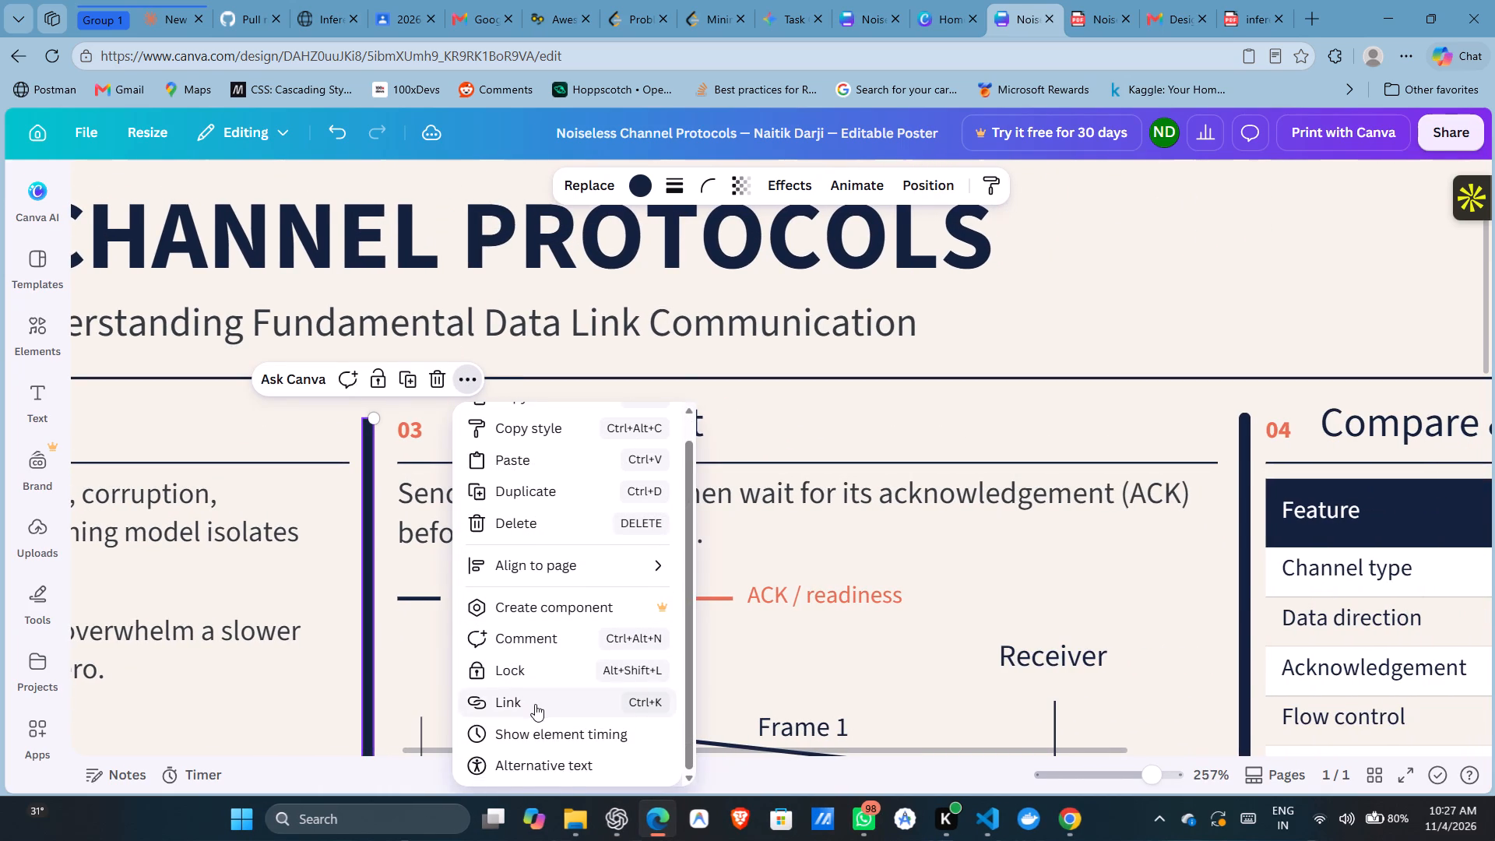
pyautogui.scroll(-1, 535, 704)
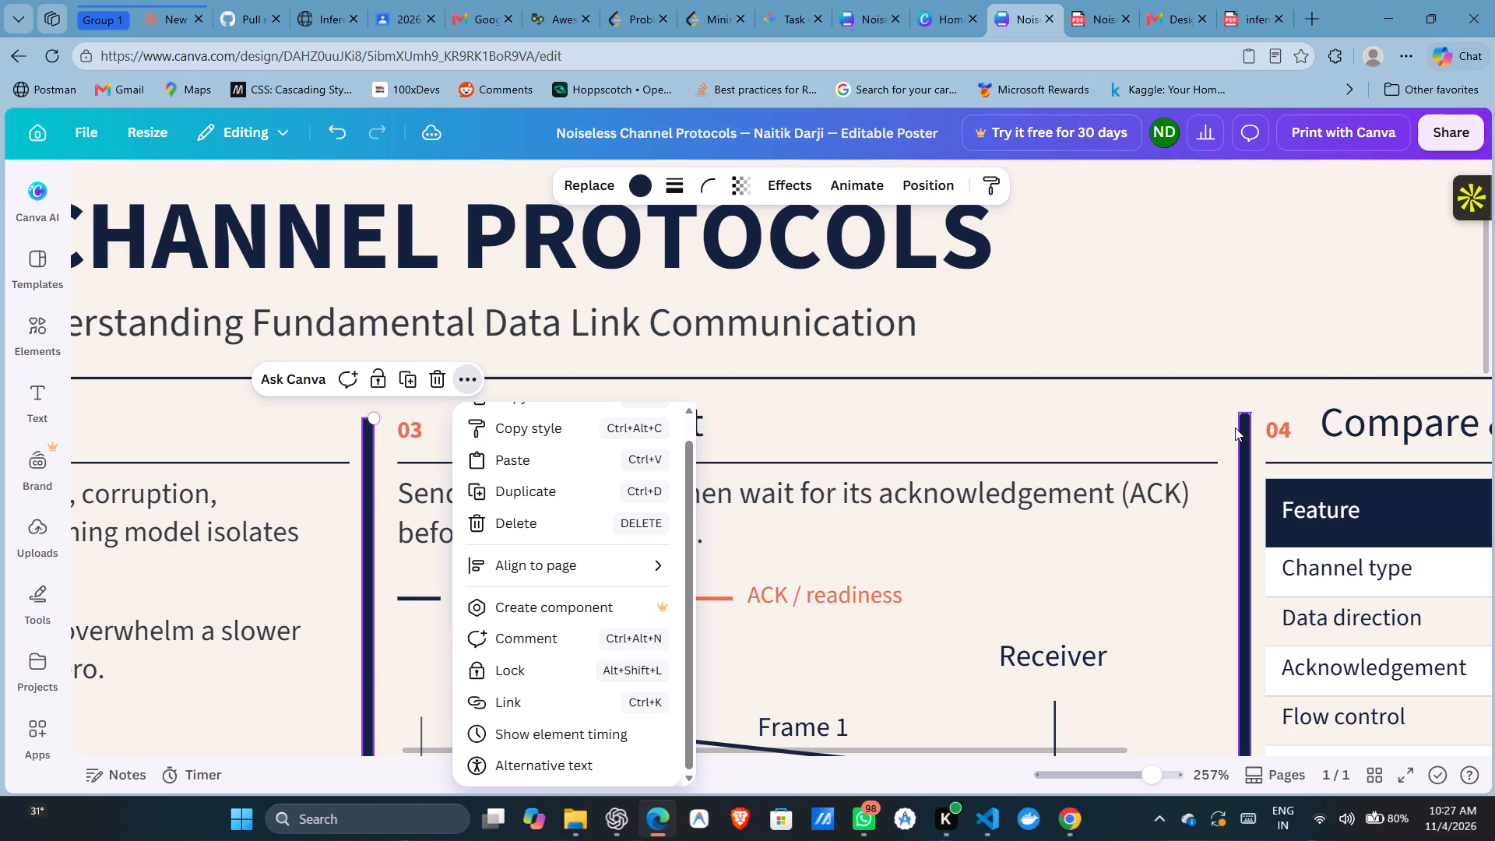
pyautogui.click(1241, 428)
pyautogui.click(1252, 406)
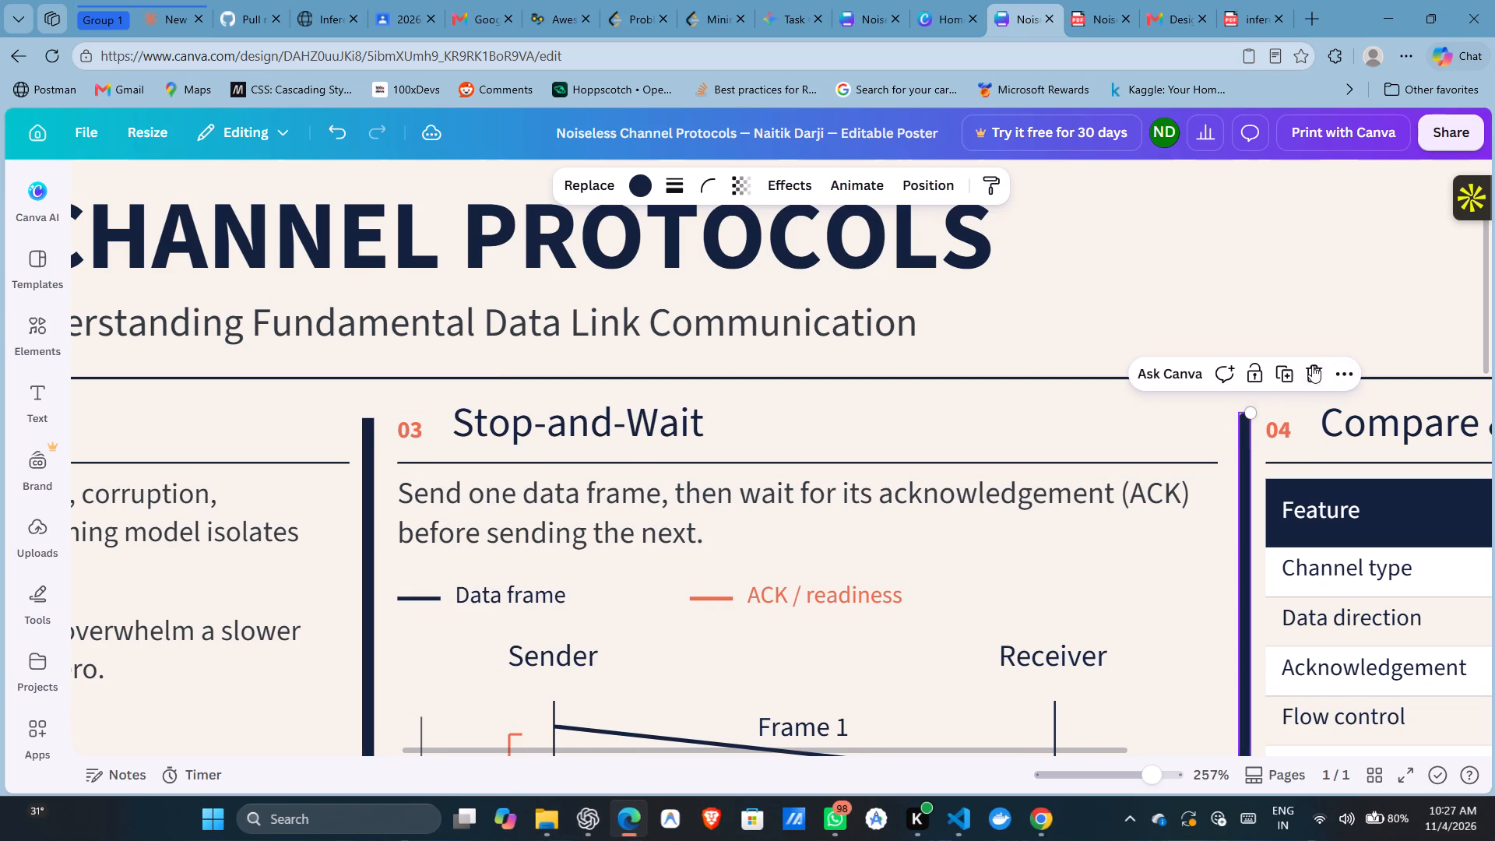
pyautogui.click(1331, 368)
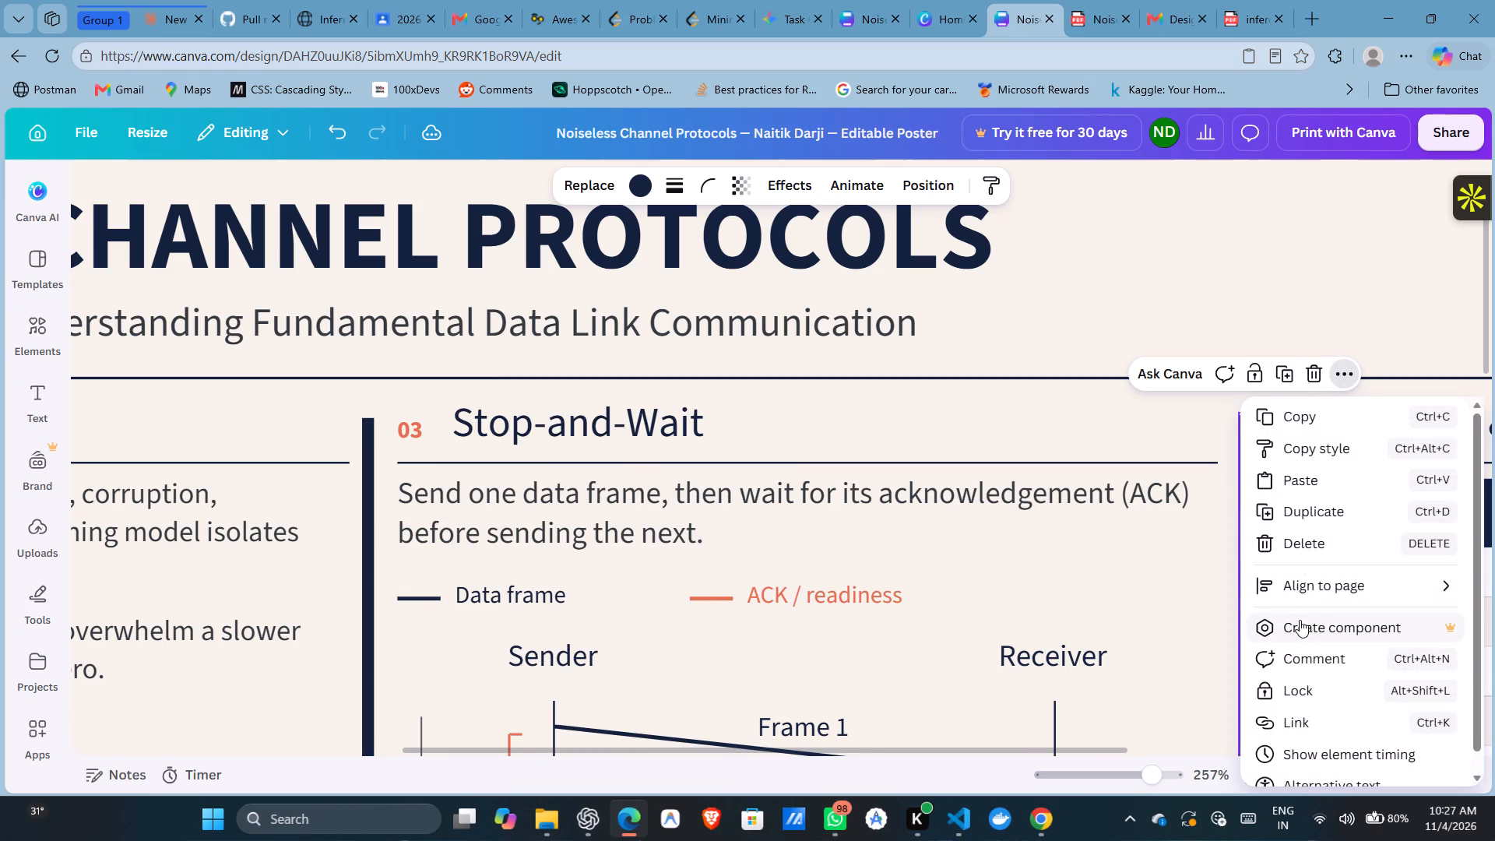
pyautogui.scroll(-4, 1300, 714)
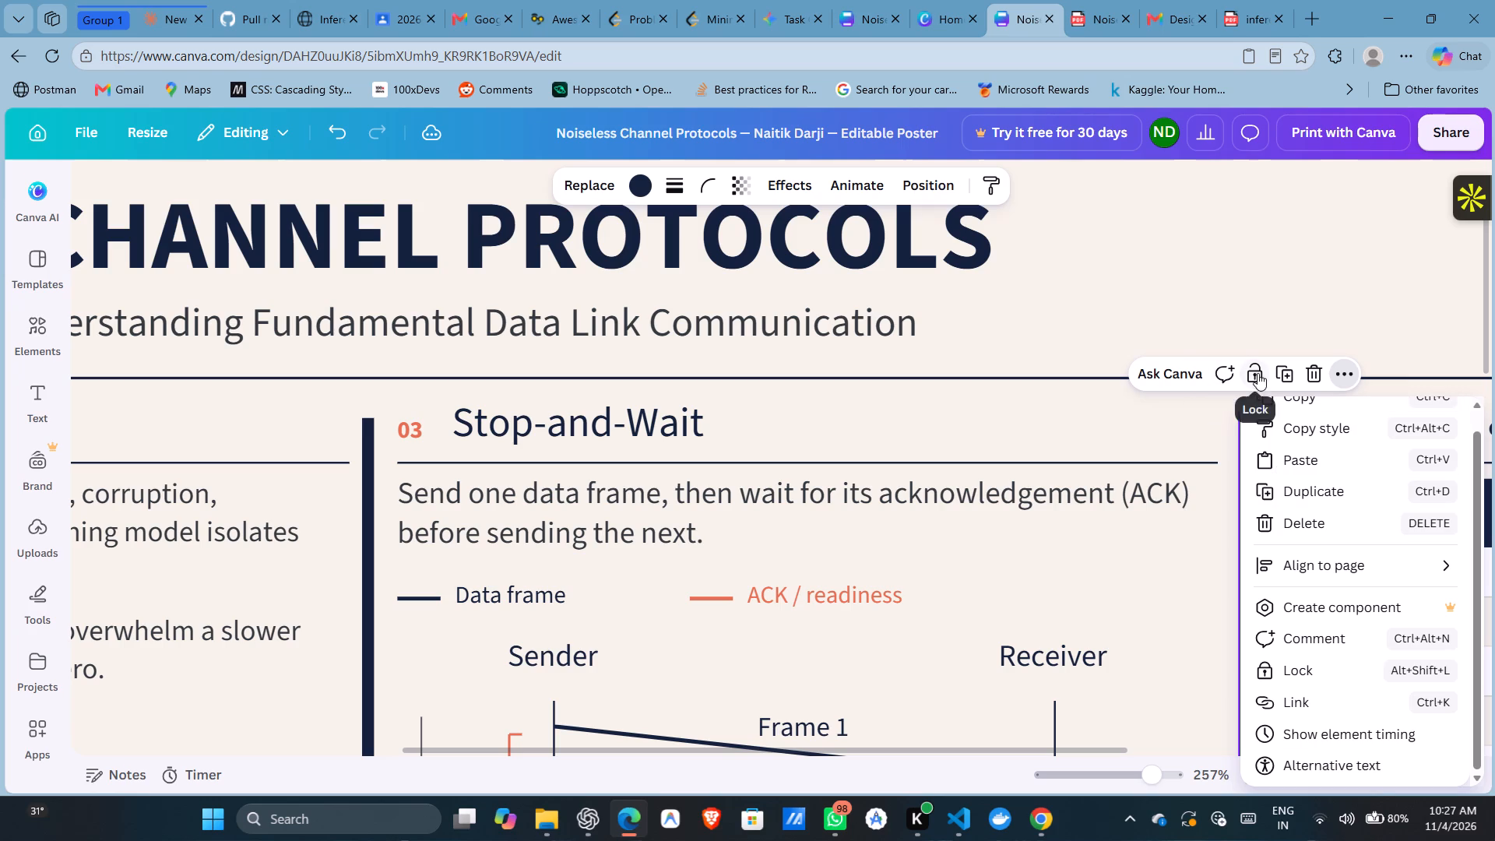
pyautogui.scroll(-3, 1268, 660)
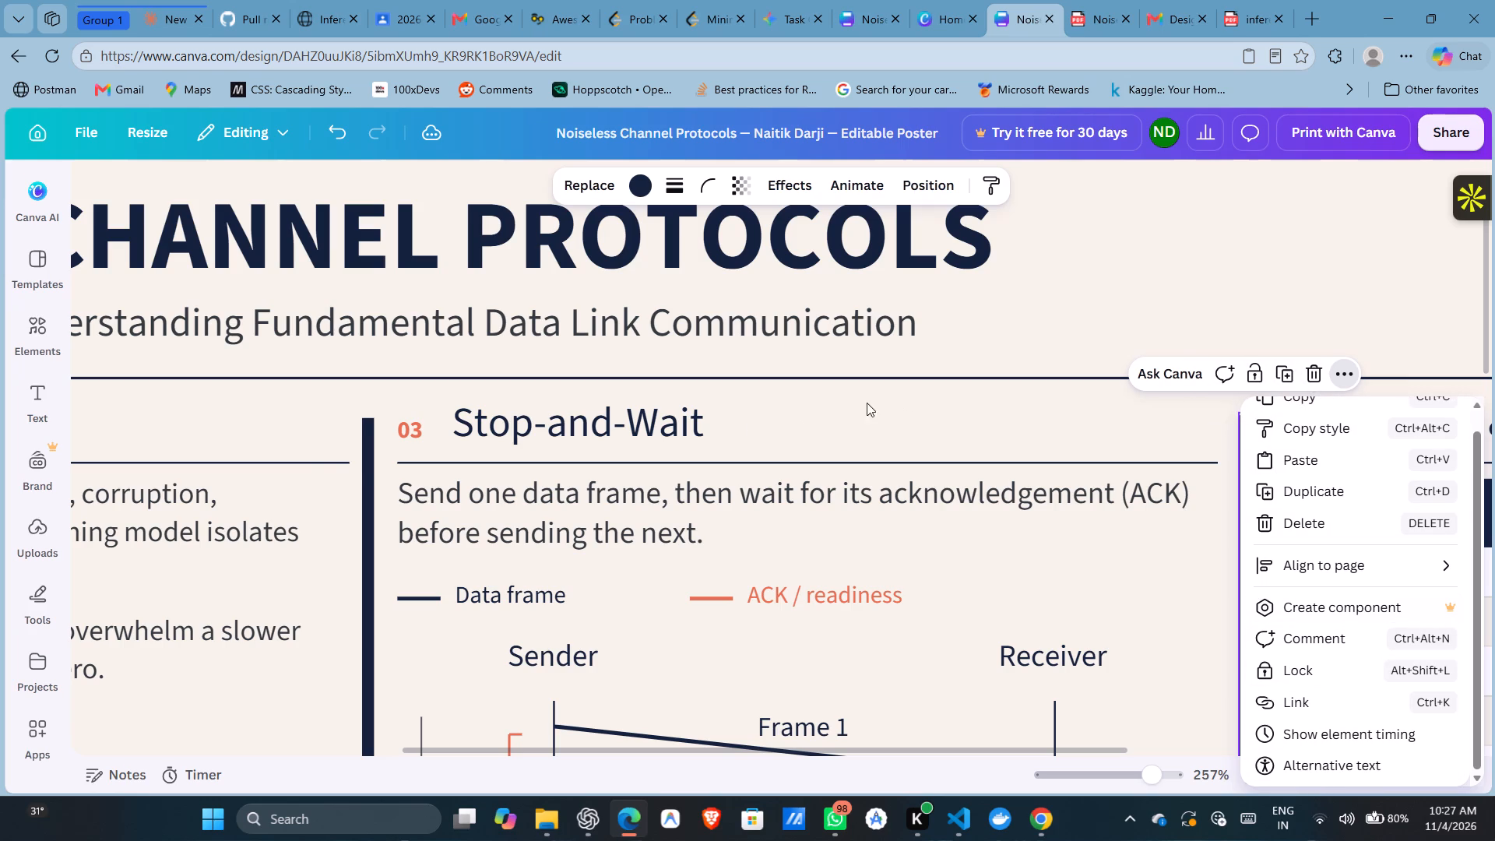
# Stretch the upper end of the divider between the first and second columns to align with the other divider.
pyautogui.click(367, 459)
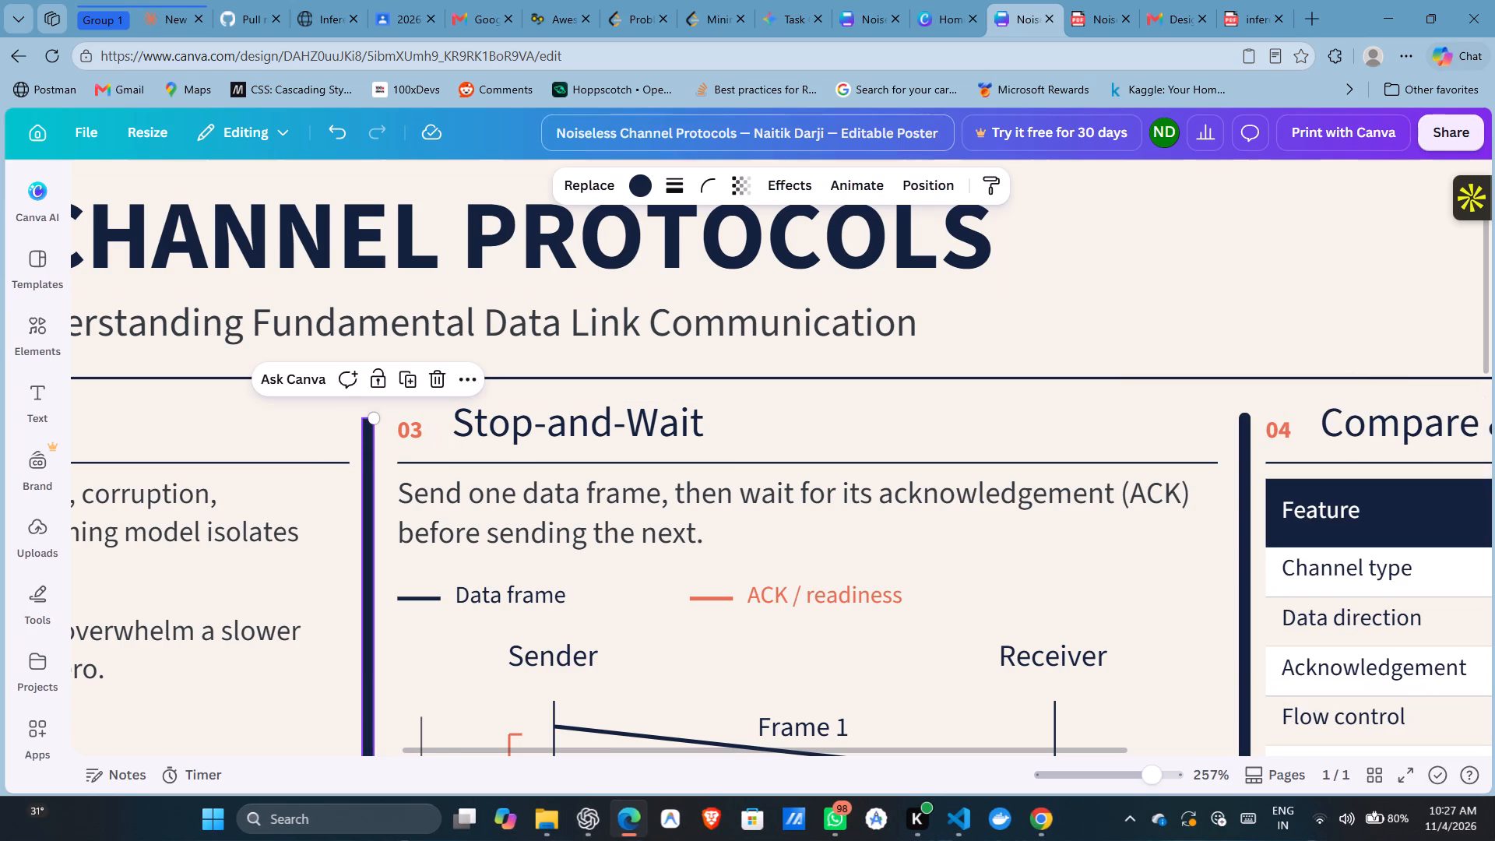
pyautogui.click(706, 180)
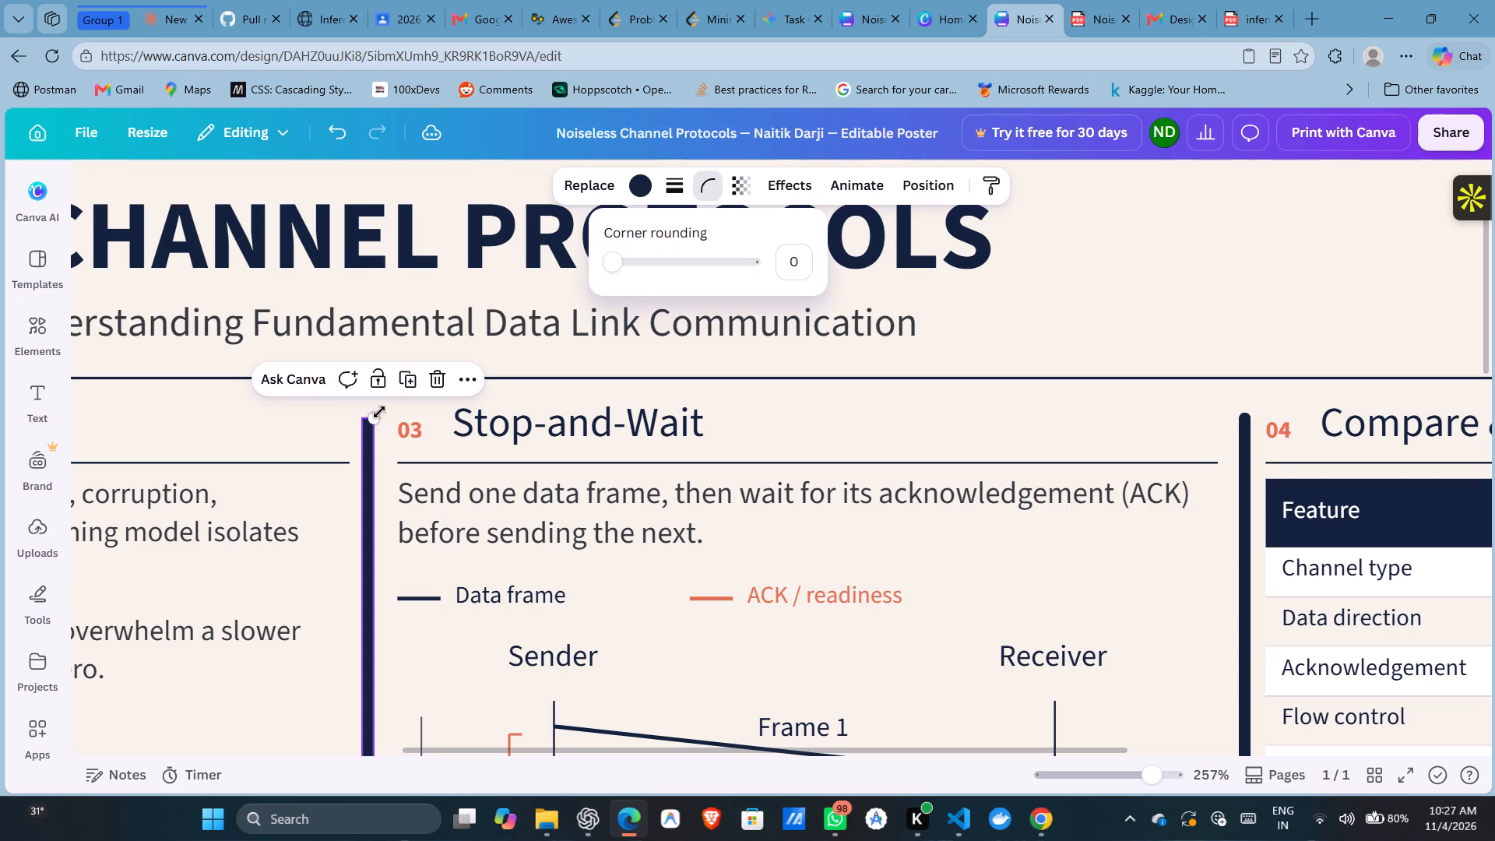
pyautogui.moveTo(378, 415); pyautogui.dragTo(385, 410)
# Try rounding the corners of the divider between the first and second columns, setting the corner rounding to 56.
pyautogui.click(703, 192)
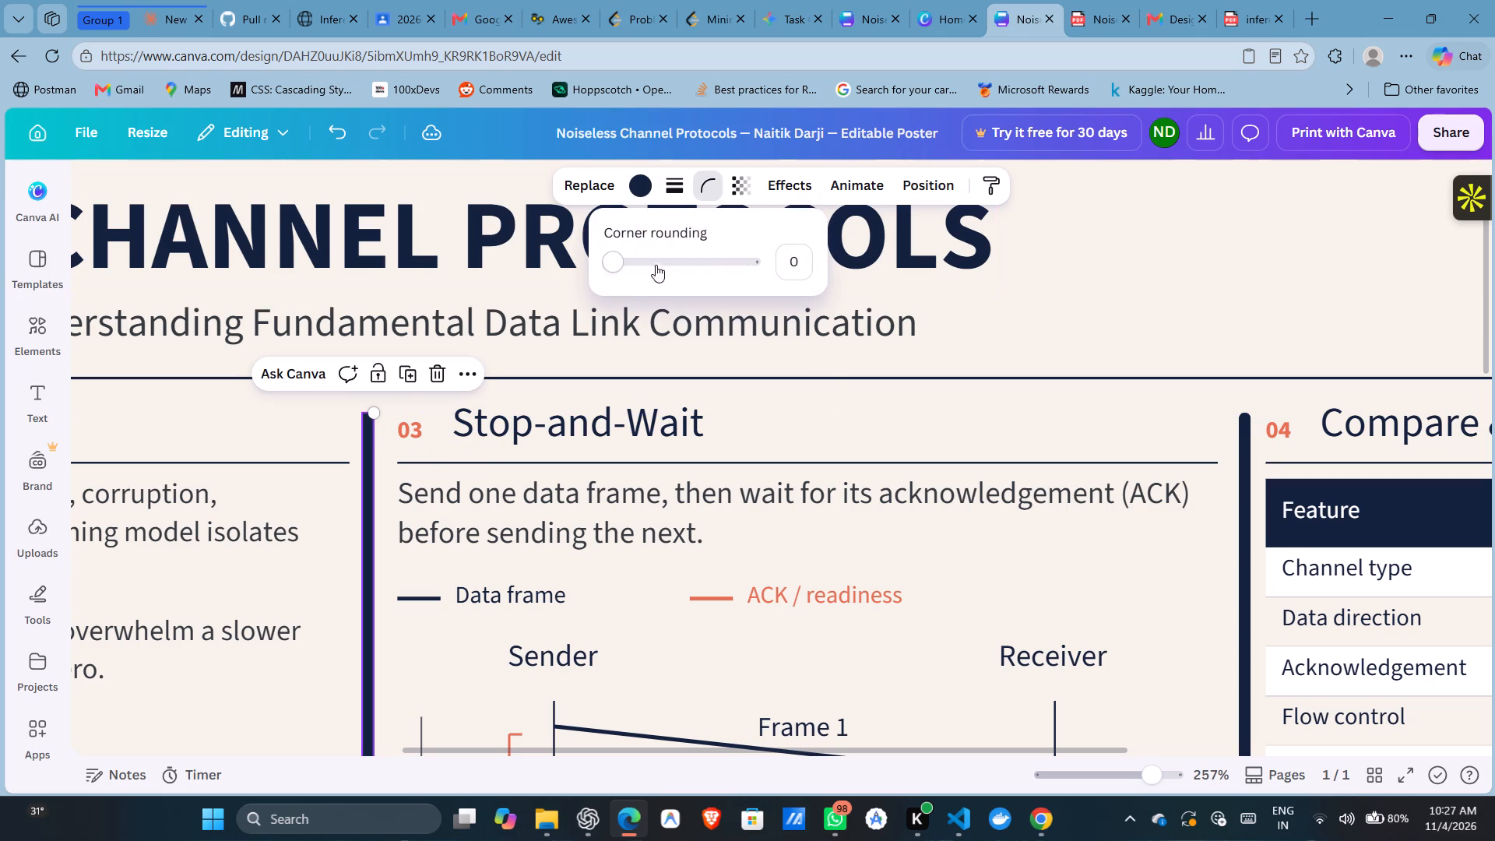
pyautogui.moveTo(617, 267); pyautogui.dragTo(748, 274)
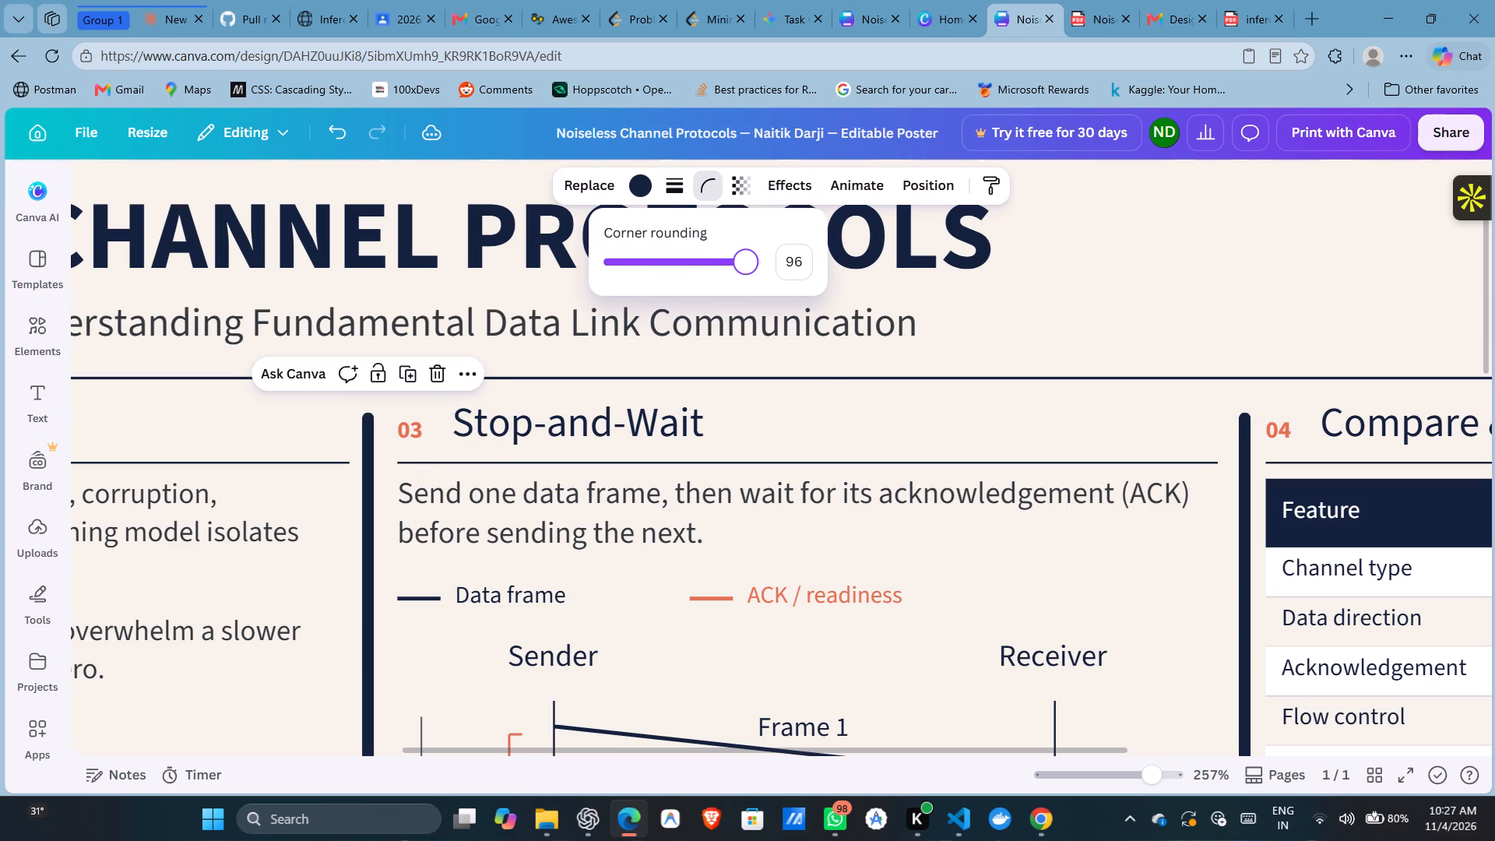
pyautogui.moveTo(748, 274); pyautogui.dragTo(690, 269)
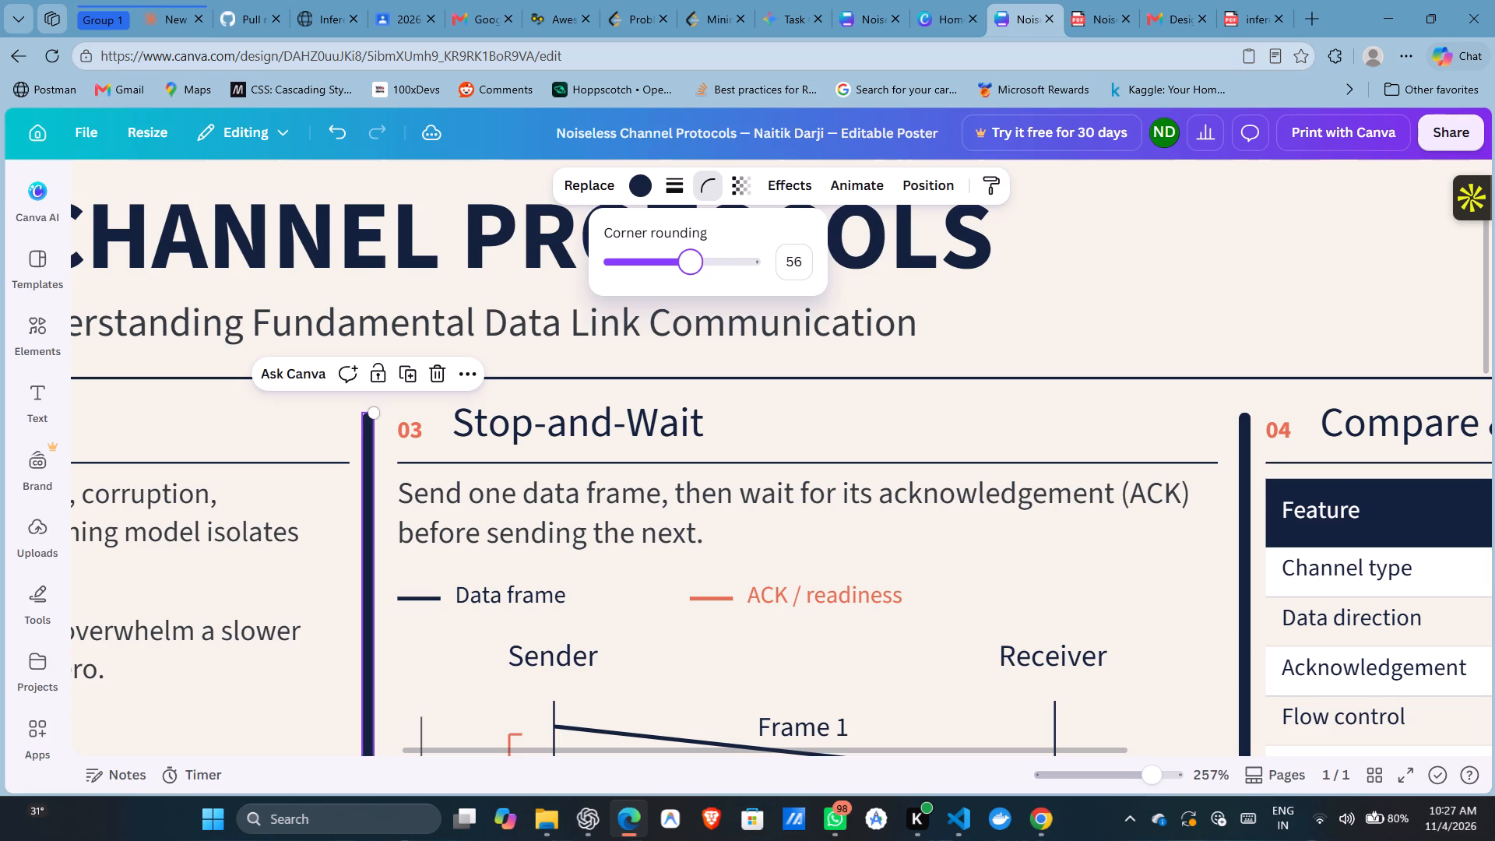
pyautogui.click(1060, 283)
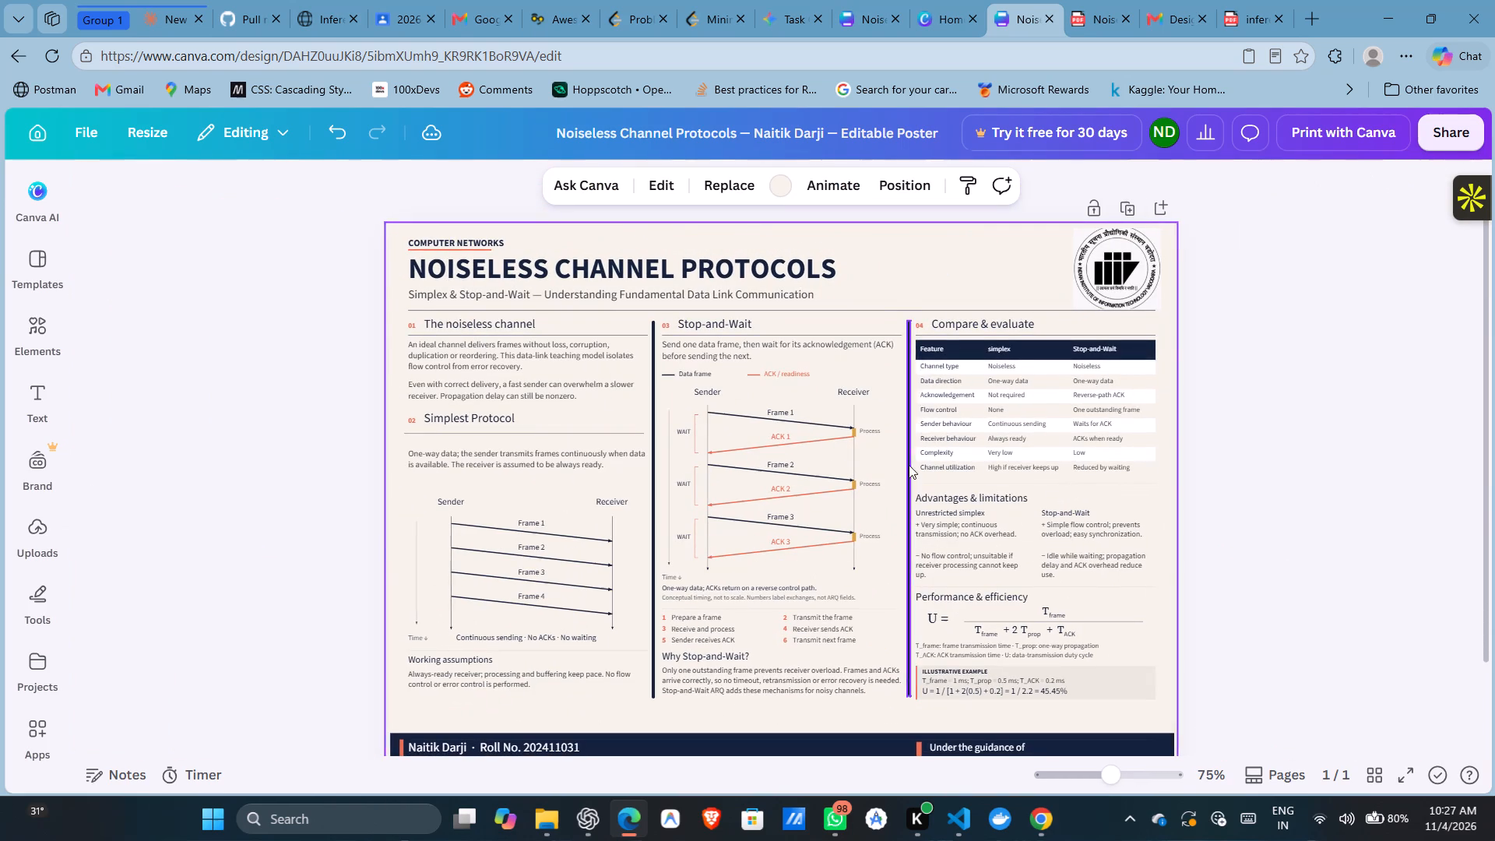
# Set the corner rounding of the divider between the second and third columns to the maximum.
pyautogui.click(909, 335)
pyautogui.click(712, 175)
pyautogui.moveTo(683, 260); pyautogui.dragTo(712, 262)
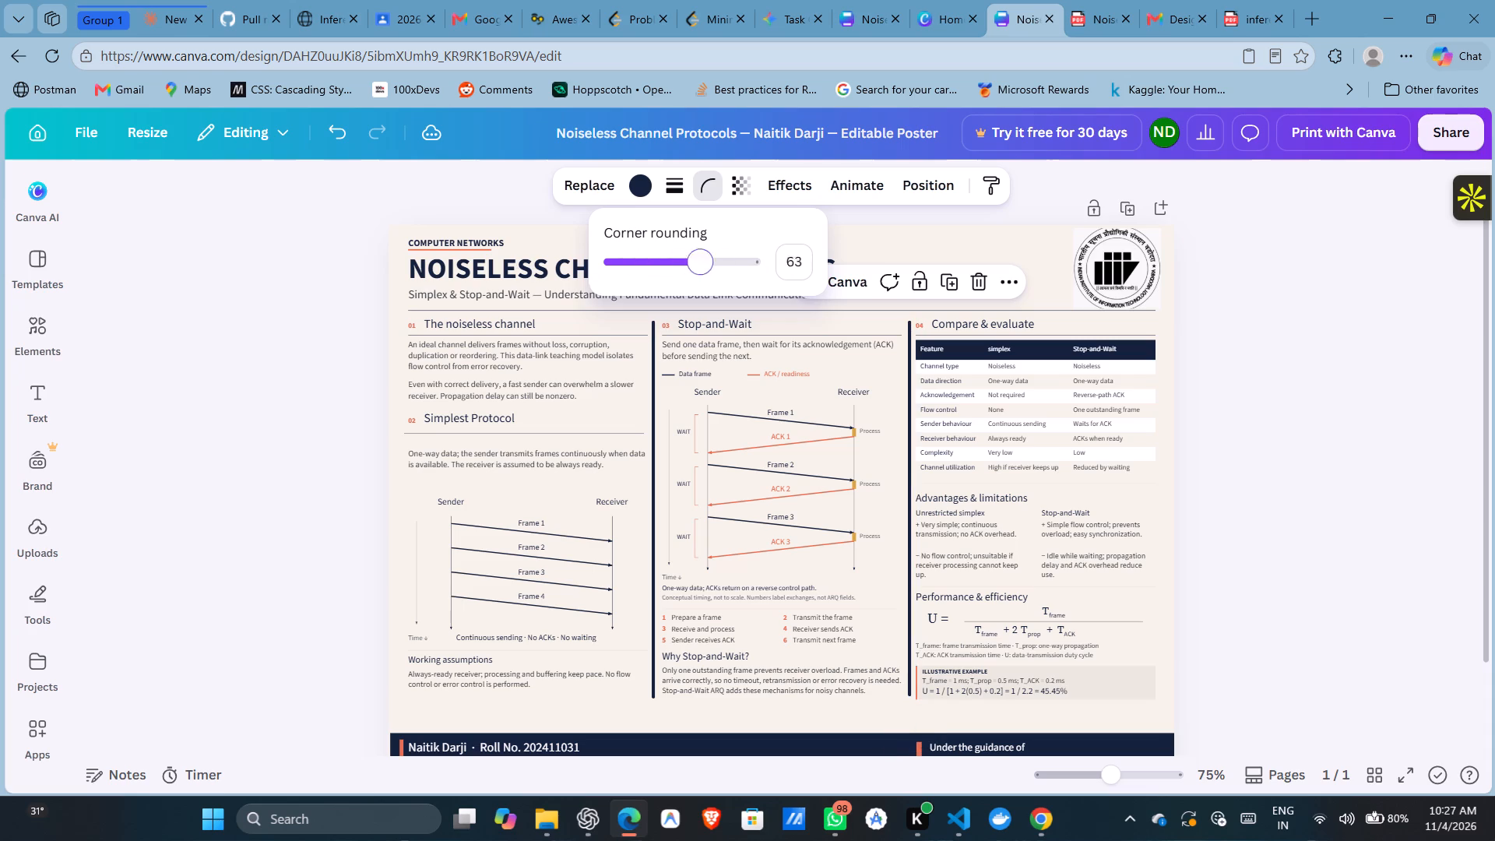
pyautogui.moveTo(712, 262); pyautogui.dragTo(793, 268)
pyautogui.click(1224, 301)
pyautogui.click(1247, 308)
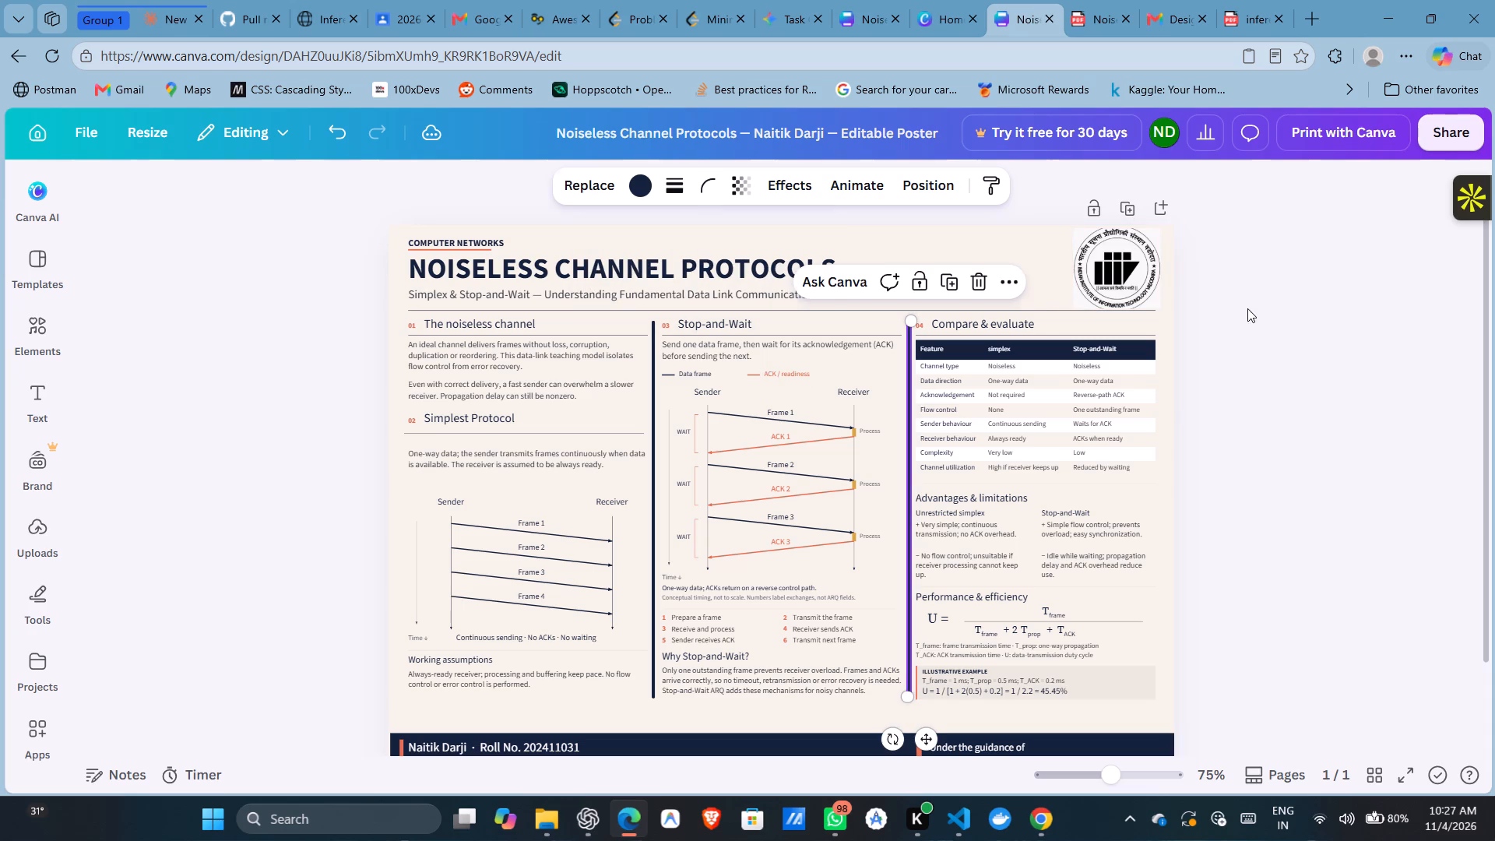
# Set the corner rounding of the divider between the first and second columns to 100.
pyautogui.click(653, 354)
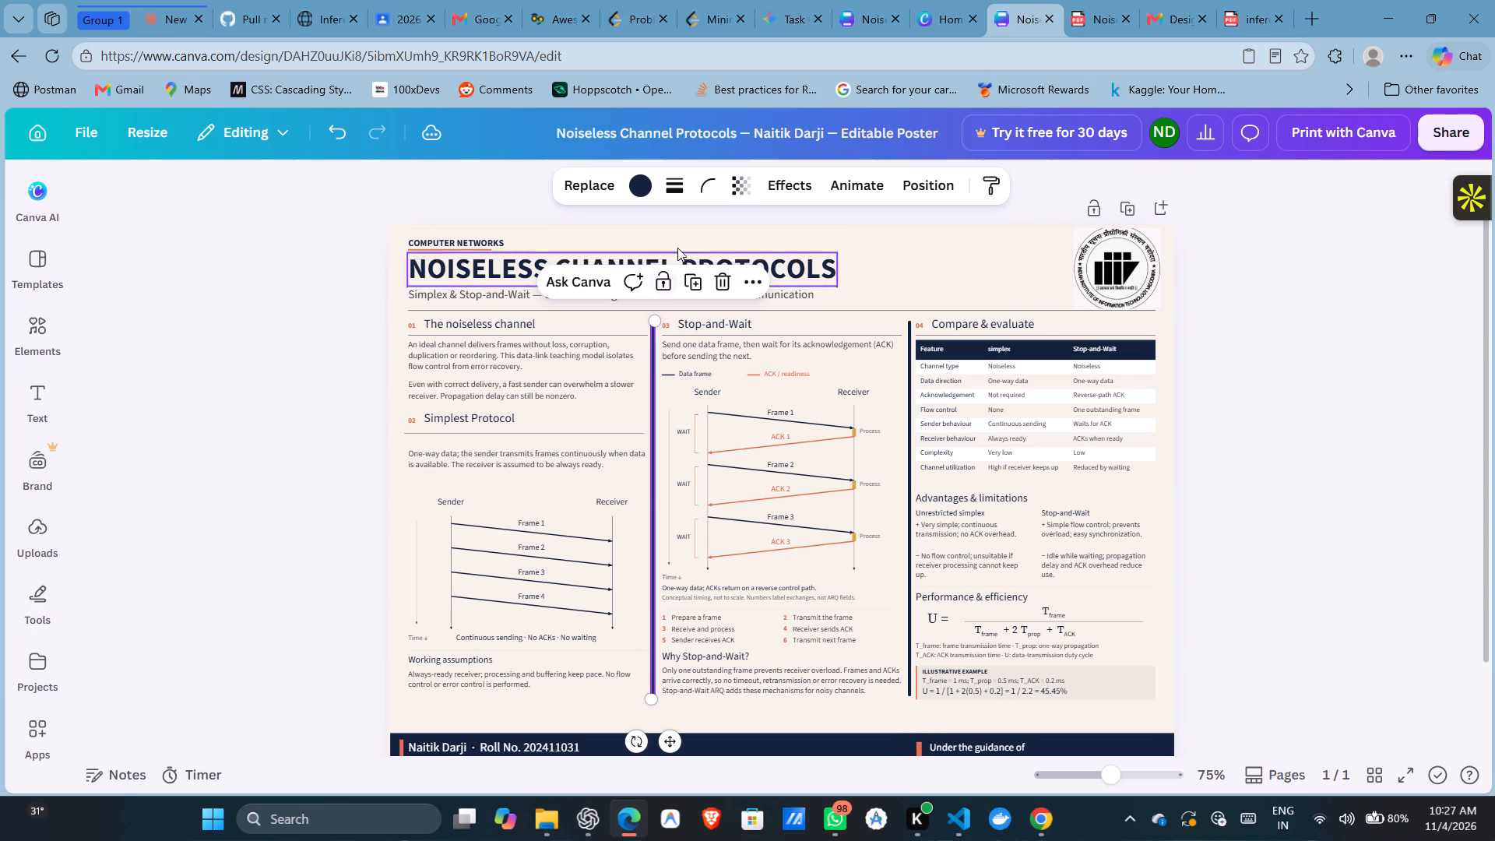
pyautogui.click(703, 193)
pyautogui.moveTo(692, 264); pyautogui.dragTo(807, 270)
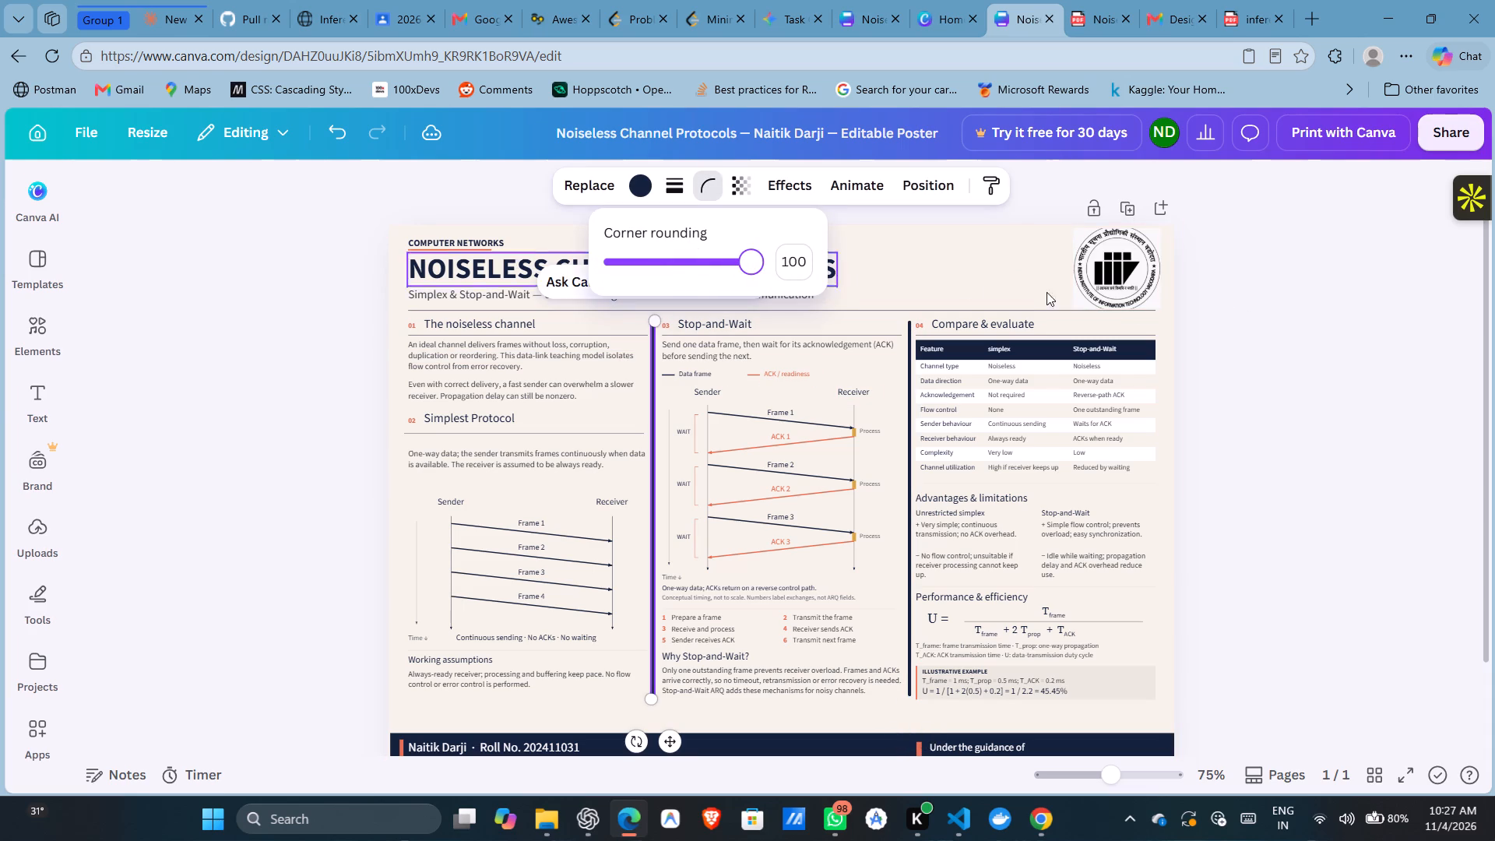
pyautogui.click(1275, 329)
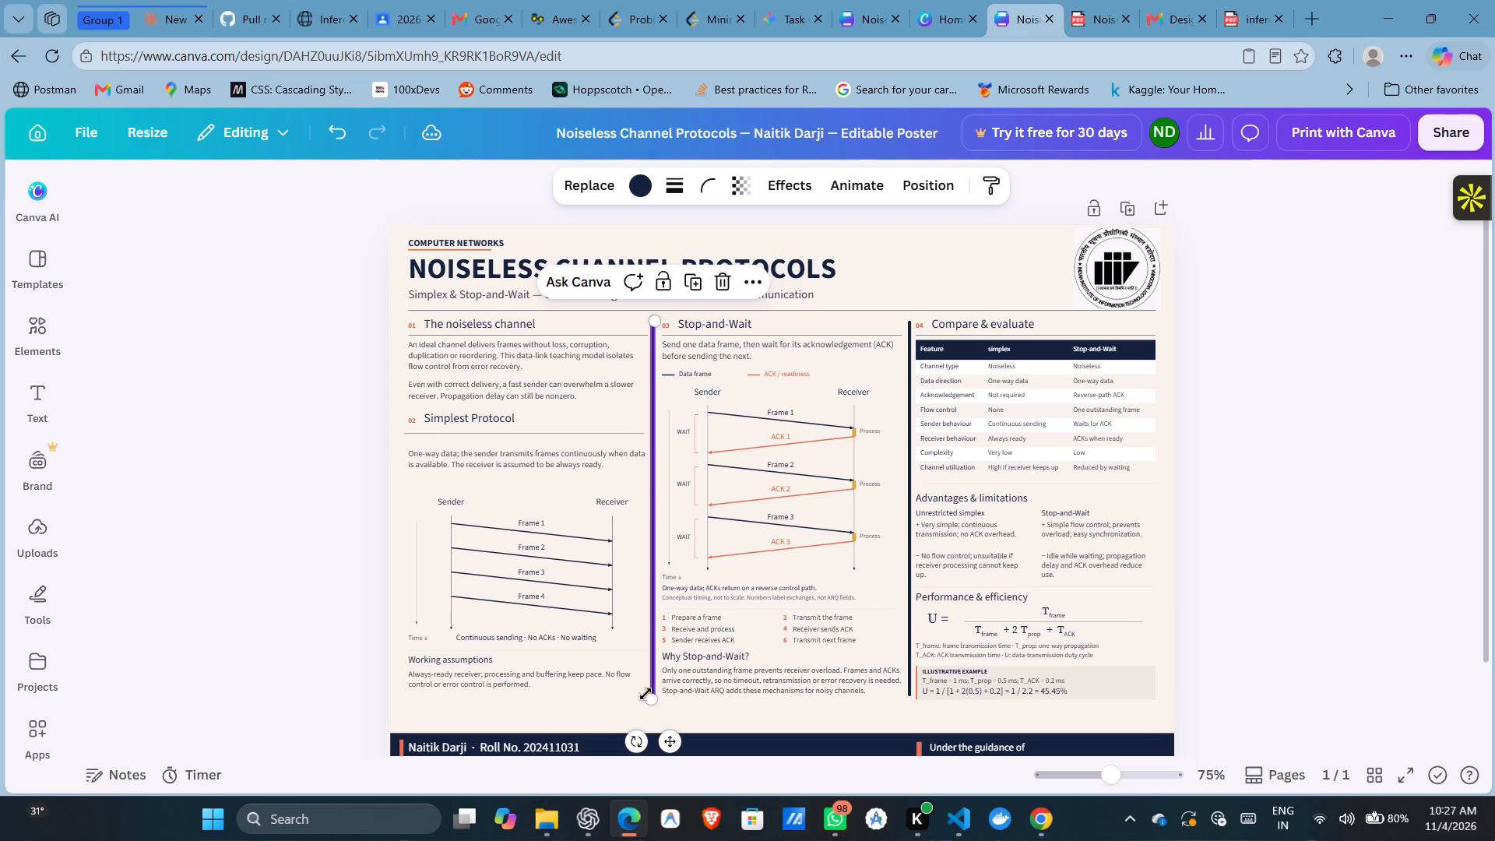
# Extend the lower ends of both column dividers slightly toward the footer band, keeping them level with each other.
pyautogui.moveTo(649, 694); pyautogui.dragTo(647, 703)
pyautogui.click(910, 681)
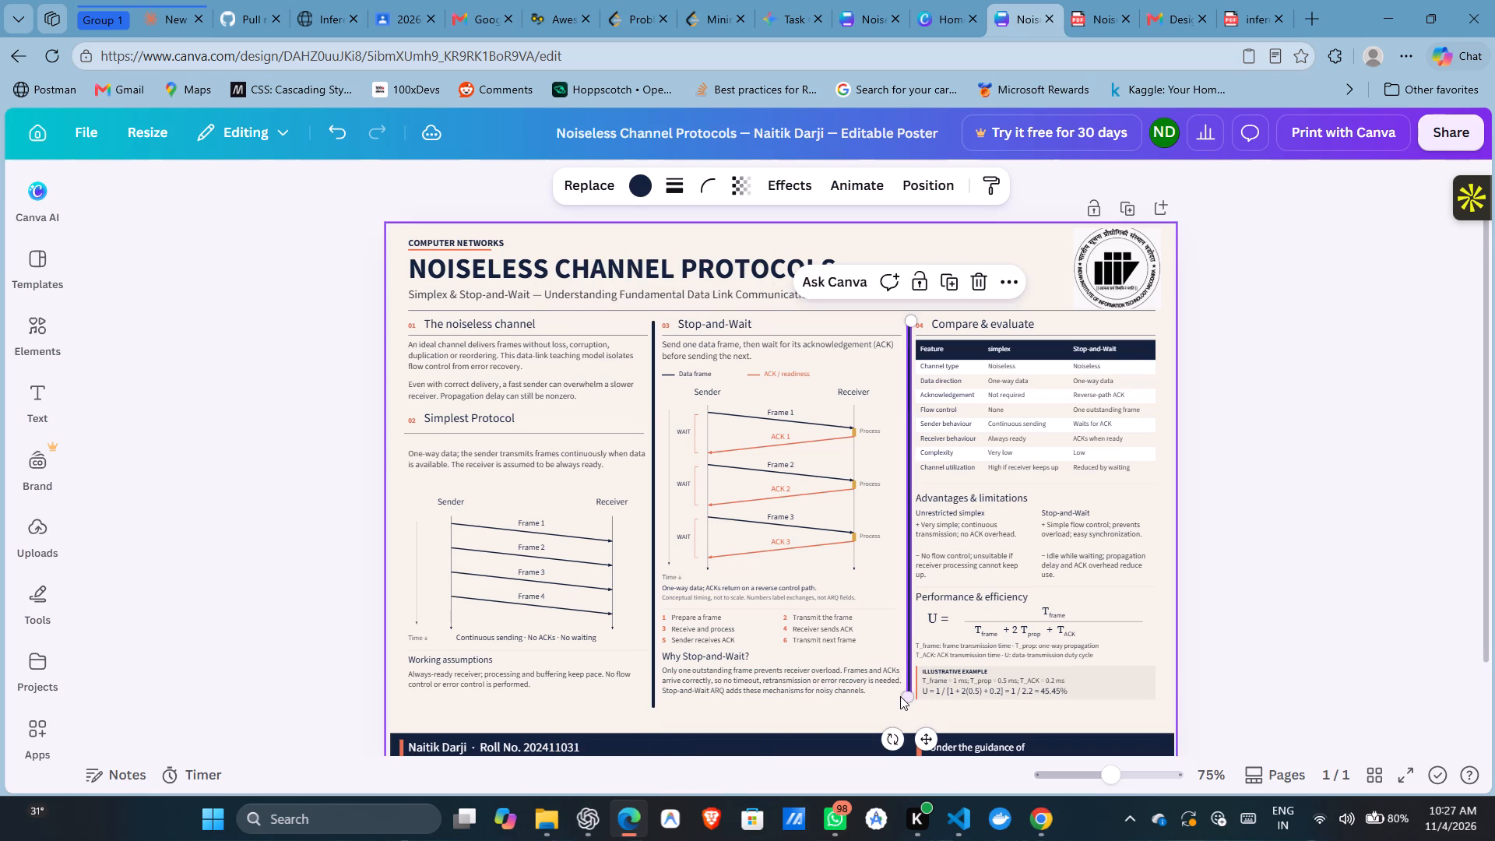
pyautogui.moveTo(905, 696); pyautogui.dragTo(902, 709)
pyautogui.click(1251, 583)
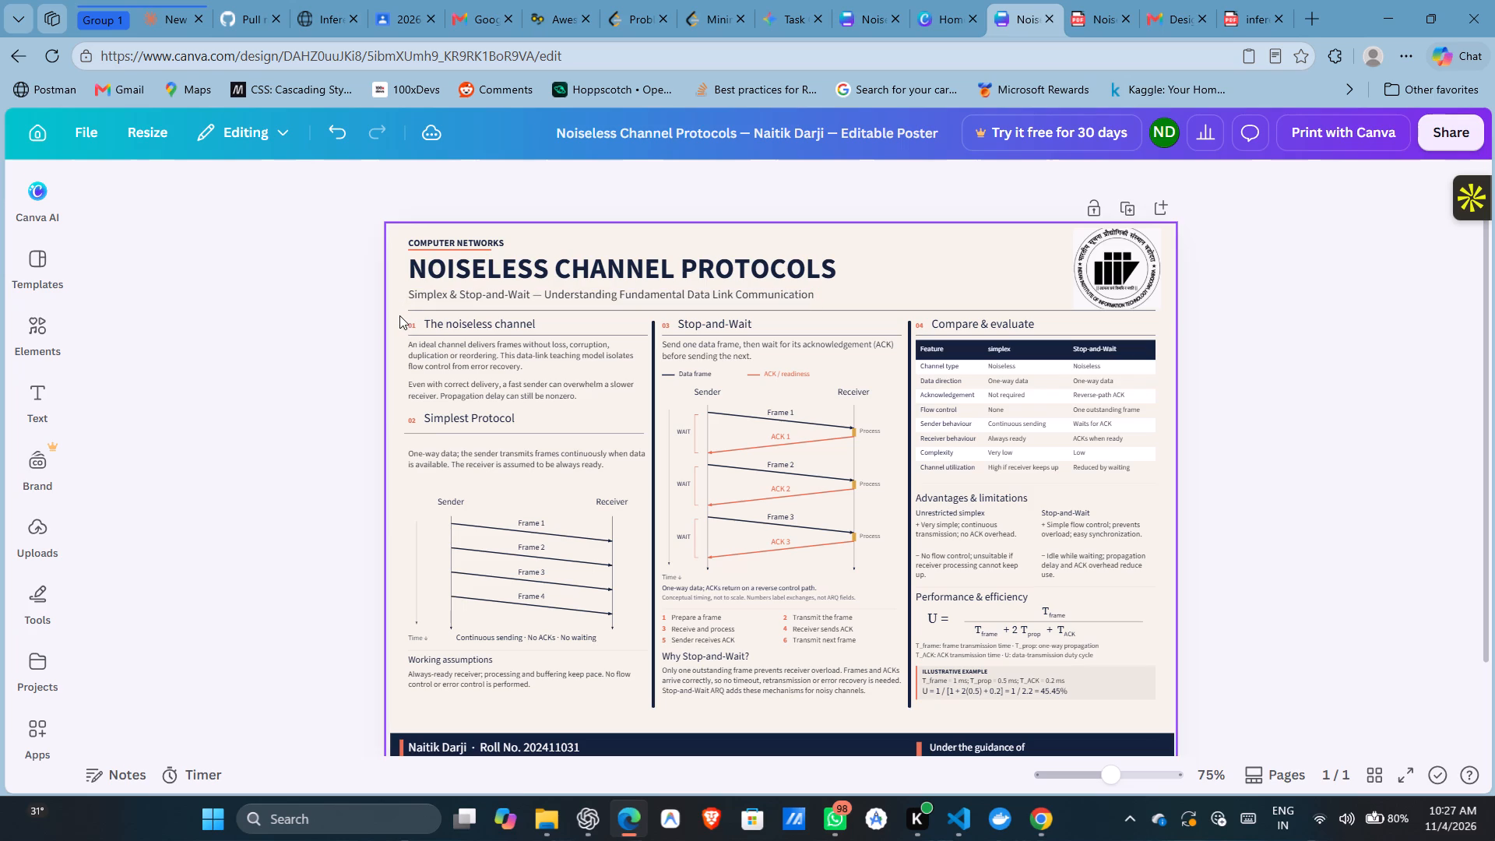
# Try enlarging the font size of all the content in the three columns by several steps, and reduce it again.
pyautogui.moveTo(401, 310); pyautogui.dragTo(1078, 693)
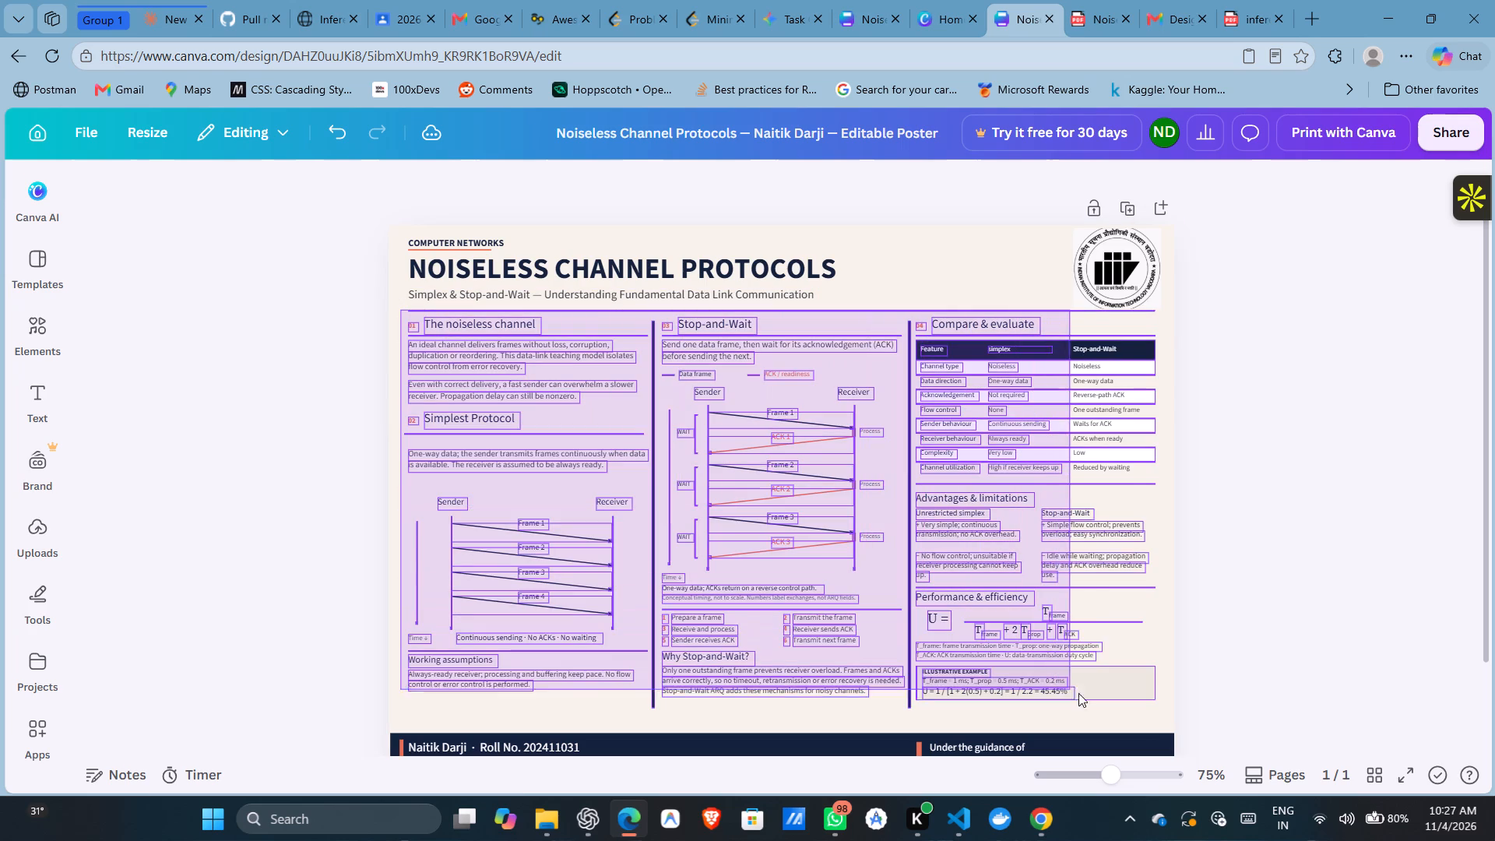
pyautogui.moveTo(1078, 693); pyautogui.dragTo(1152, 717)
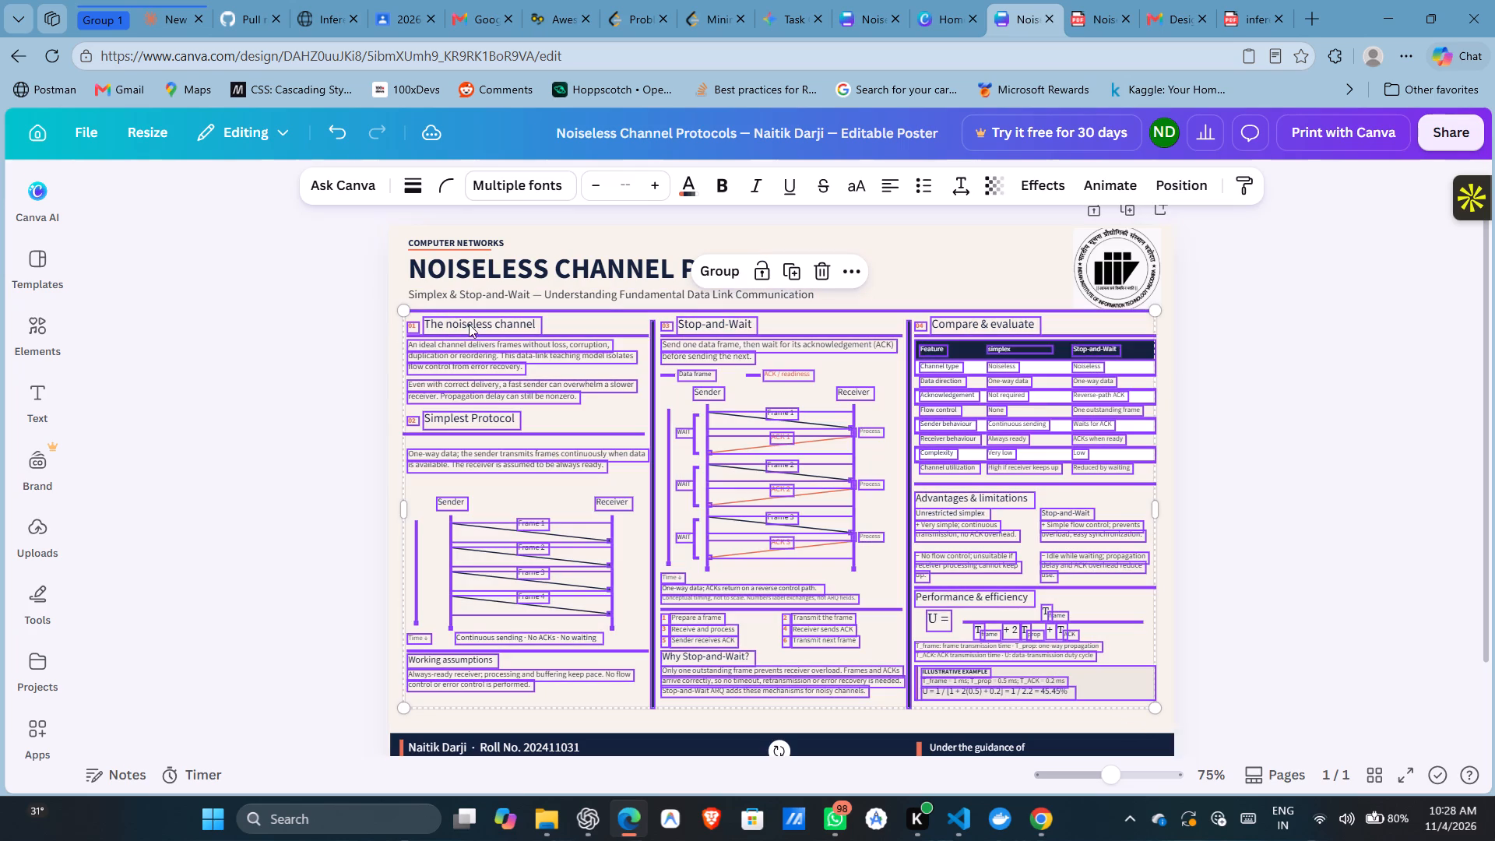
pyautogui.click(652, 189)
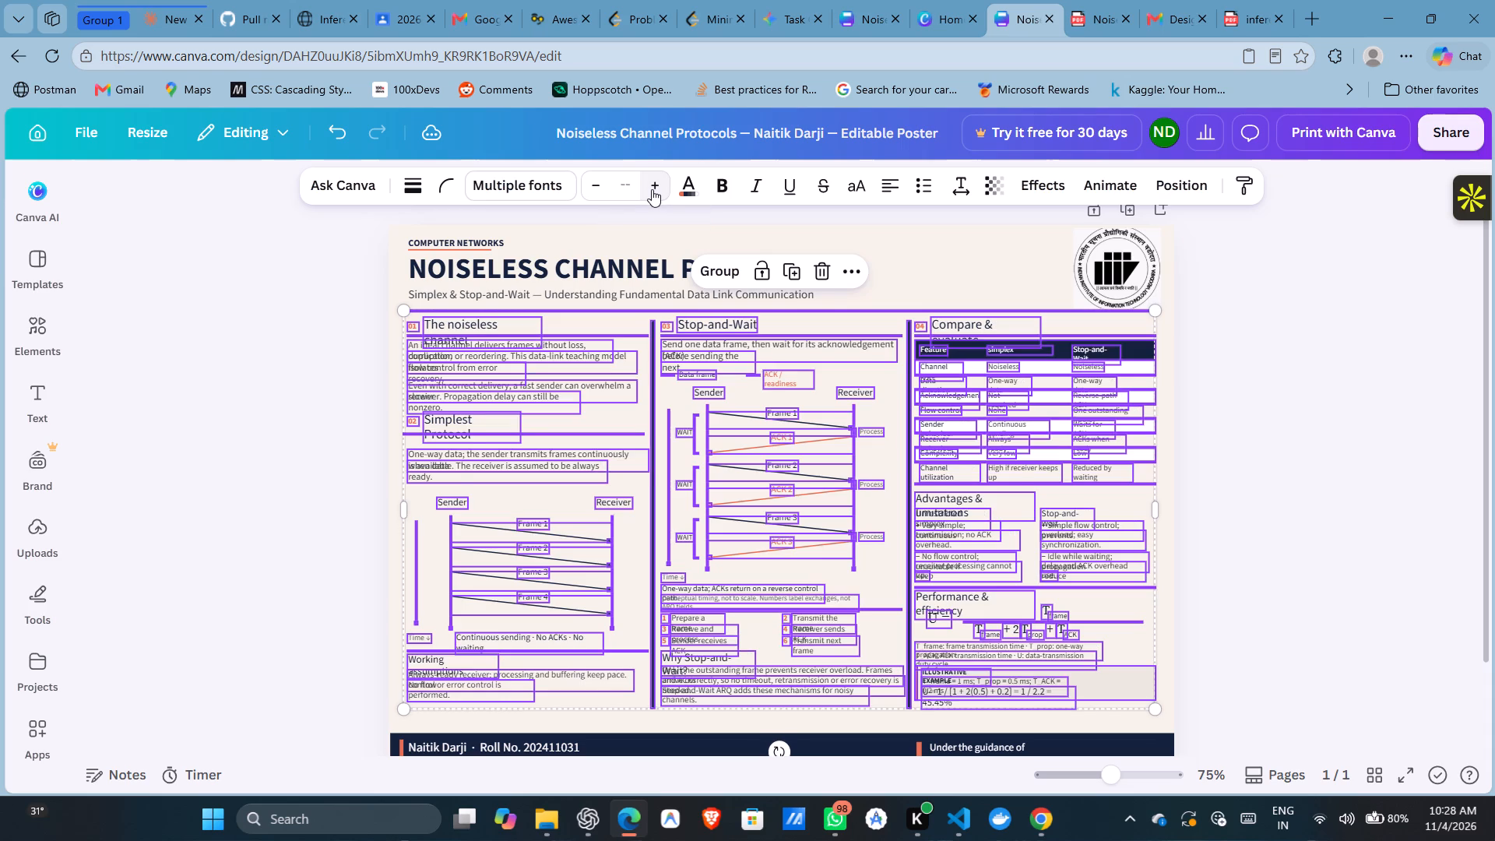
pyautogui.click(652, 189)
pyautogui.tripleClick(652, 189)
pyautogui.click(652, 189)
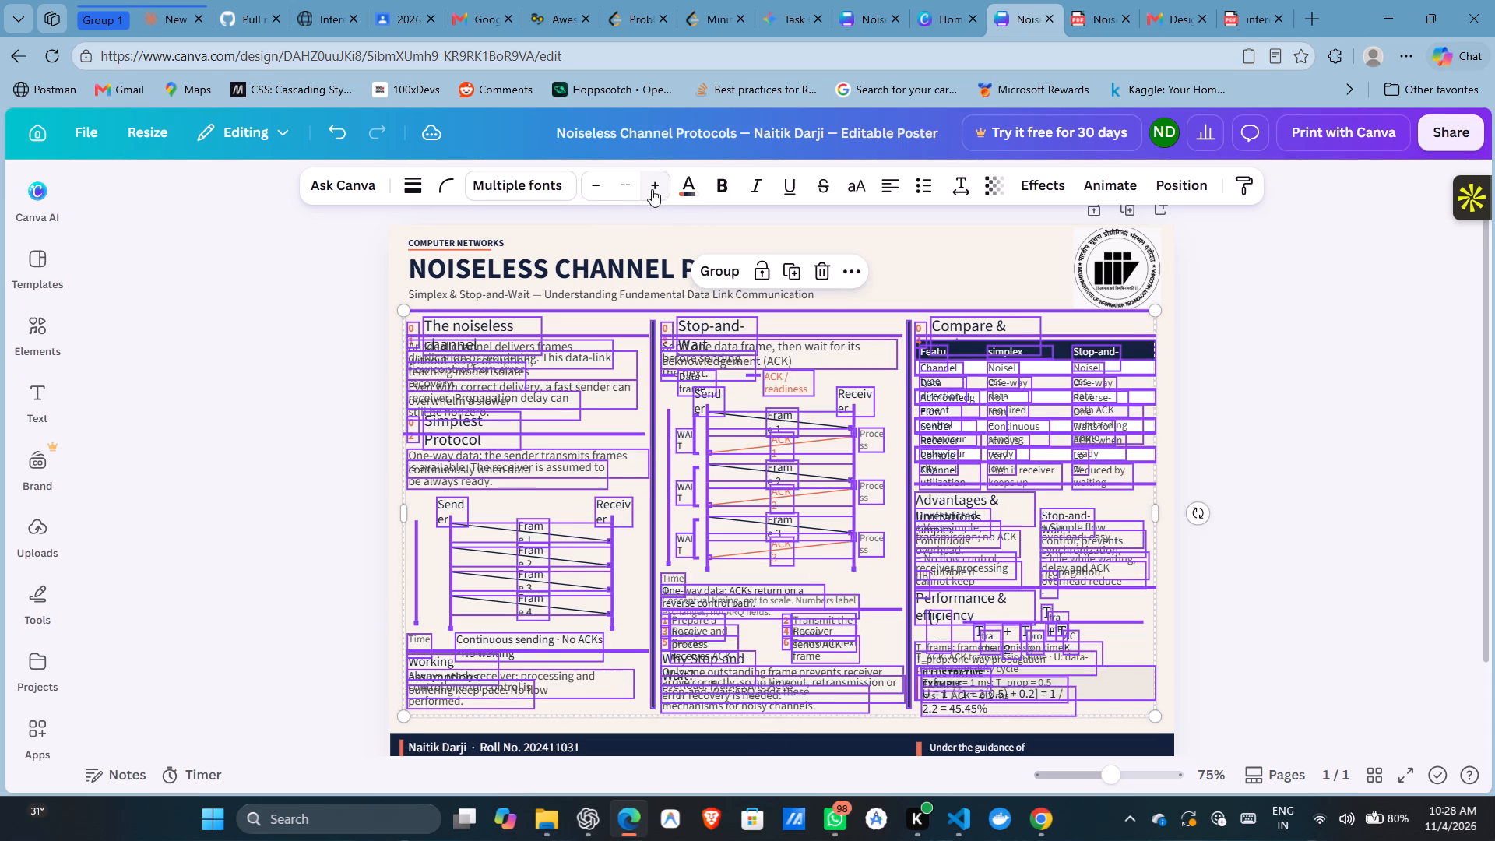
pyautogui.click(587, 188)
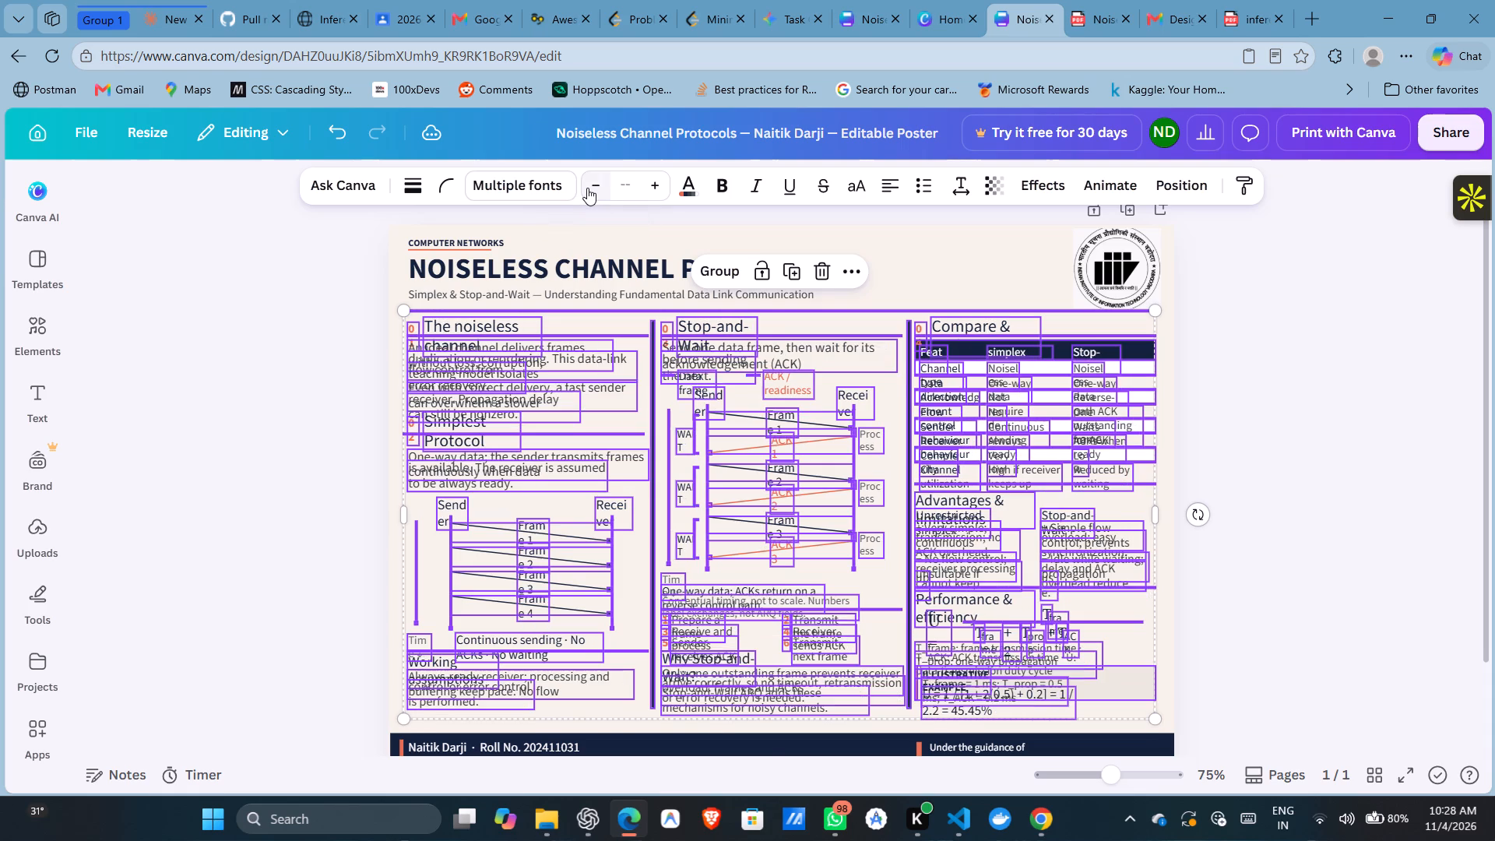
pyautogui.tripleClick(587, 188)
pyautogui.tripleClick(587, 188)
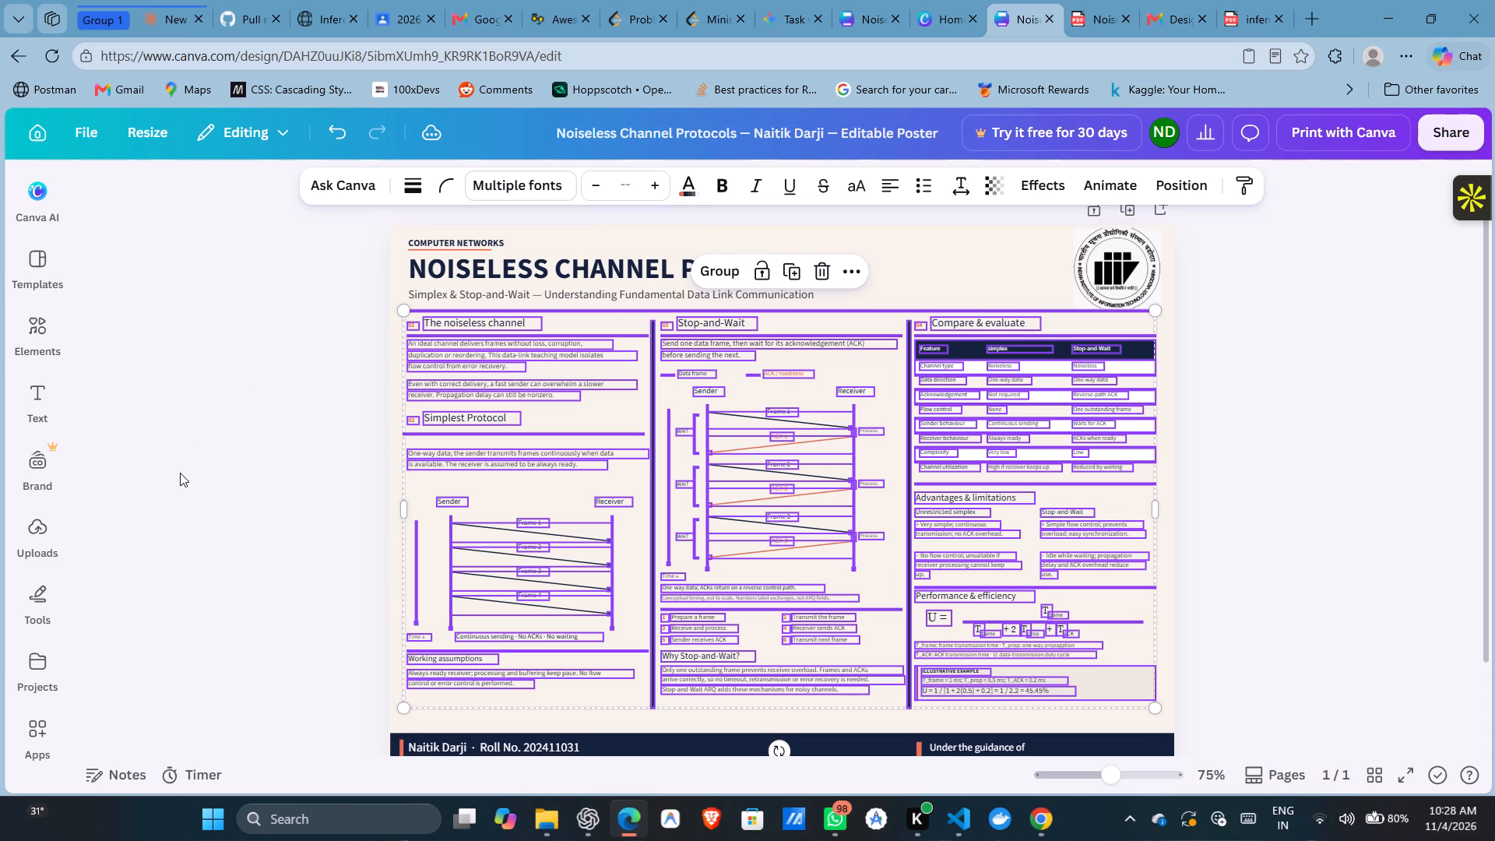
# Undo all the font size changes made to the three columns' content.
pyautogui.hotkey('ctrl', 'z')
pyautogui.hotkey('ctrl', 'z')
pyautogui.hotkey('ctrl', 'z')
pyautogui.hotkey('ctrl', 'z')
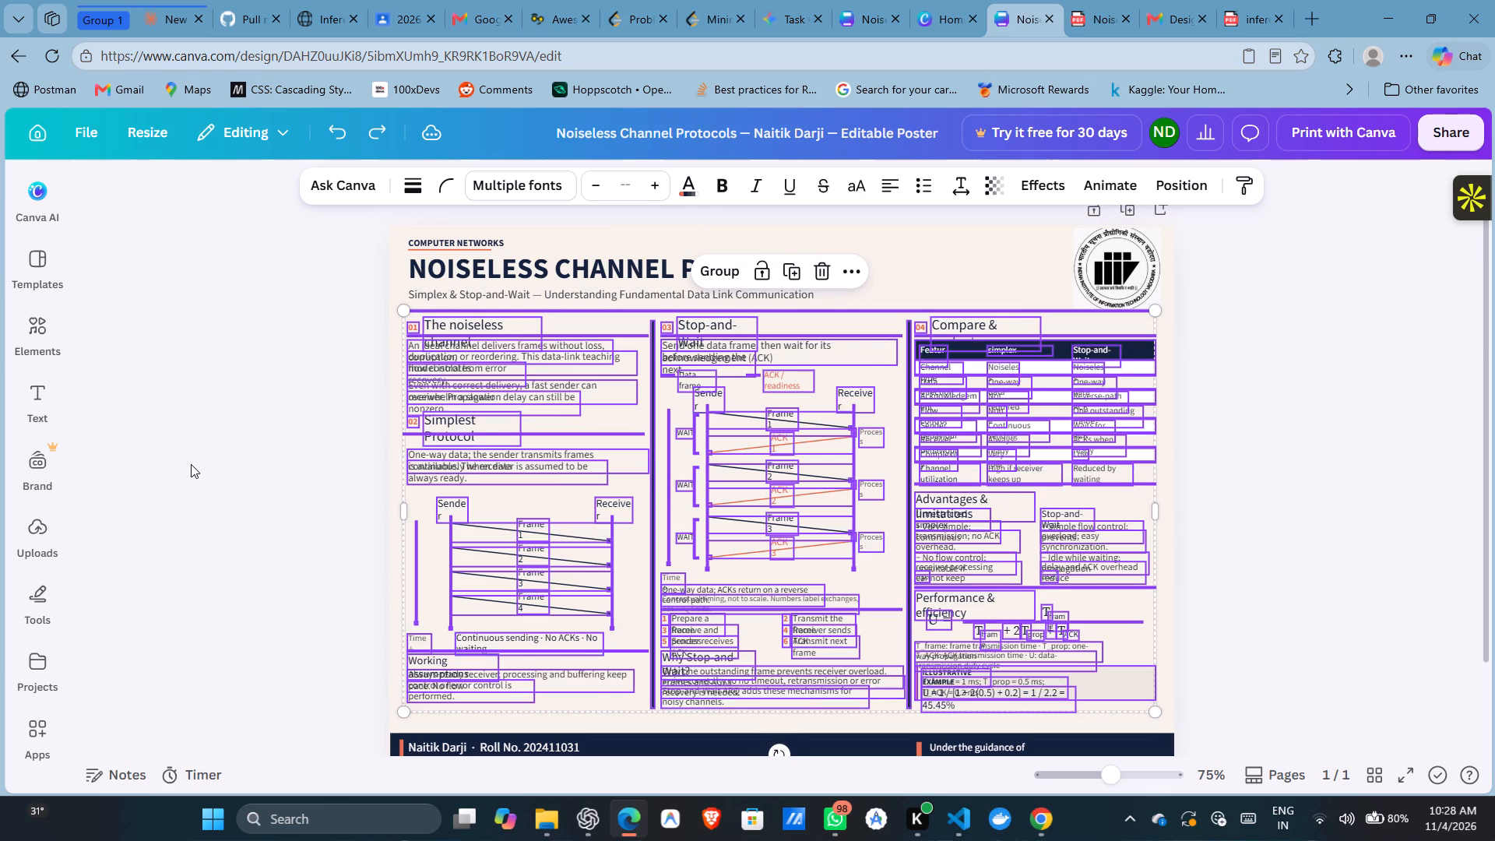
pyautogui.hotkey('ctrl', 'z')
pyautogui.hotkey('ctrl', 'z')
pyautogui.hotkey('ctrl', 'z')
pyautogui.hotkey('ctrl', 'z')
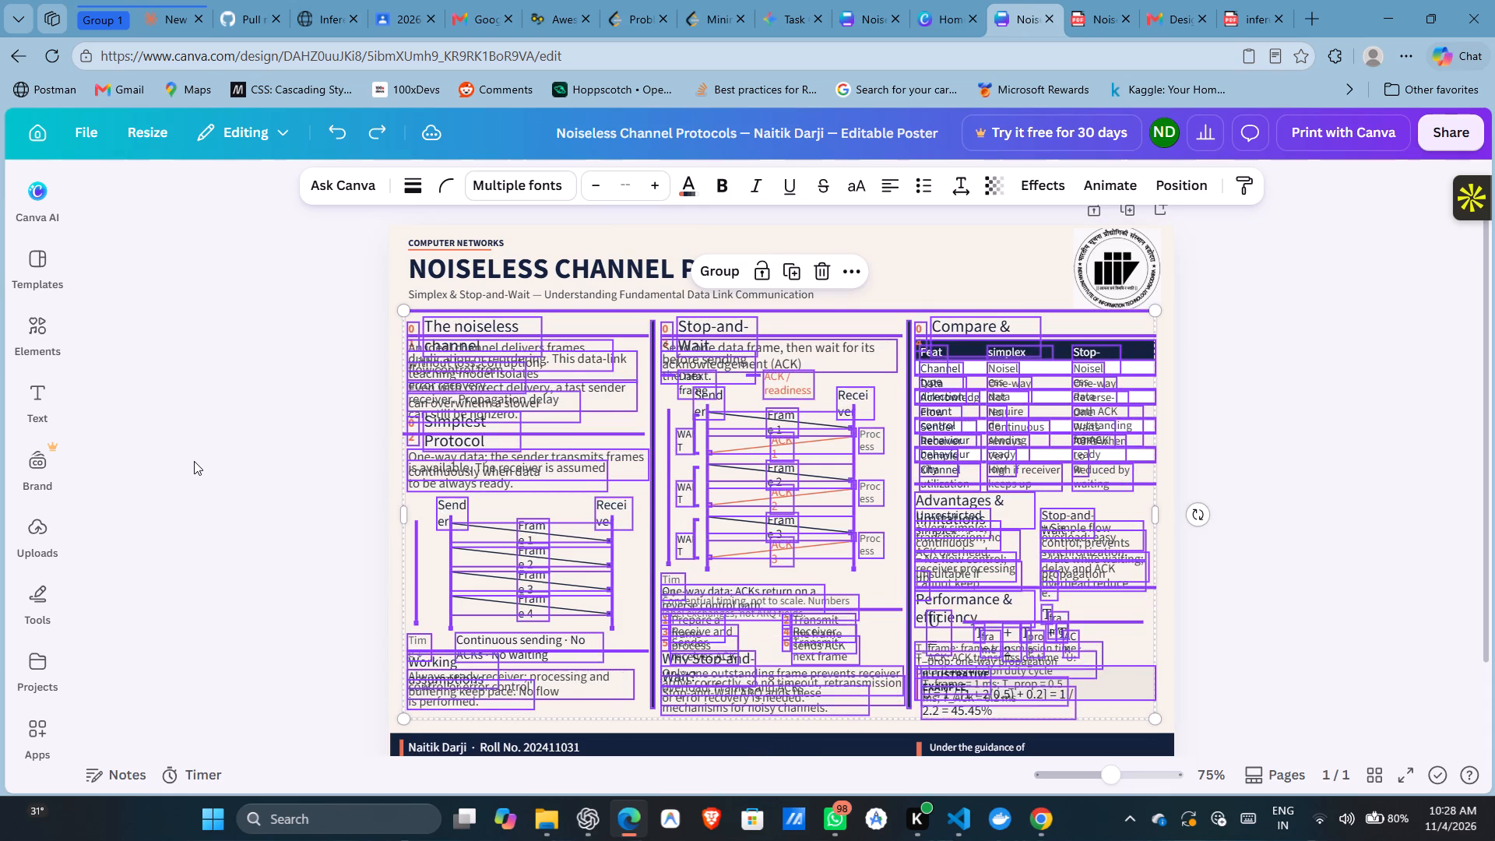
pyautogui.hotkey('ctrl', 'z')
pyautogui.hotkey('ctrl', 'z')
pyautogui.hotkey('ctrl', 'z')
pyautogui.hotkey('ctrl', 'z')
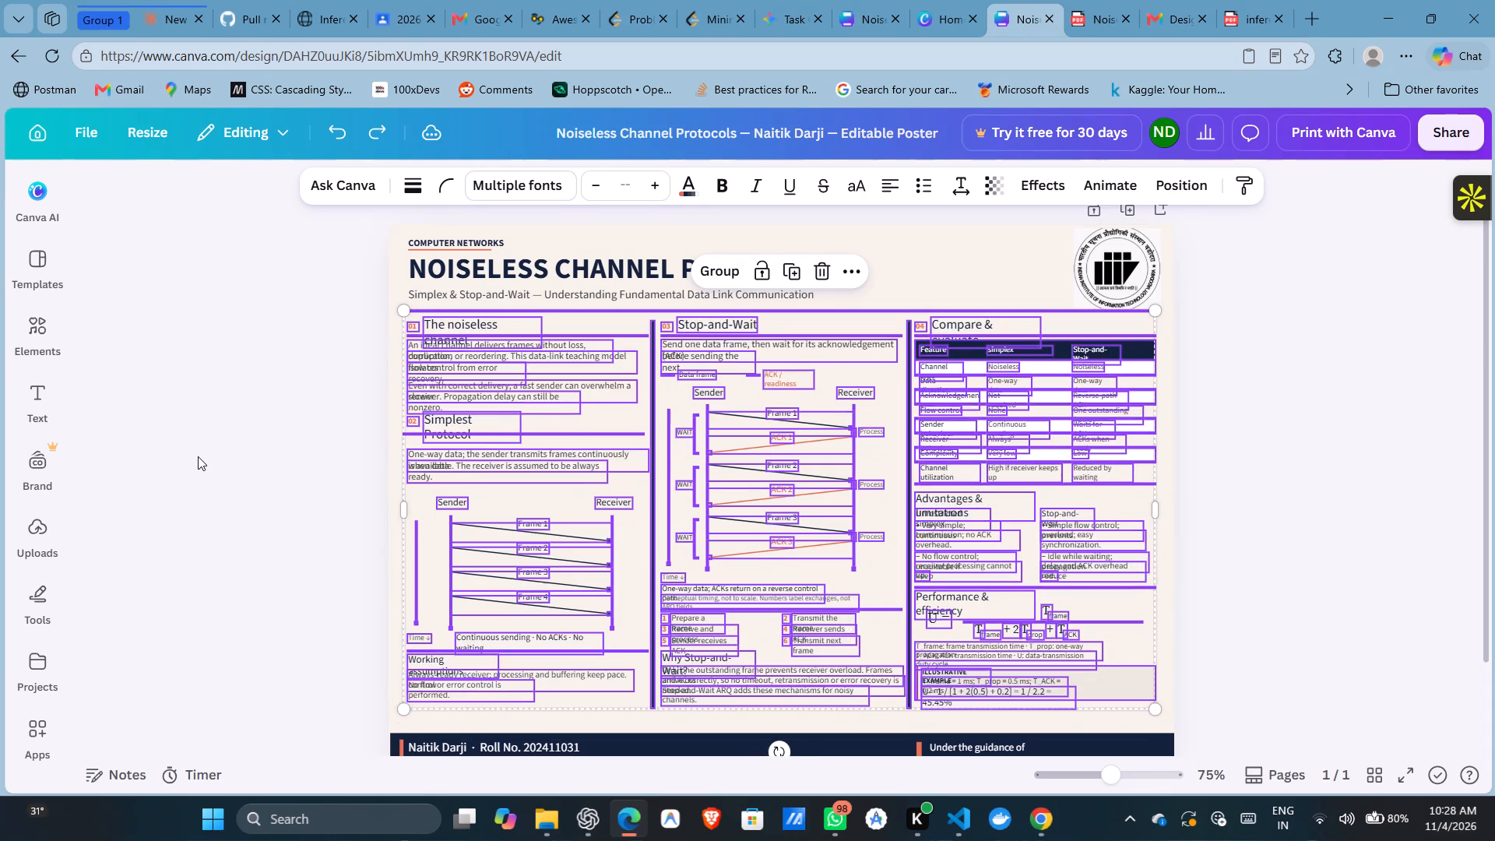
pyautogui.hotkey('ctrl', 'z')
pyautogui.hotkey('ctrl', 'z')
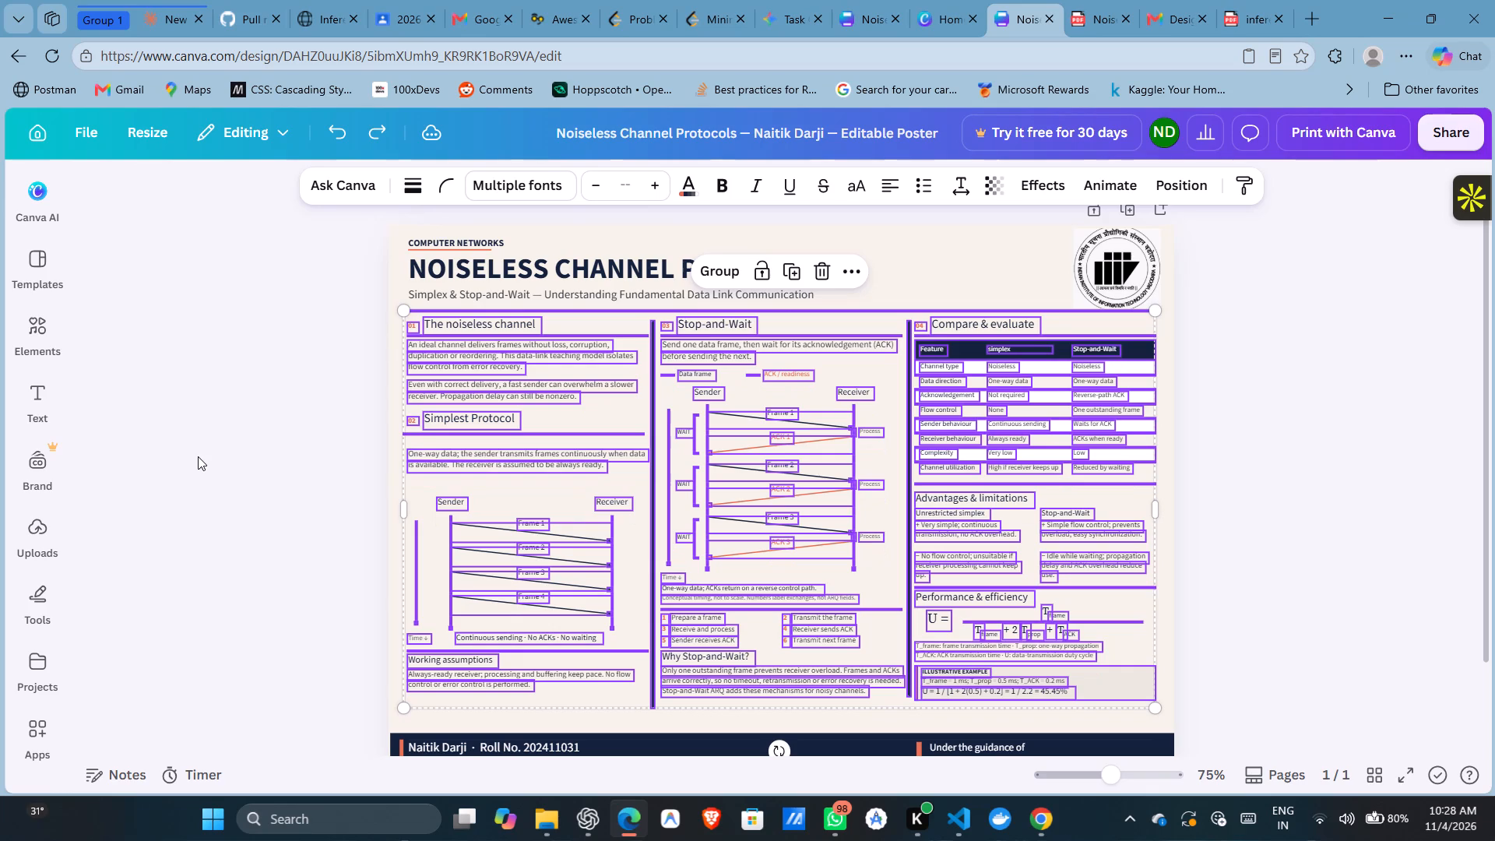
# Move the dark footer band up slightly so that it no longer hangs below the poster's lower edge.
pyautogui.click(196, 540)
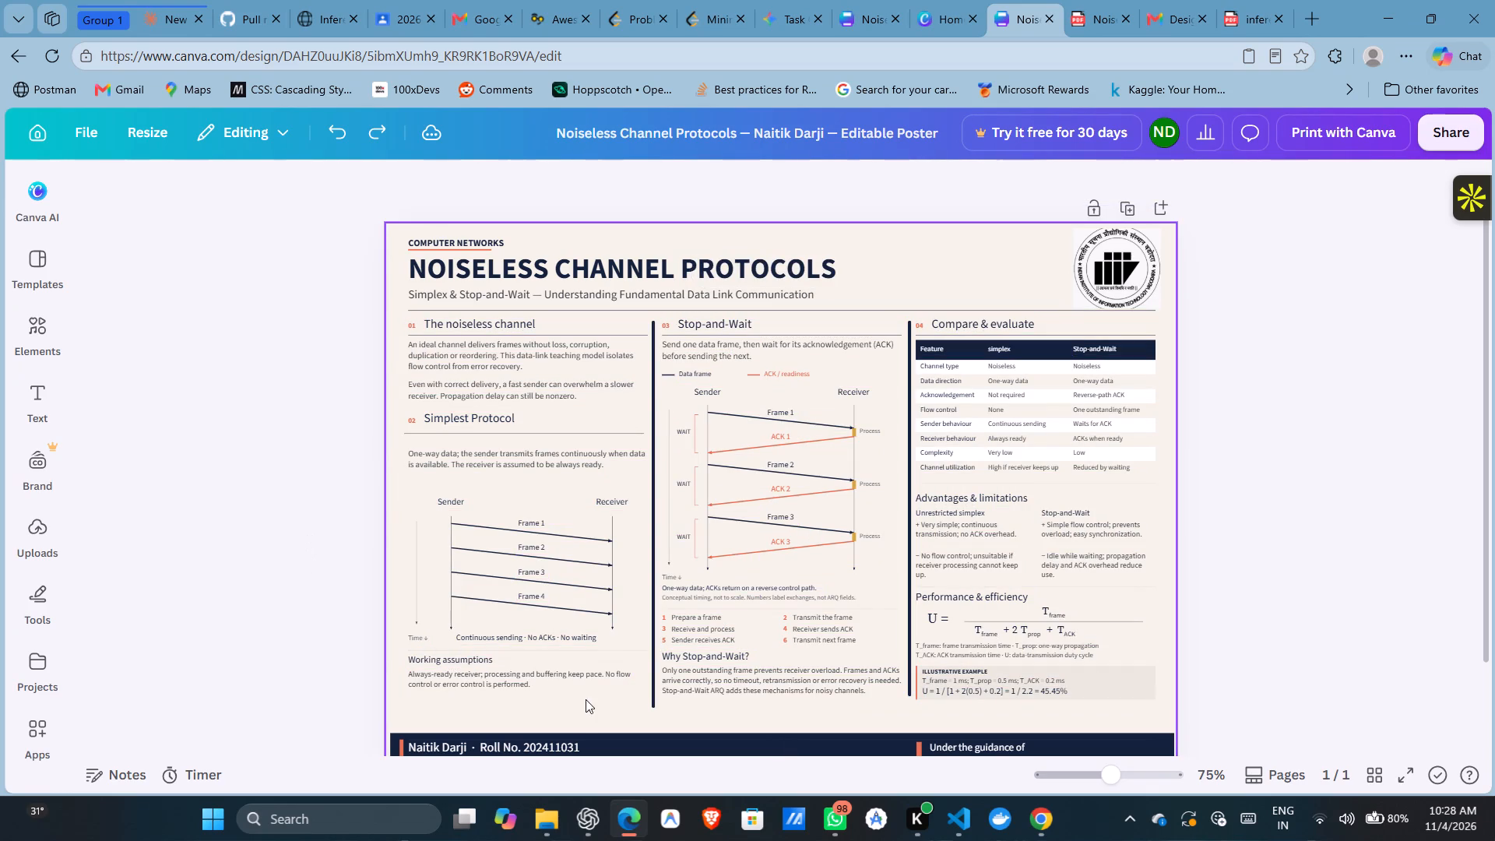
pyautogui.scroll(-4, 653, 728)
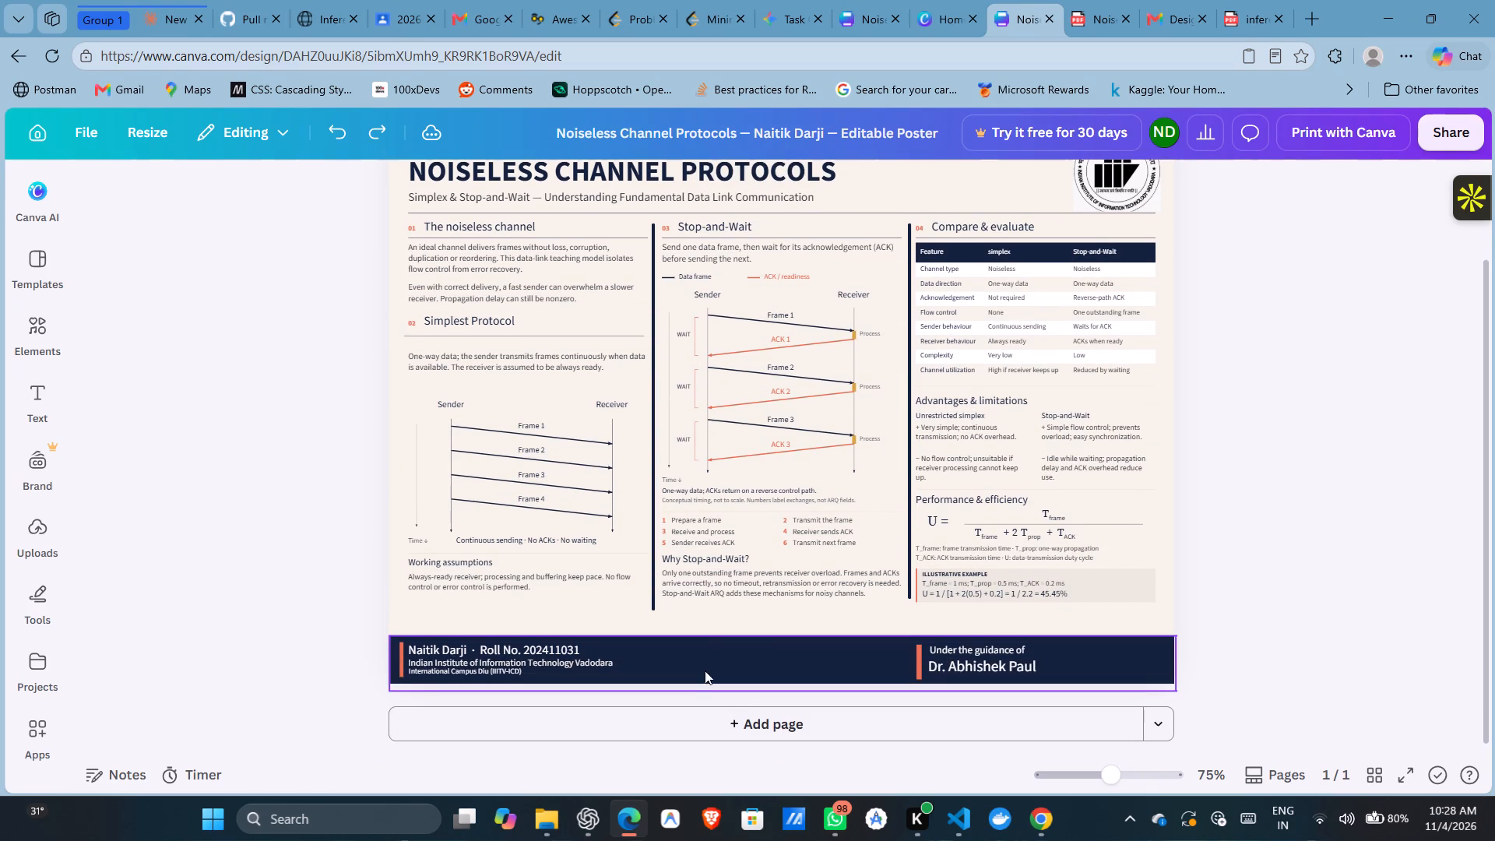
pyautogui.click(719, 649)
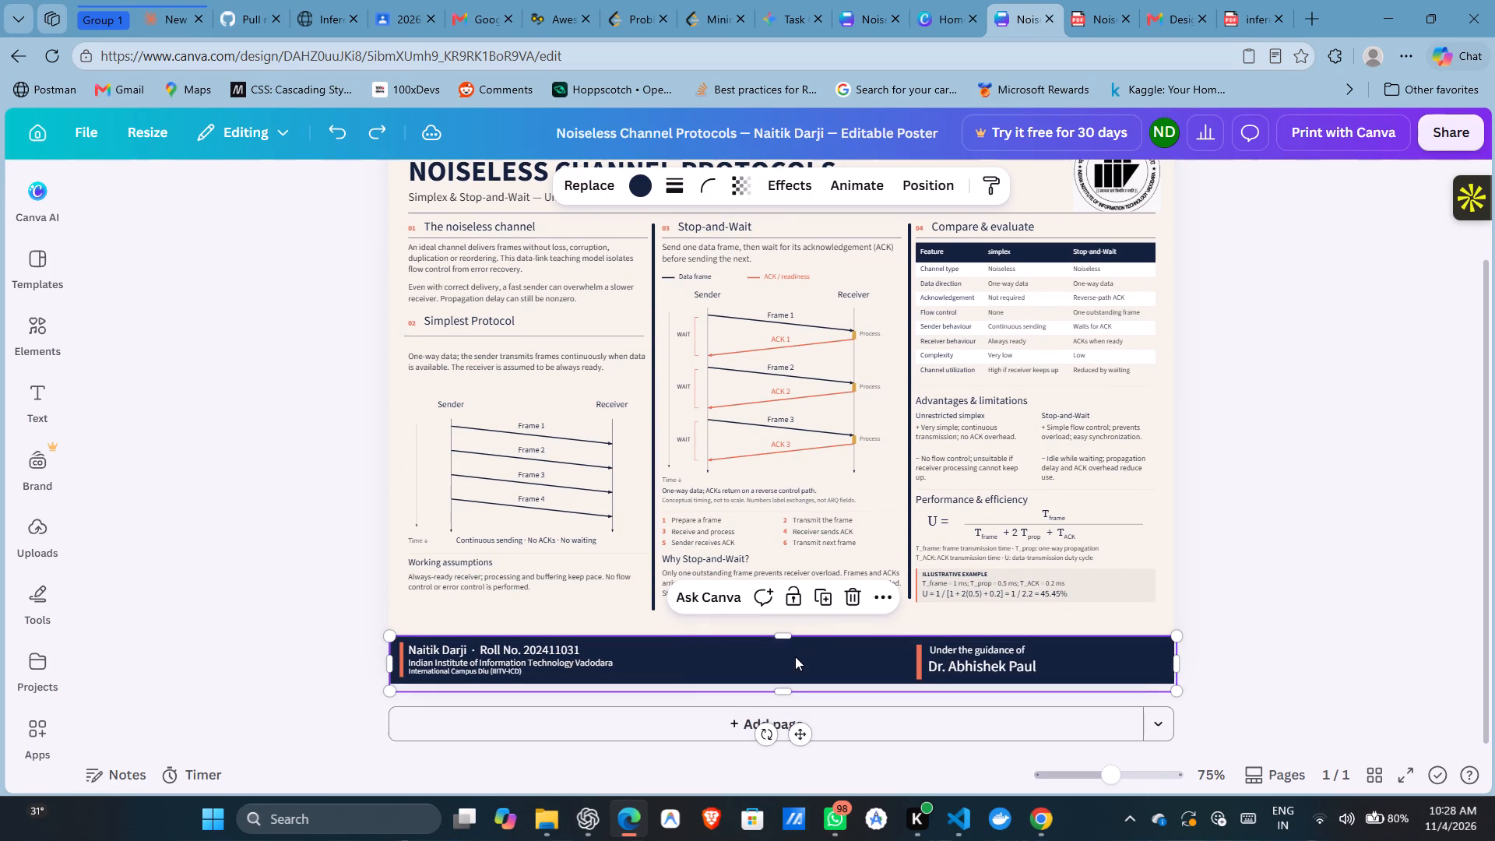
pyautogui.moveTo(795, 656); pyautogui.dragTo(794, 642)
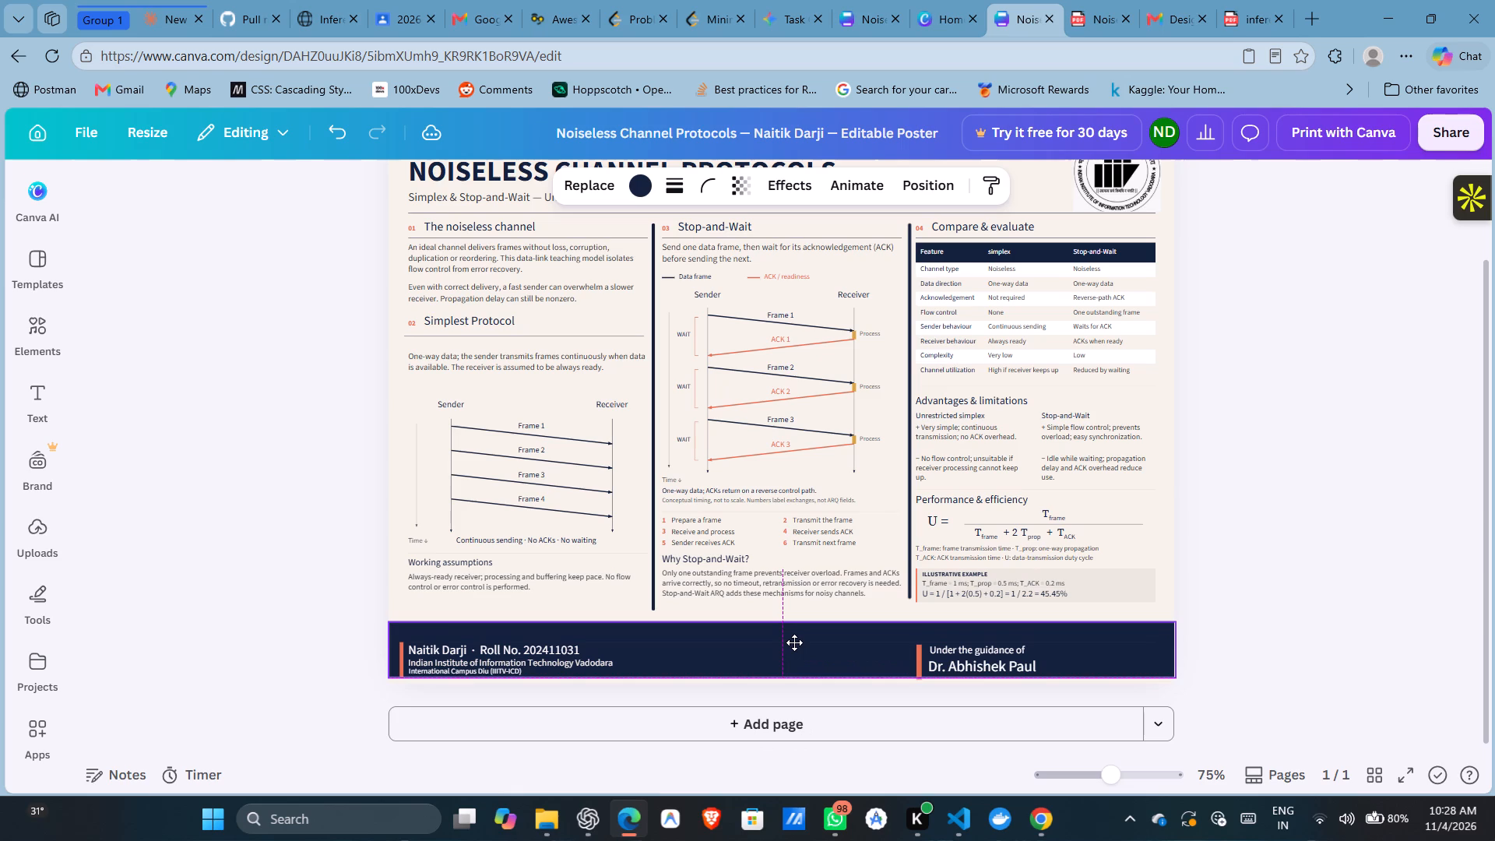
pyautogui.moveTo(794, 642); pyautogui.dragTo(794, 642)
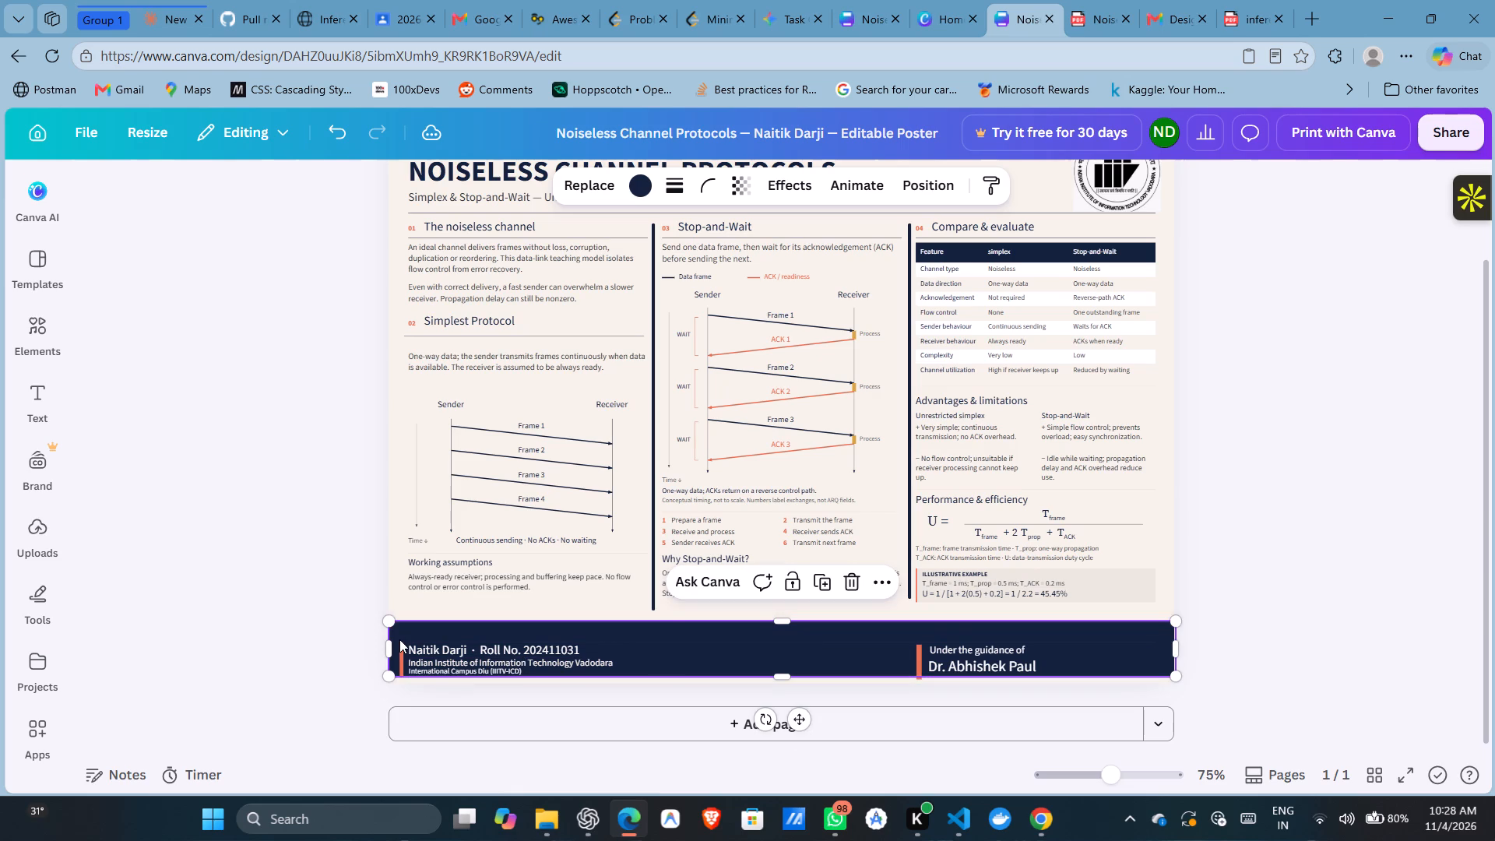
# Shift the footer band together with its texts and accent bars slightly down, and align the band flush with the poster's bottom edge.
pyautogui.moveTo(336, 650); pyautogui.dragTo(1145, 711)
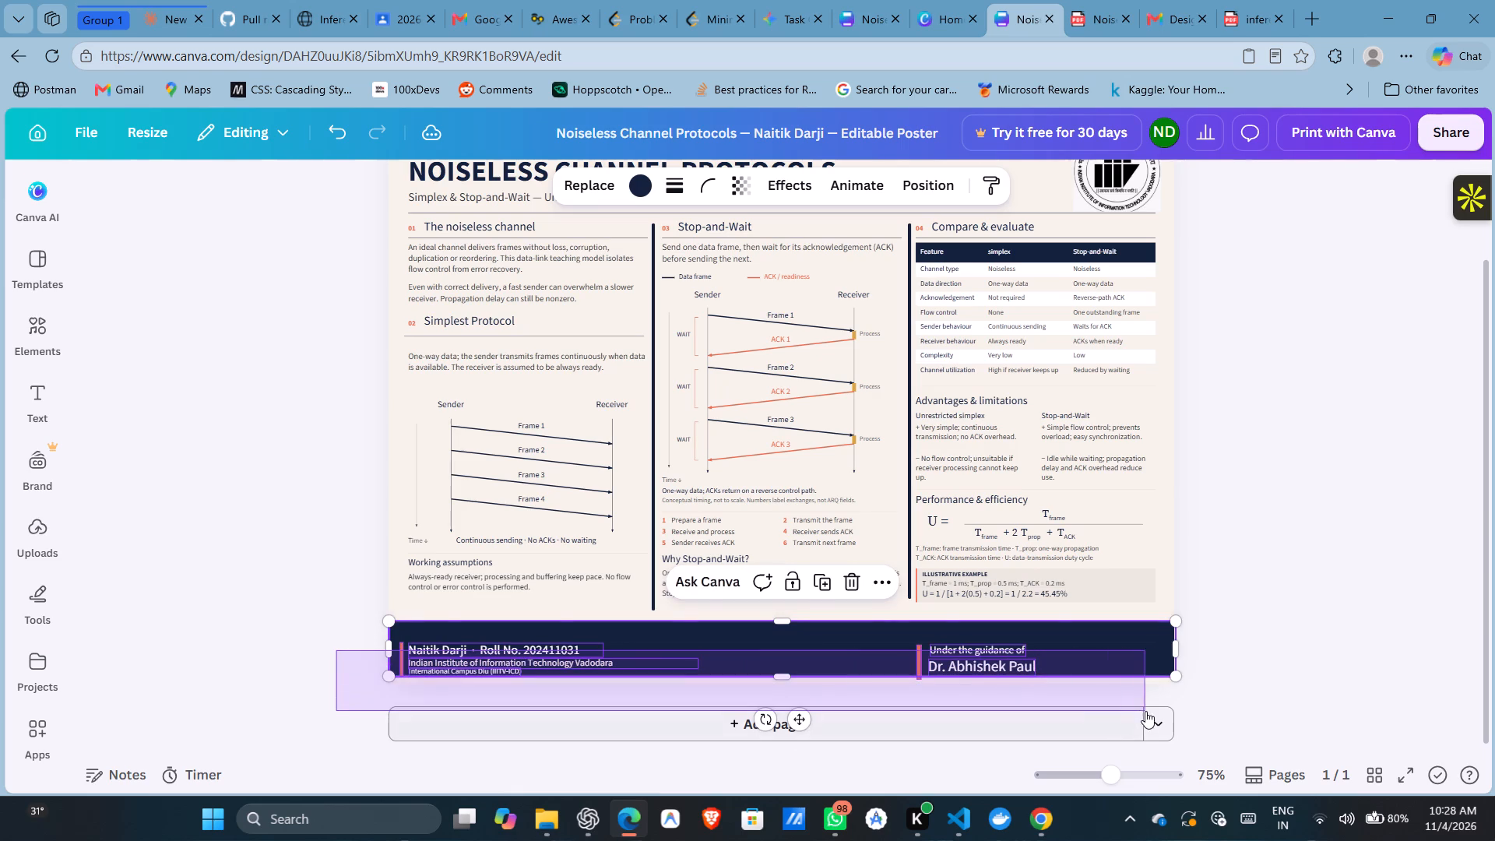
pyautogui.moveTo(1145, 711); pyautogui.dragTo(1148, 711)
pyautogui.click(776, 660)
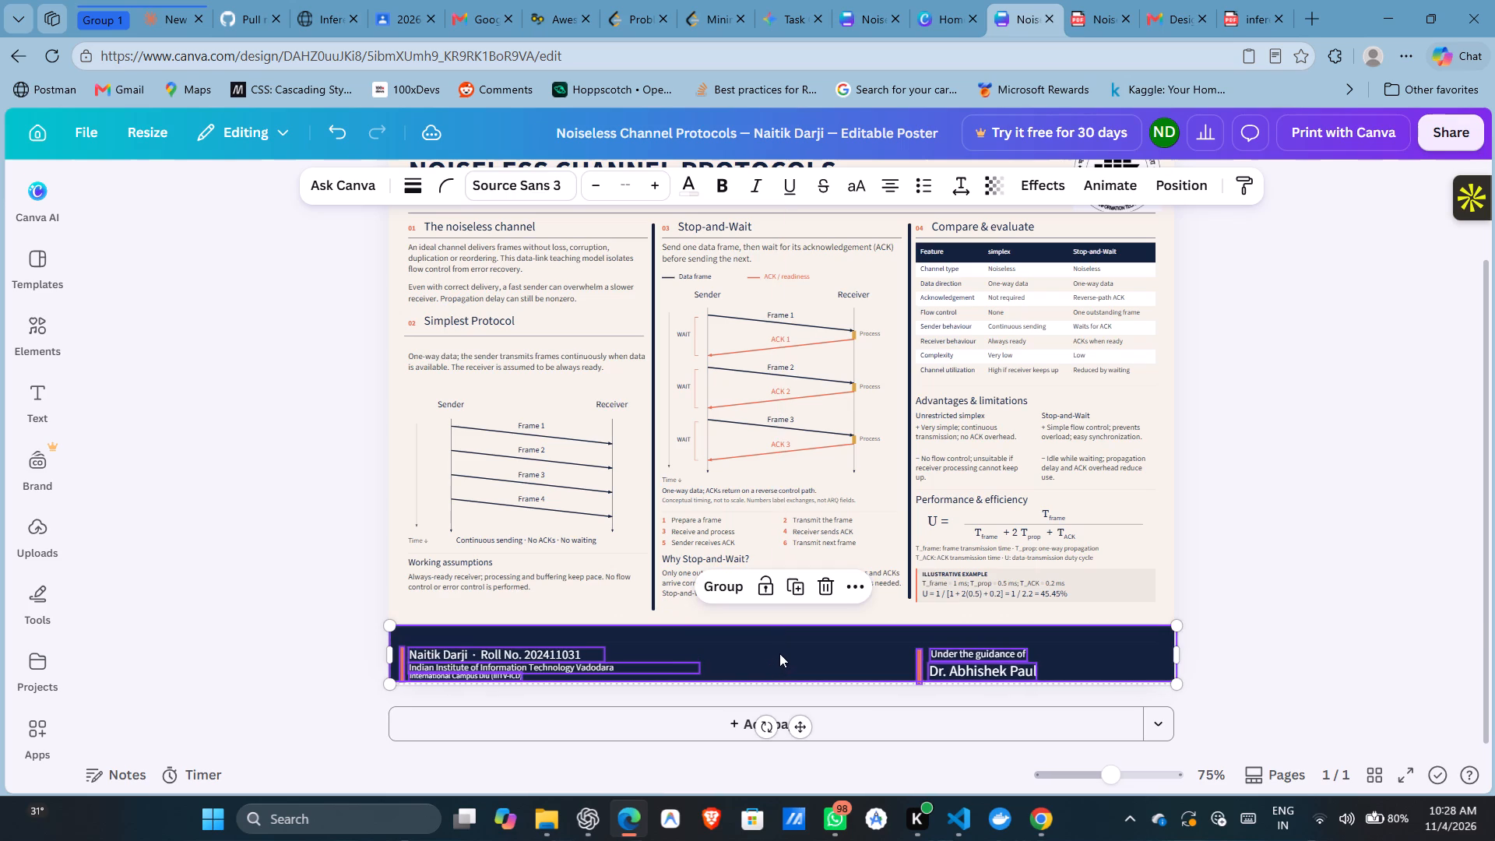
pyautogui.keyDown('ctrl'); pyautogui.click(776, 633); pyautogui.keyUp('ctrl')
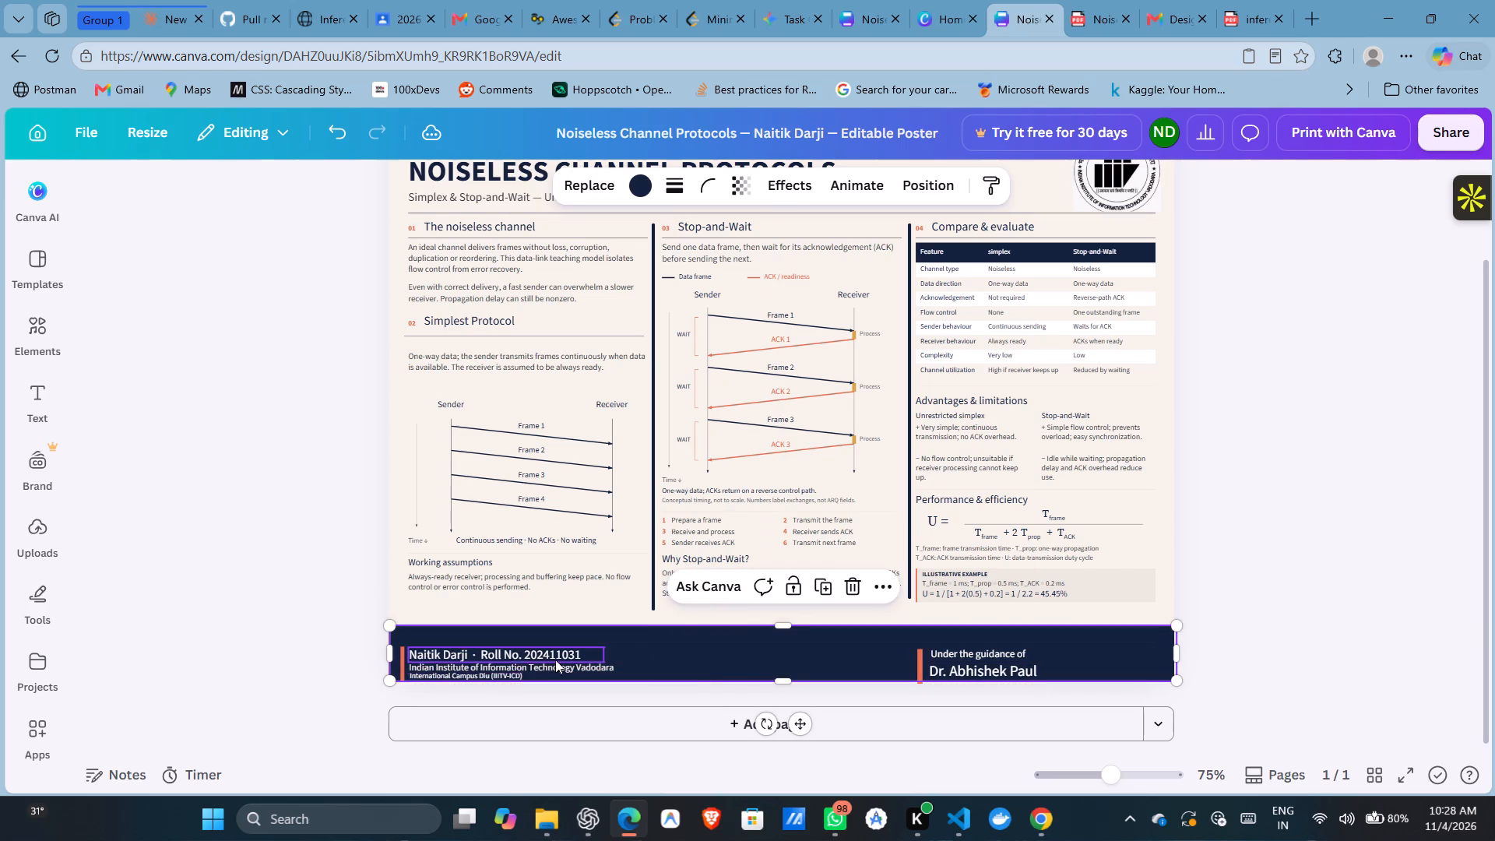
pyautogui.click(399, 643)
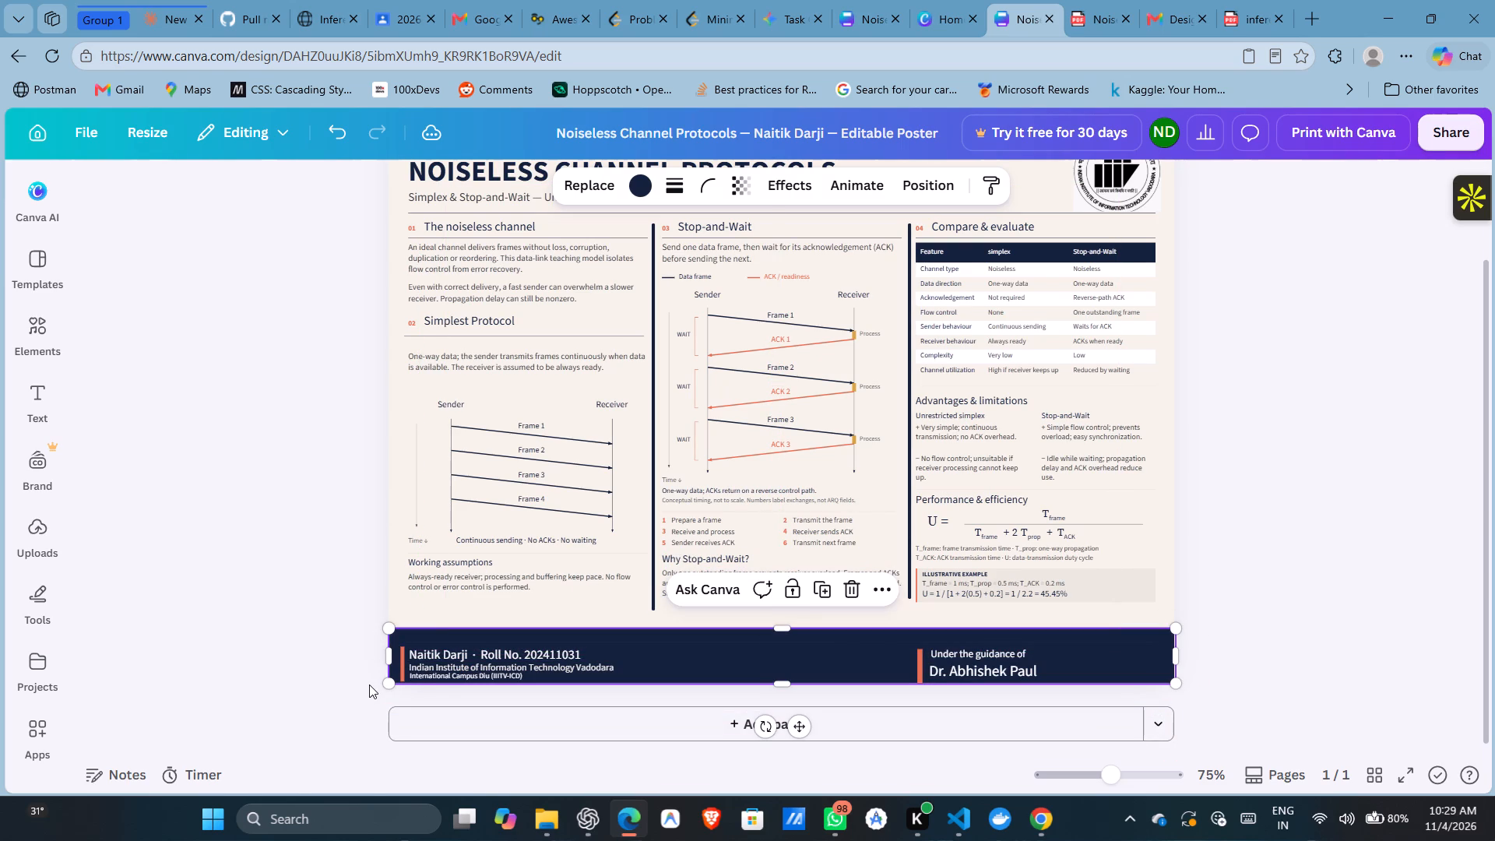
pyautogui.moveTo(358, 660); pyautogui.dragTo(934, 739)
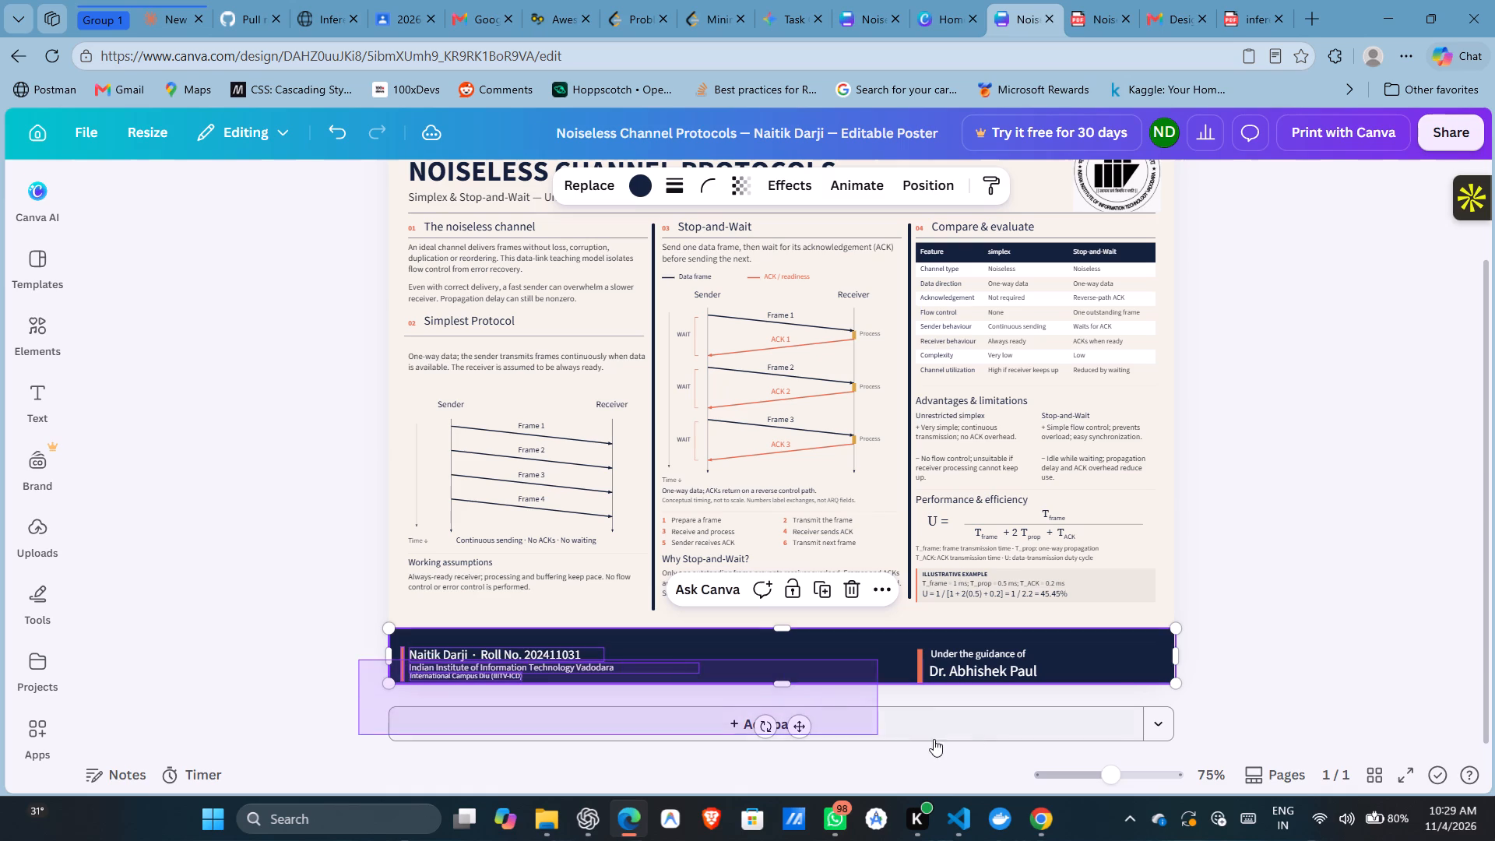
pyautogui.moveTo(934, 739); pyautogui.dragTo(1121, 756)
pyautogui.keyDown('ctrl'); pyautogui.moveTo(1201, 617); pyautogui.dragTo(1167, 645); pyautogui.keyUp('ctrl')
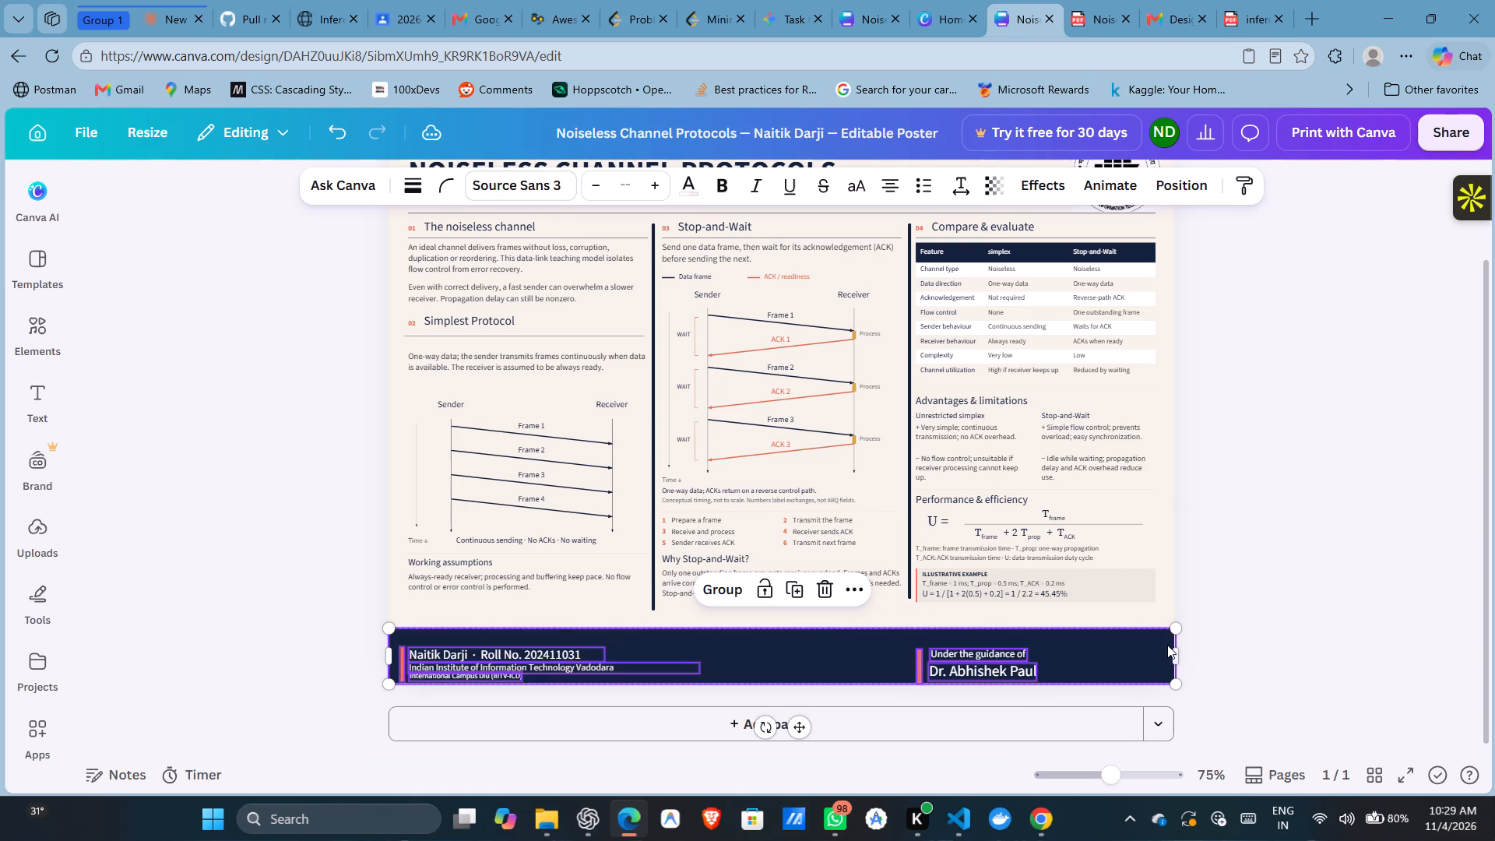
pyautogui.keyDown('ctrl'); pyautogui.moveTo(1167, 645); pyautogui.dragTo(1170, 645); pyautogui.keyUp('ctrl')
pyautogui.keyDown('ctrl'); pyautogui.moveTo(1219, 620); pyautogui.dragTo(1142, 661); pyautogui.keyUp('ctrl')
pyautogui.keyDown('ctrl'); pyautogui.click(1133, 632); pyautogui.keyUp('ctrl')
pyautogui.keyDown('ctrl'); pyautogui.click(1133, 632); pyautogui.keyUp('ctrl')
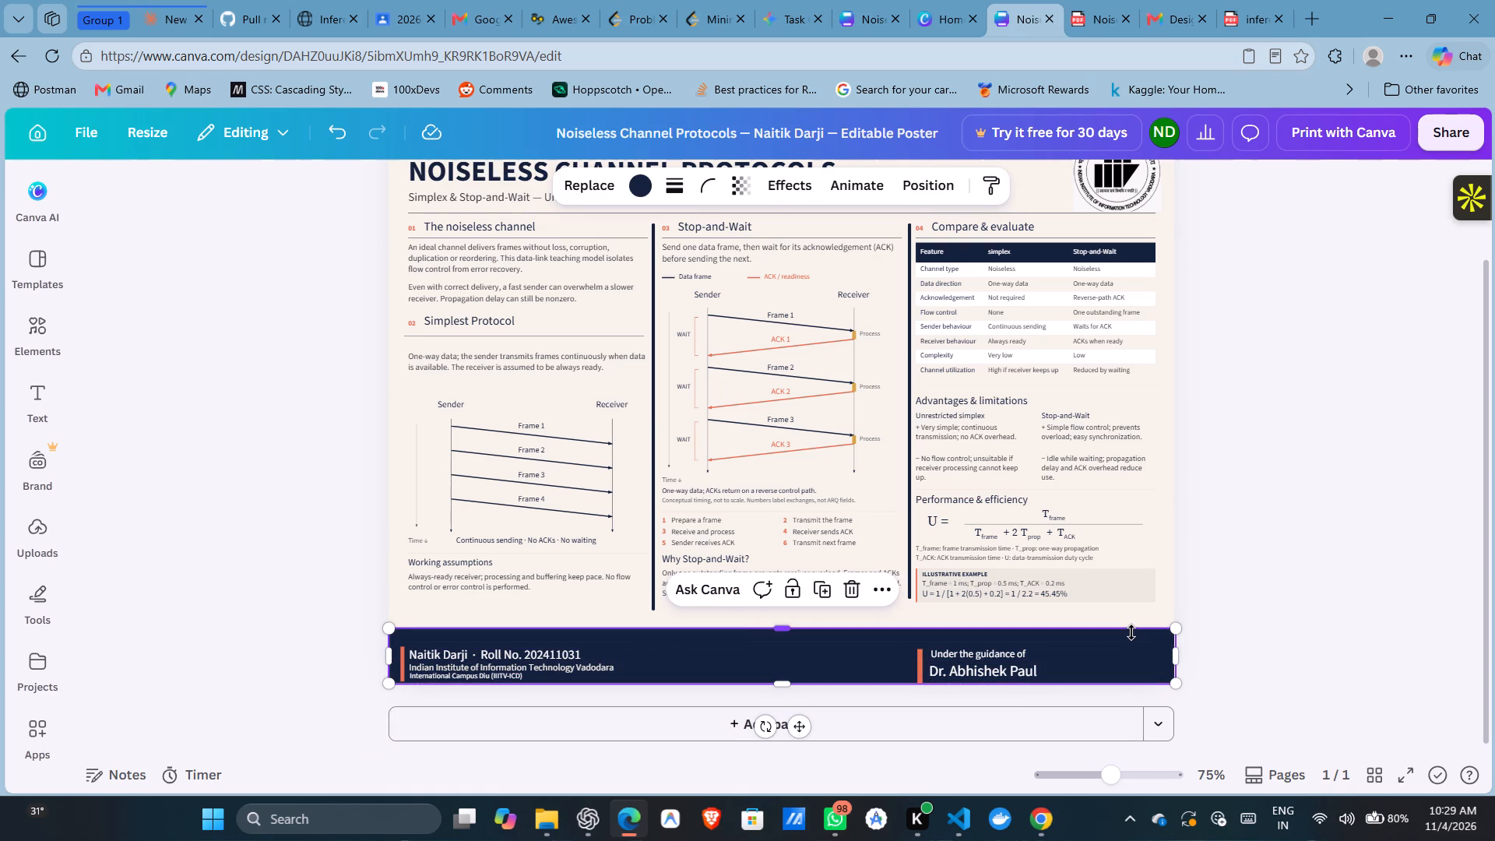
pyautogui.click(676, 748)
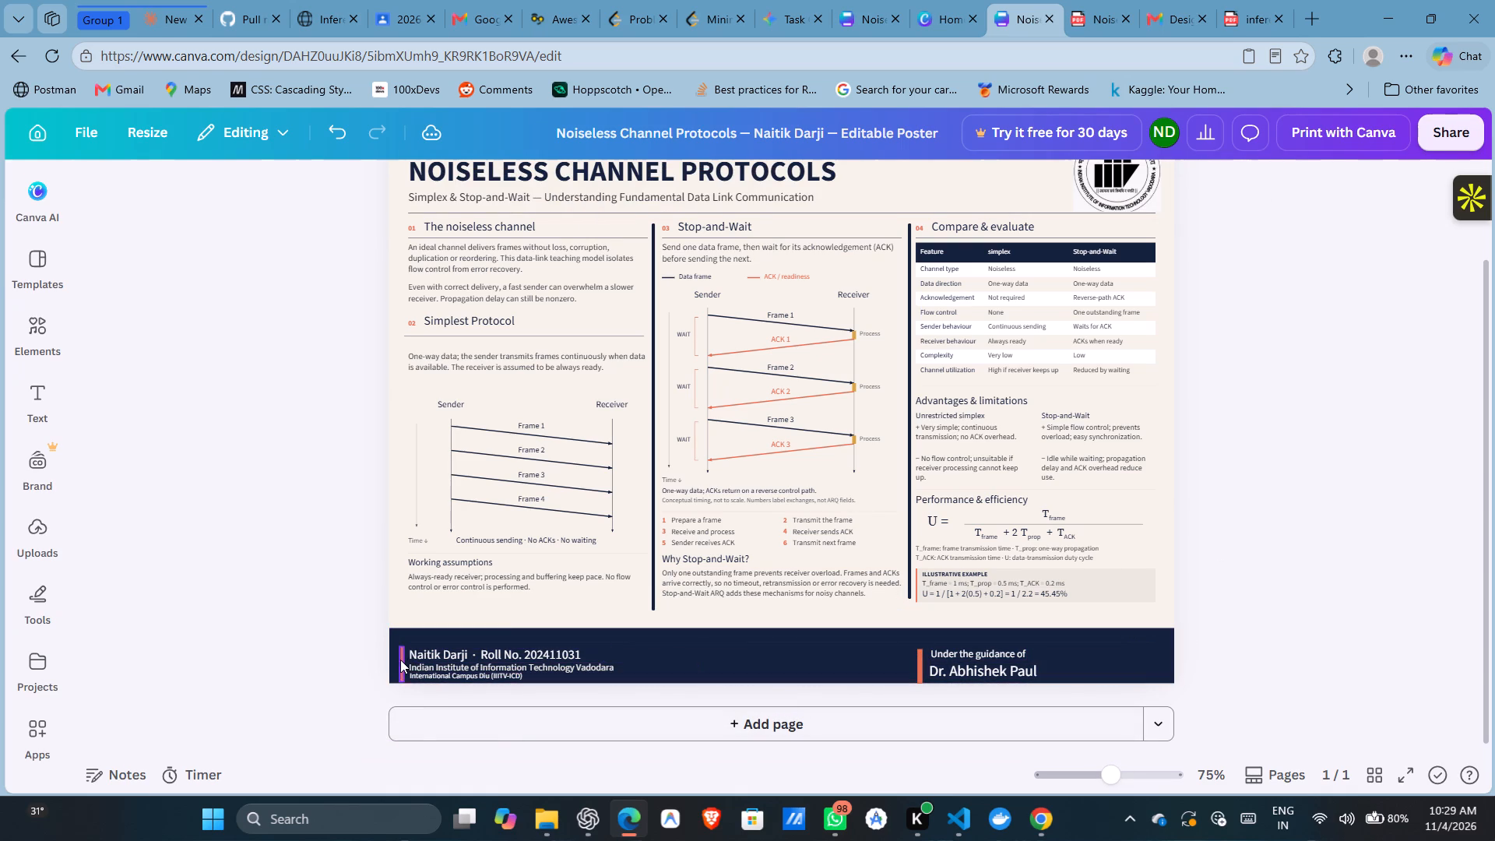
# Move the coral accent bar beside the student details and the name, institute and campus lines slightly up within the footer band.
pyautogui.click(400, 660)
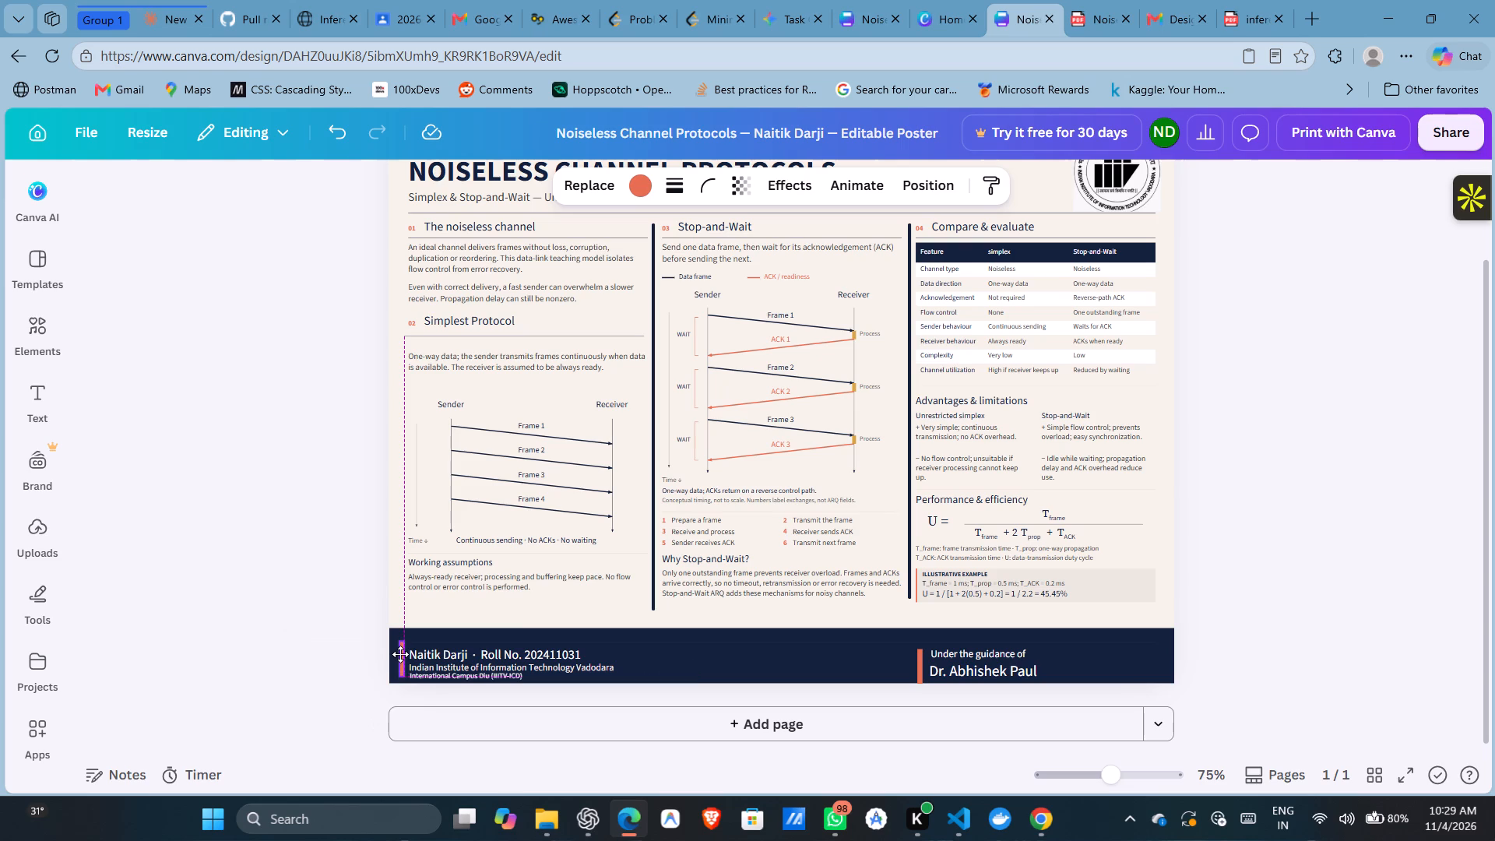
pyautogui.click(459, 660)
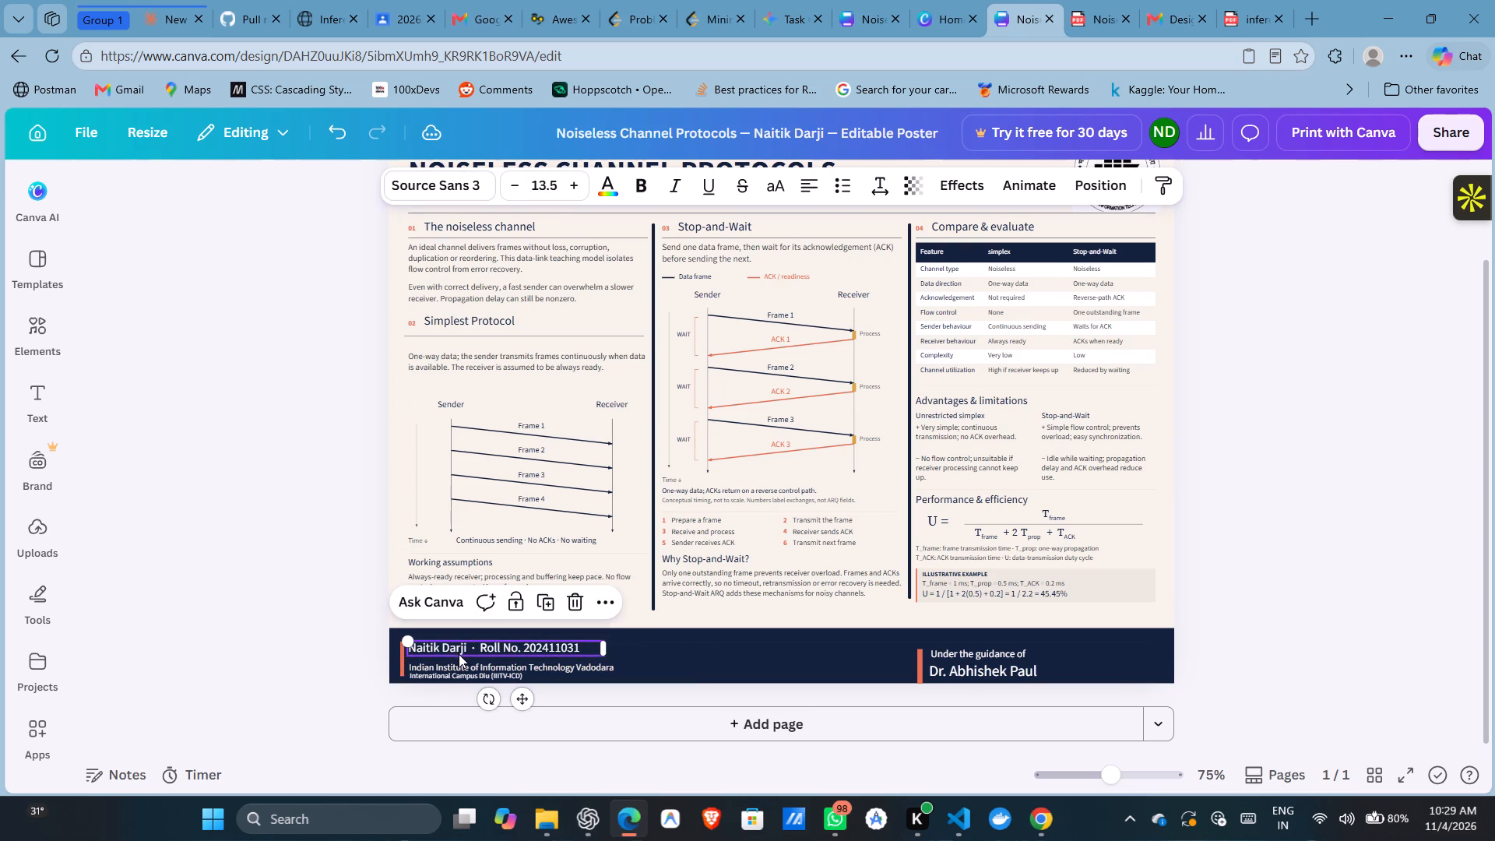
pyautogui.moveTo(459, 661); pyautogui.dragTo(459, 656)
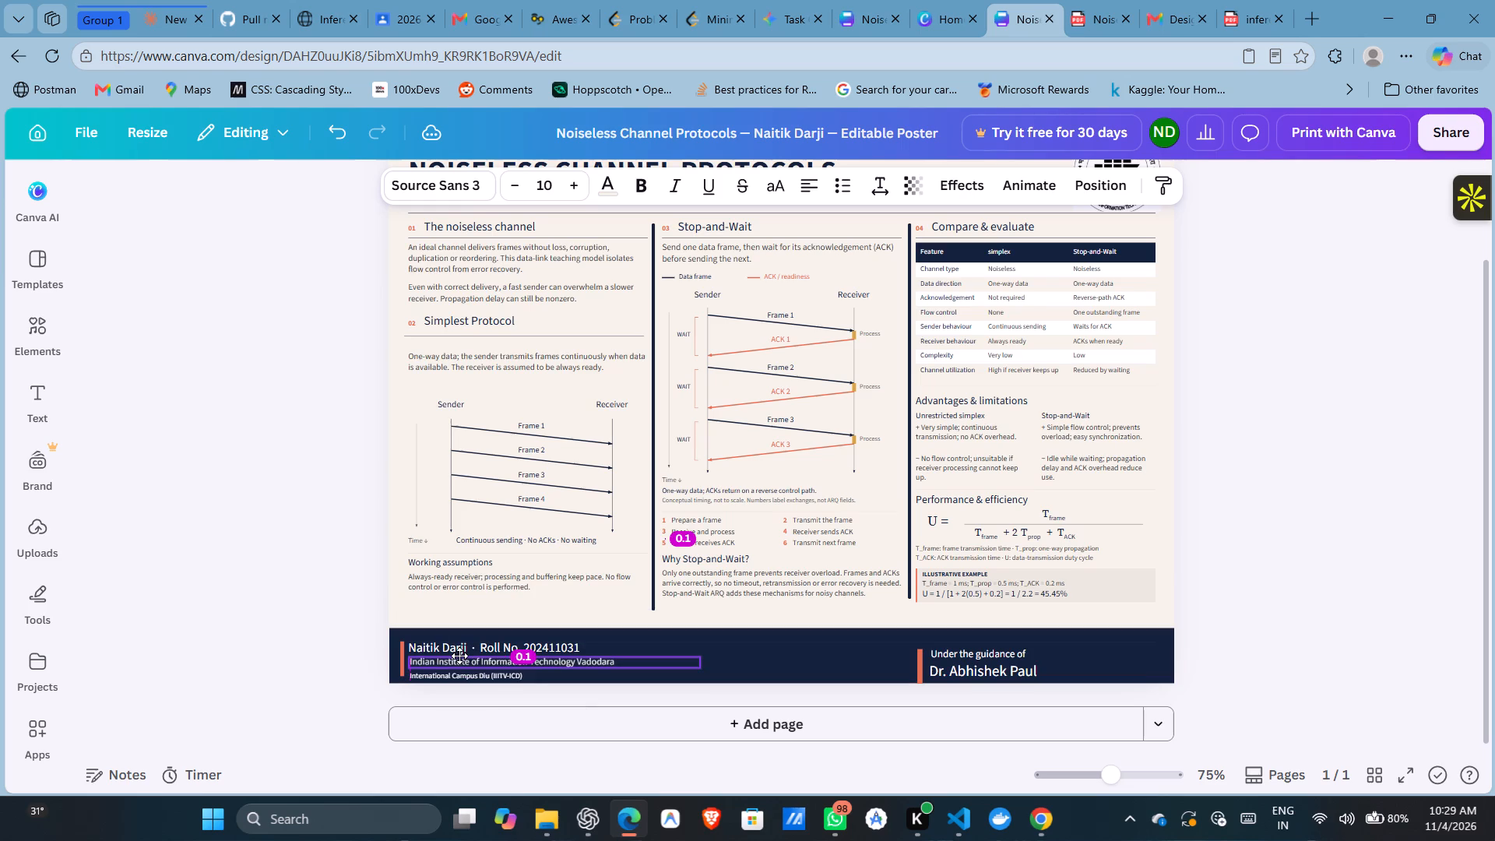
pyautogui.moveTo(459, 656); pyautogui.dragTo(459, 654)
pyautogui.click(457, 670)
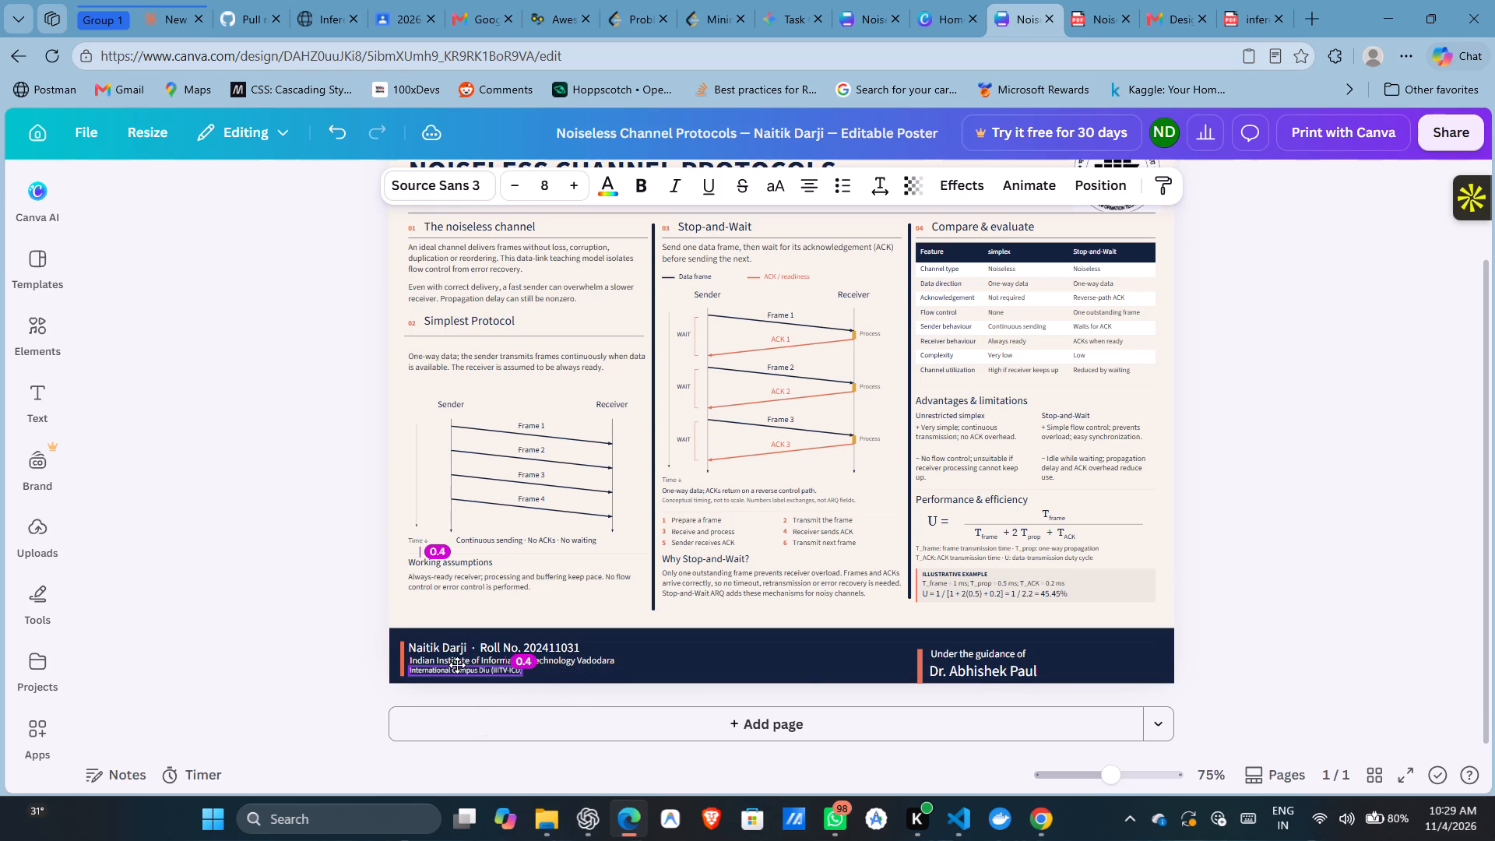
# Align the institute line with the starting edge of the student name line in the footer band.
pyautogui.click(508, 659)
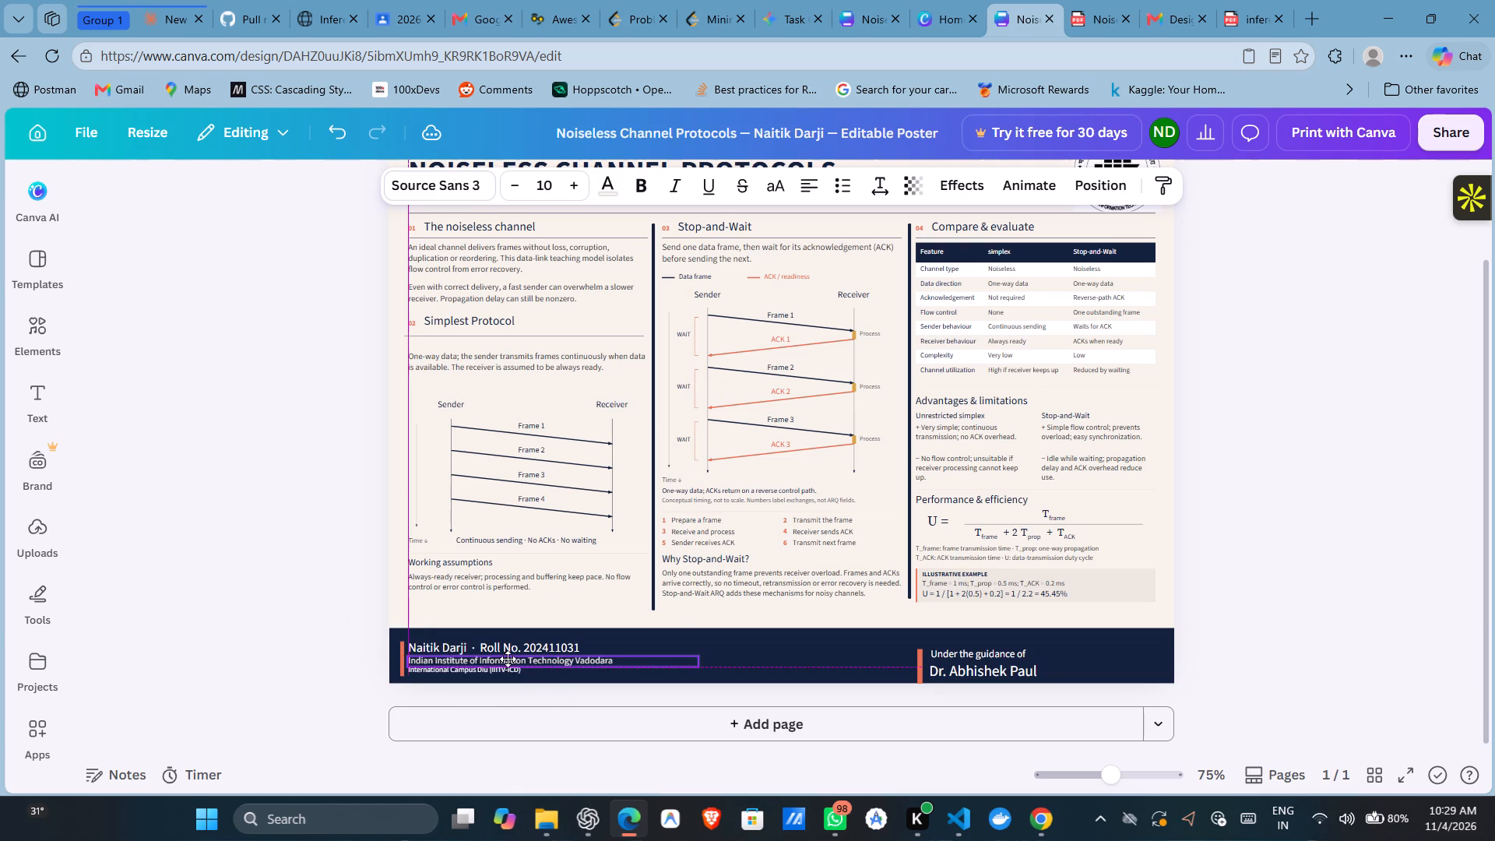
pyautogui.click(773, 694)
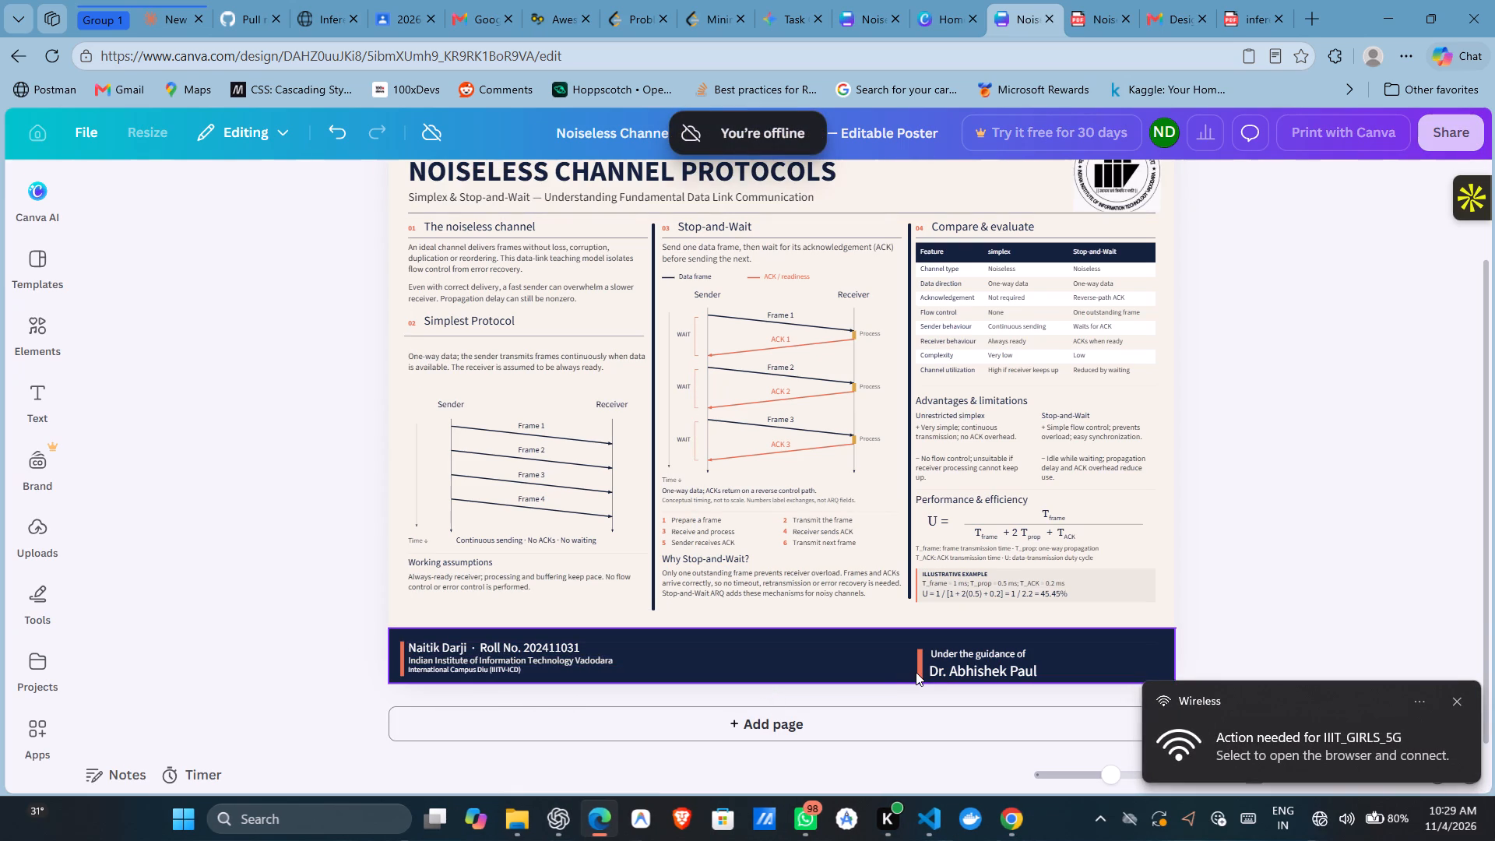
# Move the guide credit's coral accent bar and its two text lines slightly up and left in the footer, aligning both lines' starting edges.
pyautogui.moveTo(918, 672); pyautogui.dragTo(916, 663)
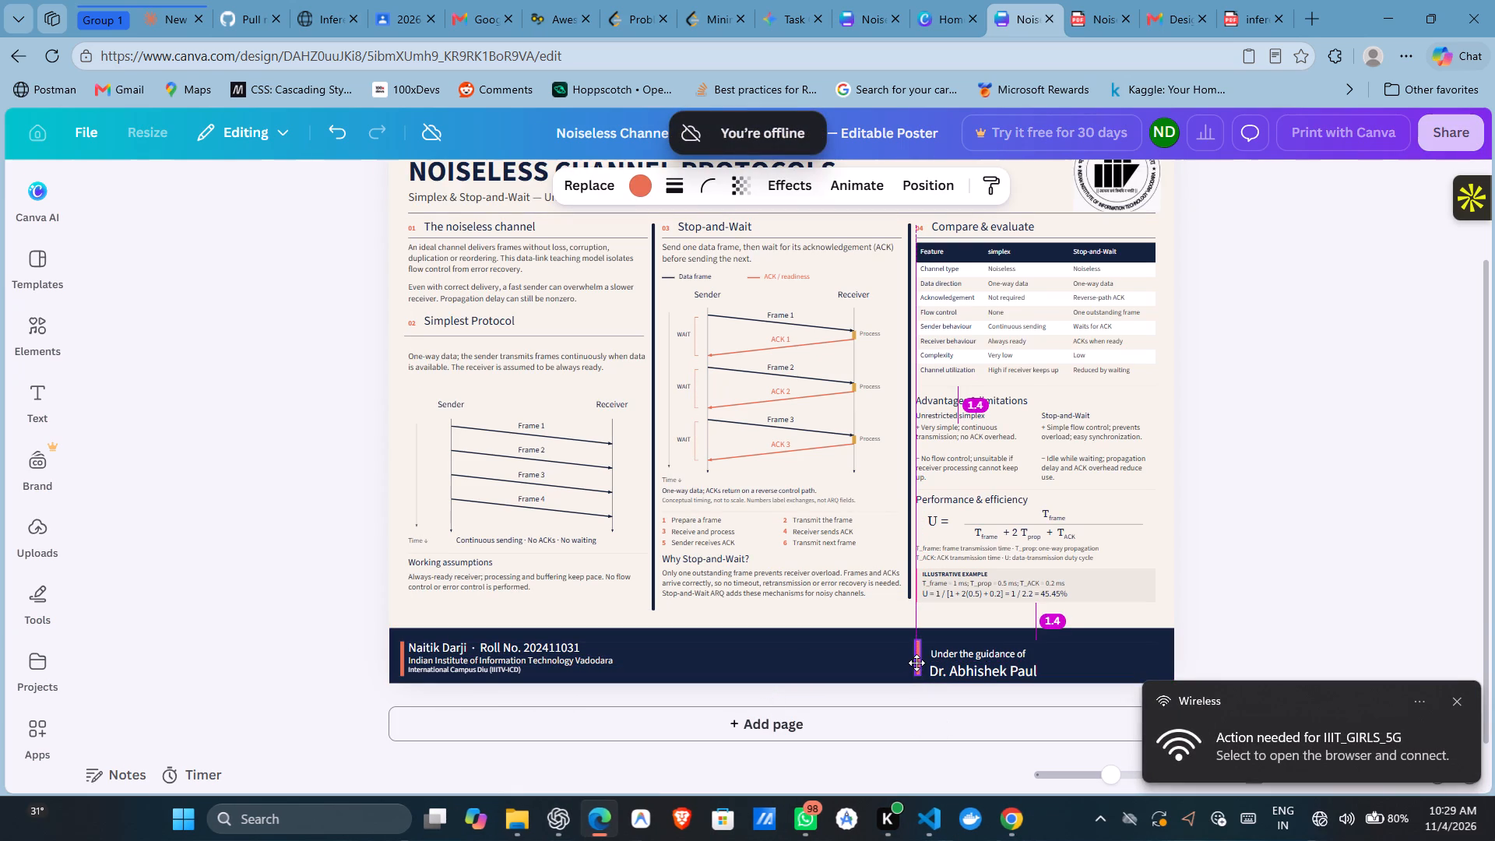
pyautogui.moveTo(916, 663); pyautogui.dragTo(914, 663)
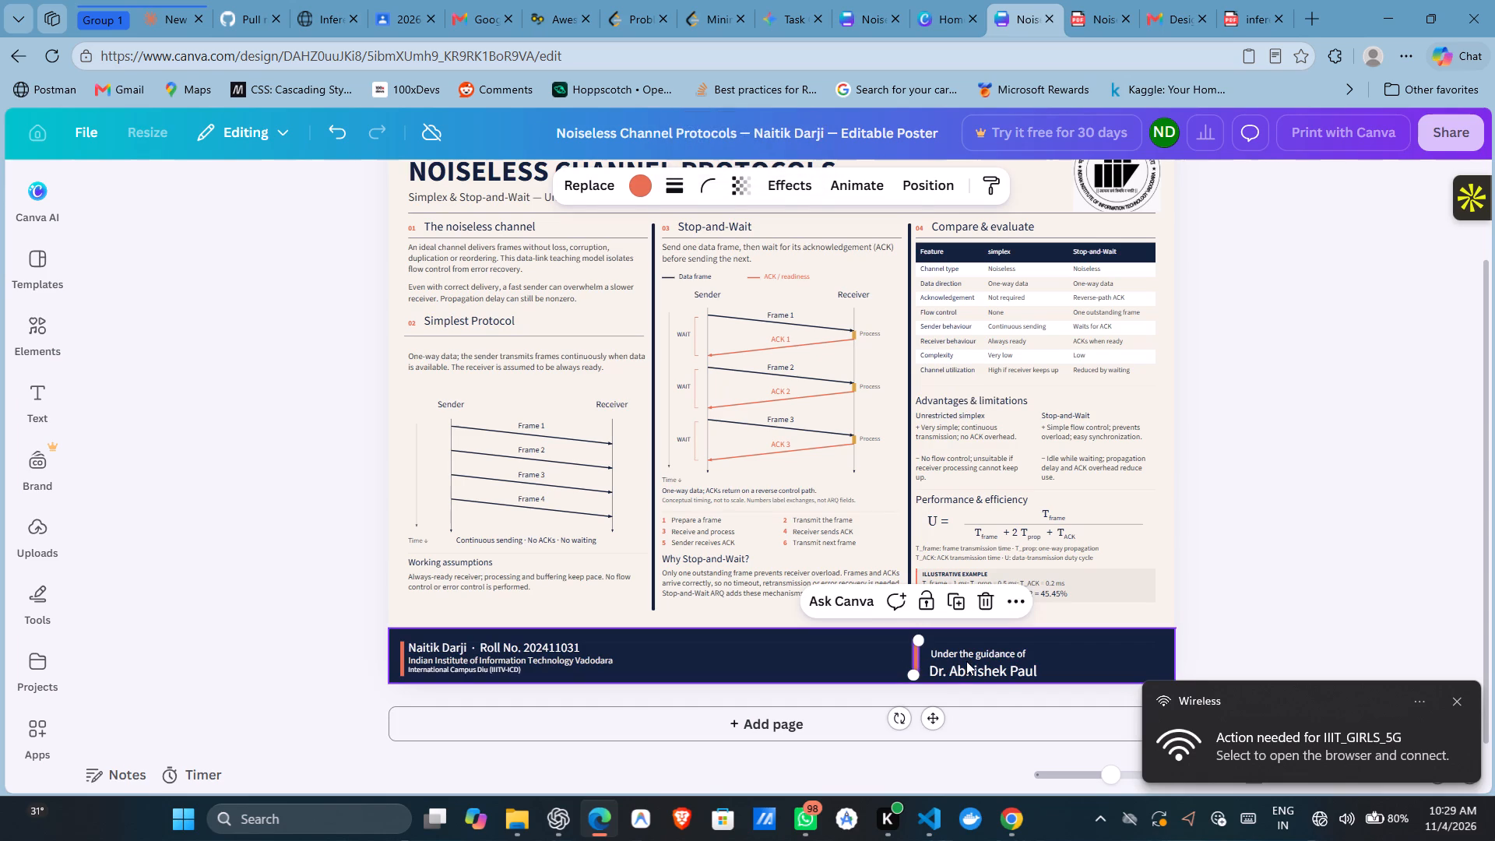
pyautogui.moveTo(972, 655); pyautogui.dragTo(965, 646)
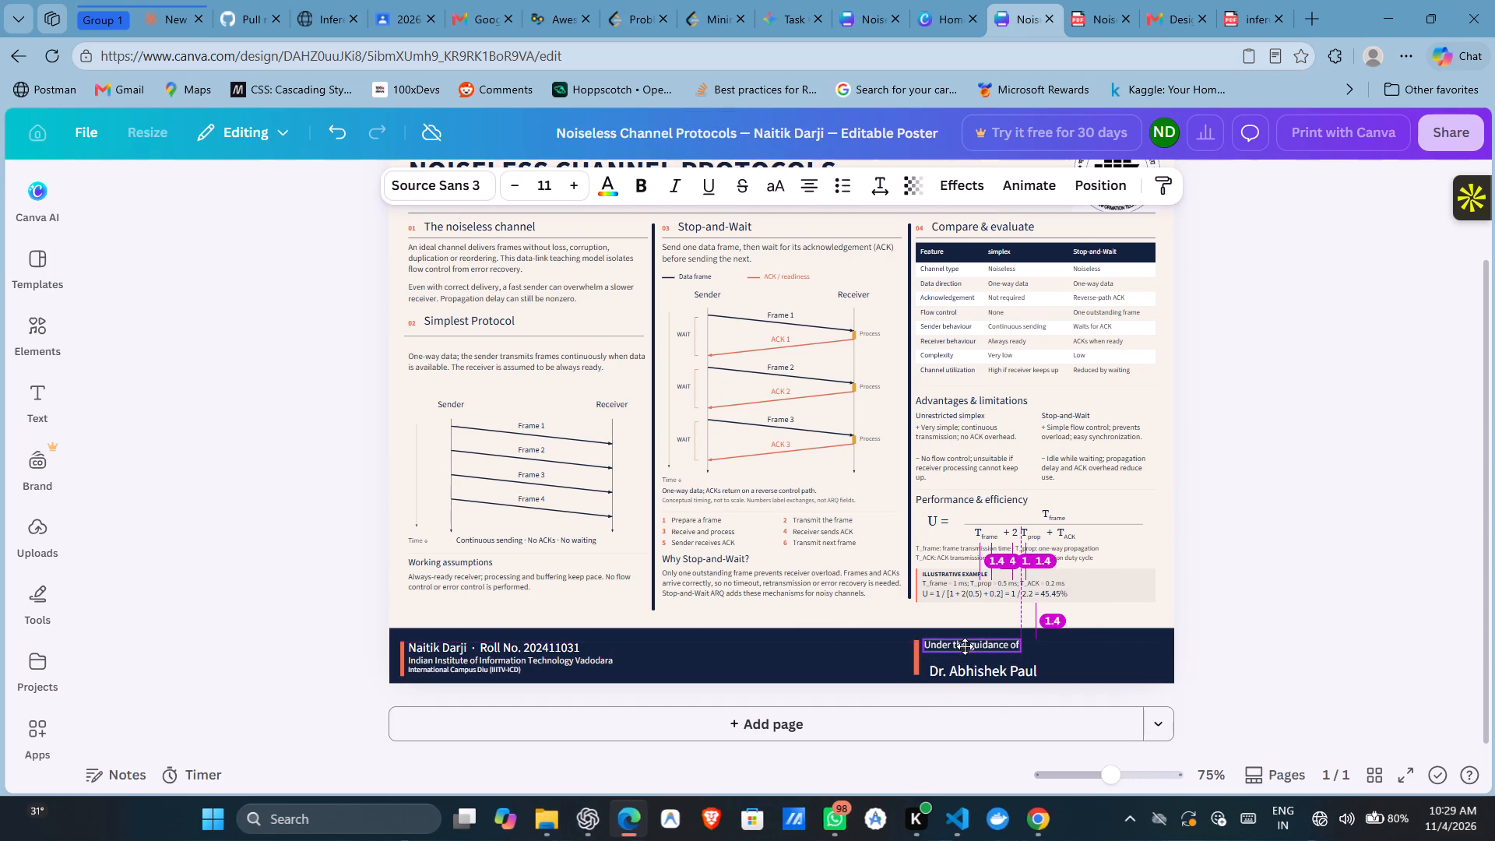
pyautogui.moveTo(965, 646); pyautogui.dragTo(965, 647)
pyautogui.moveTo(967, 669); pyautogui.dragTo(967, 663)
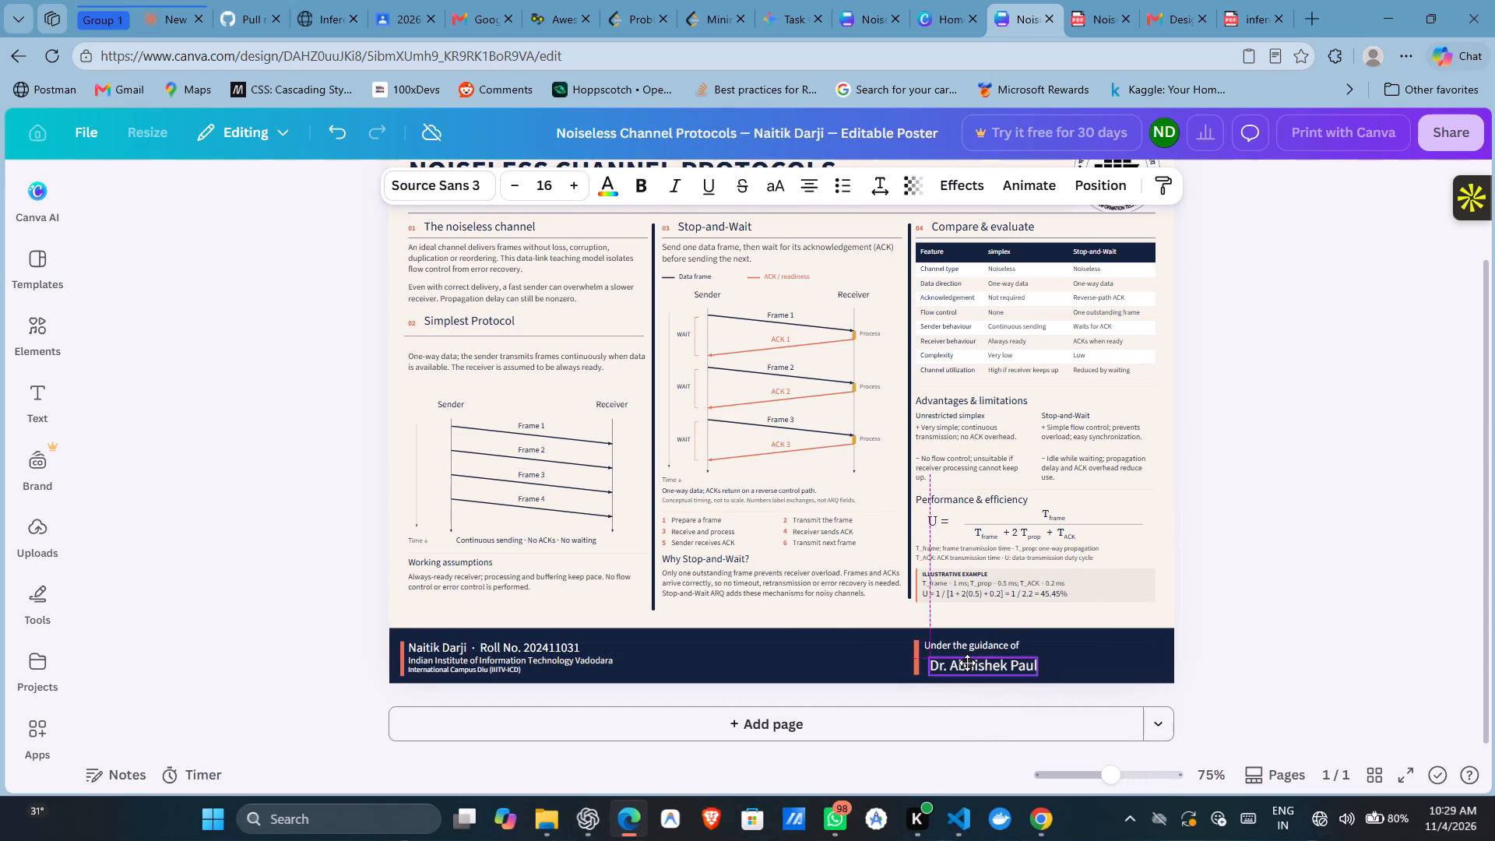
pyautogui.moveTo(967, 663); pyautogui.dragTo(964, 660)
pyautogui.click(1221, 640)
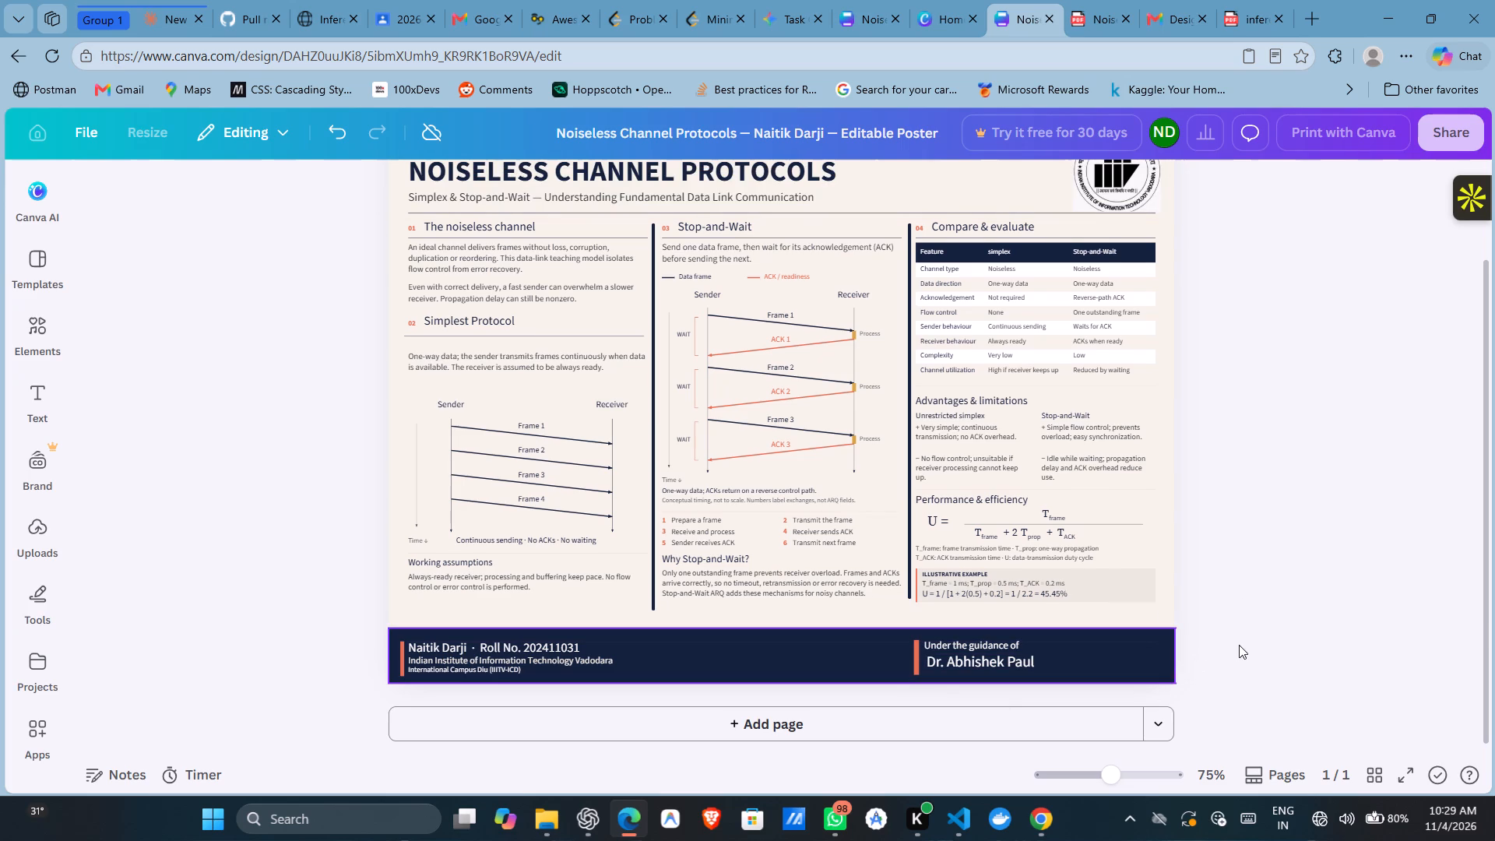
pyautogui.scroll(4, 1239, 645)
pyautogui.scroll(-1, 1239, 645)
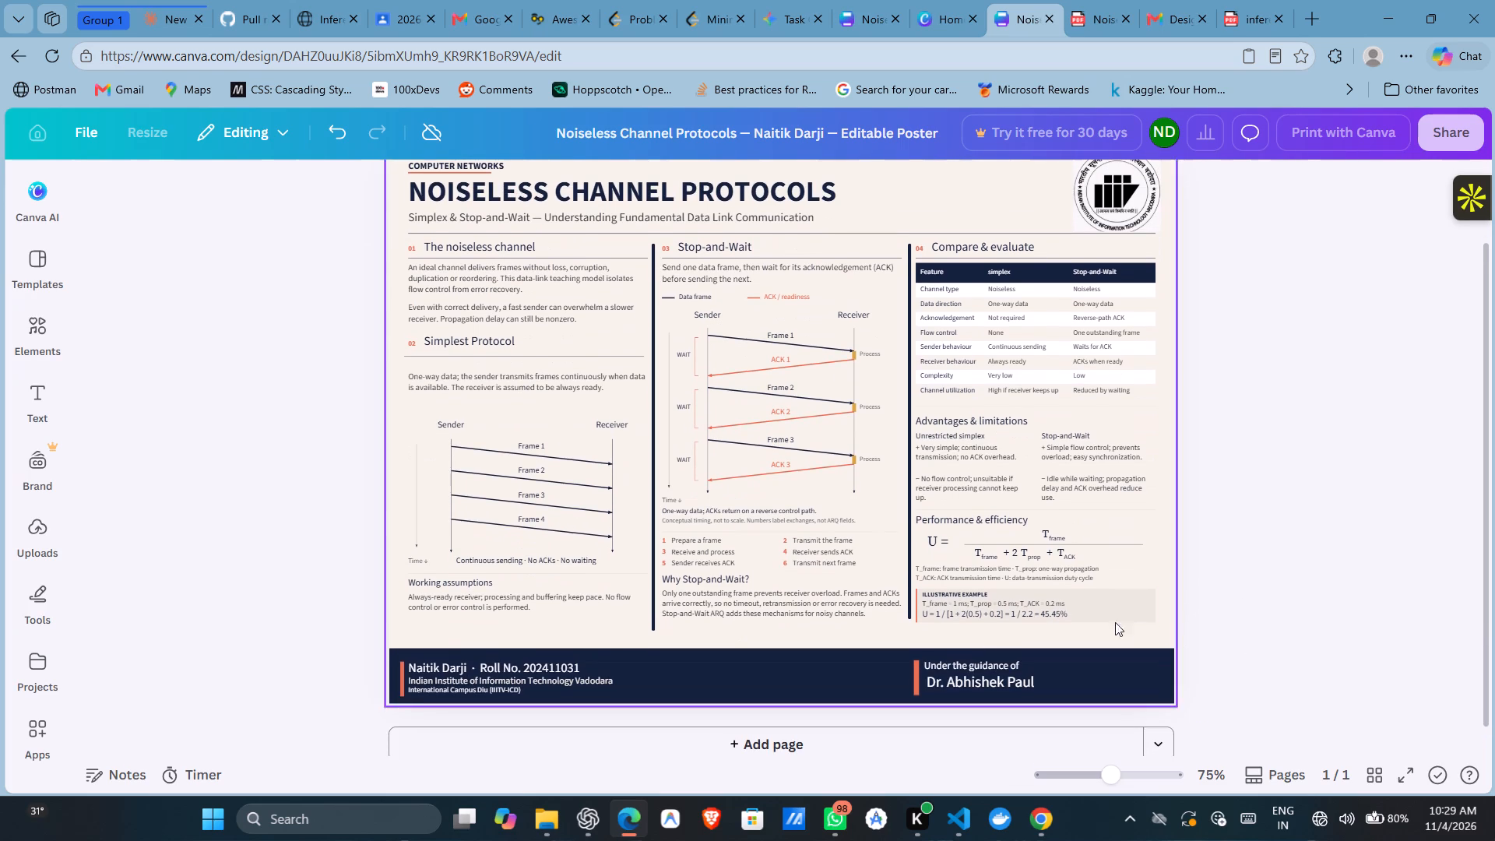
# Increase the font size of the Working assumptions heading and its text by one step, to 11 and 9.5.
pyautogui.click(513, 596)
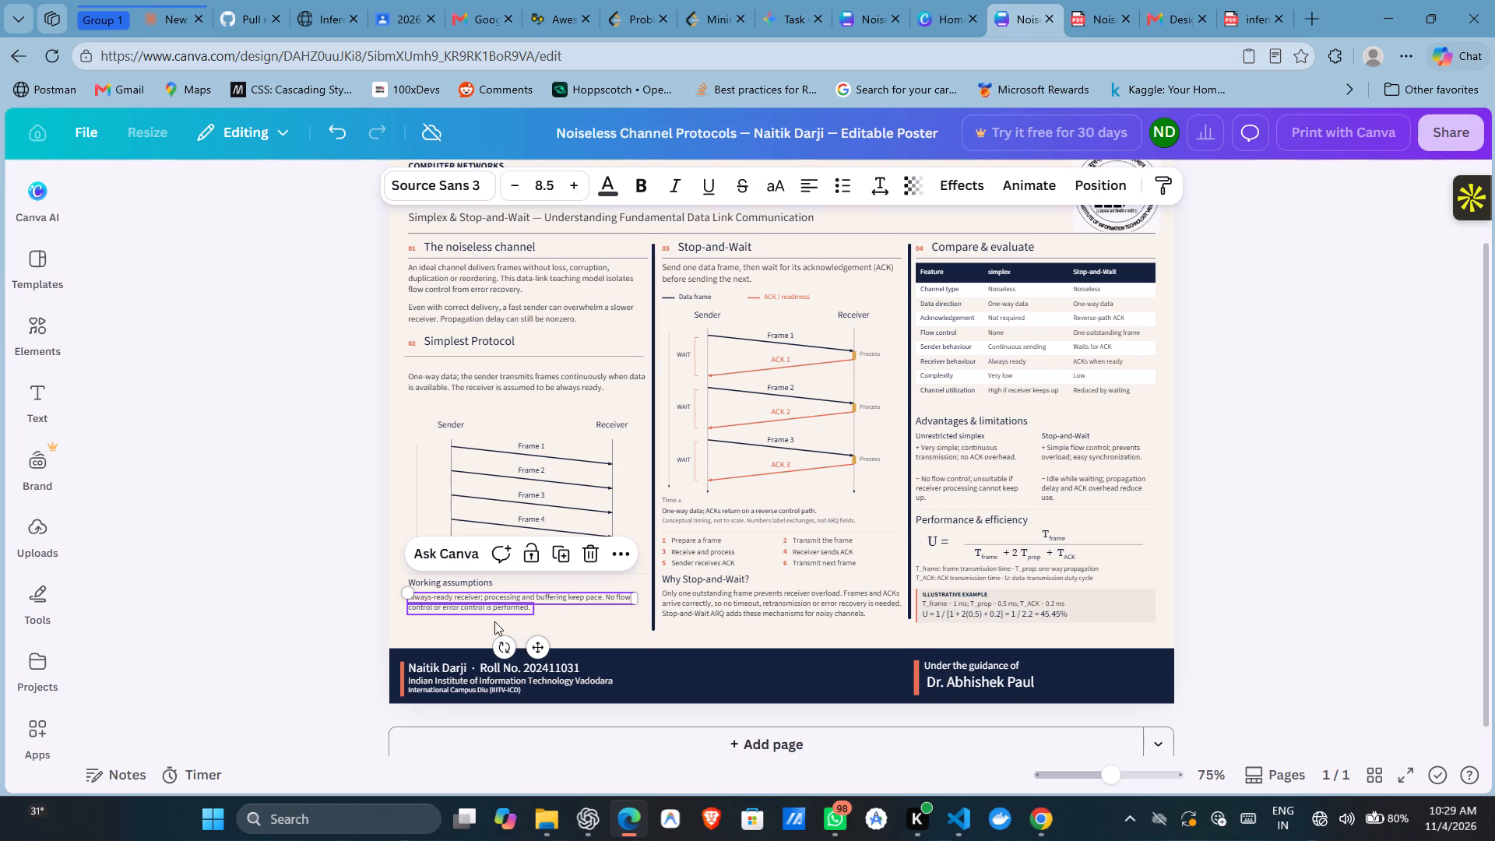
pyautogui.click(389, 608)
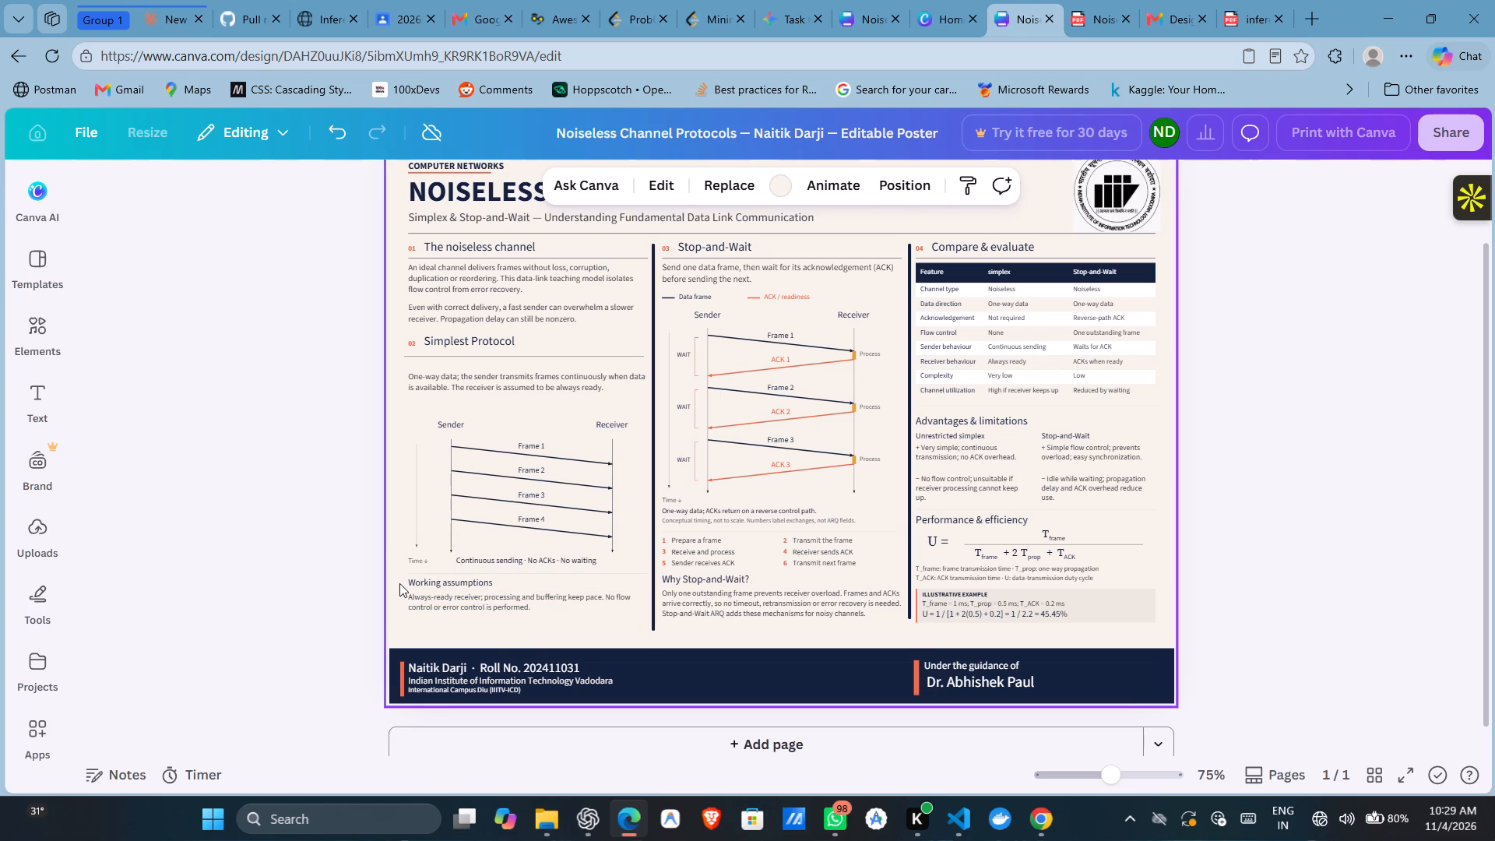
pyautogui.moveTo(399, 583); pyautogui.dragTo(578, 616)
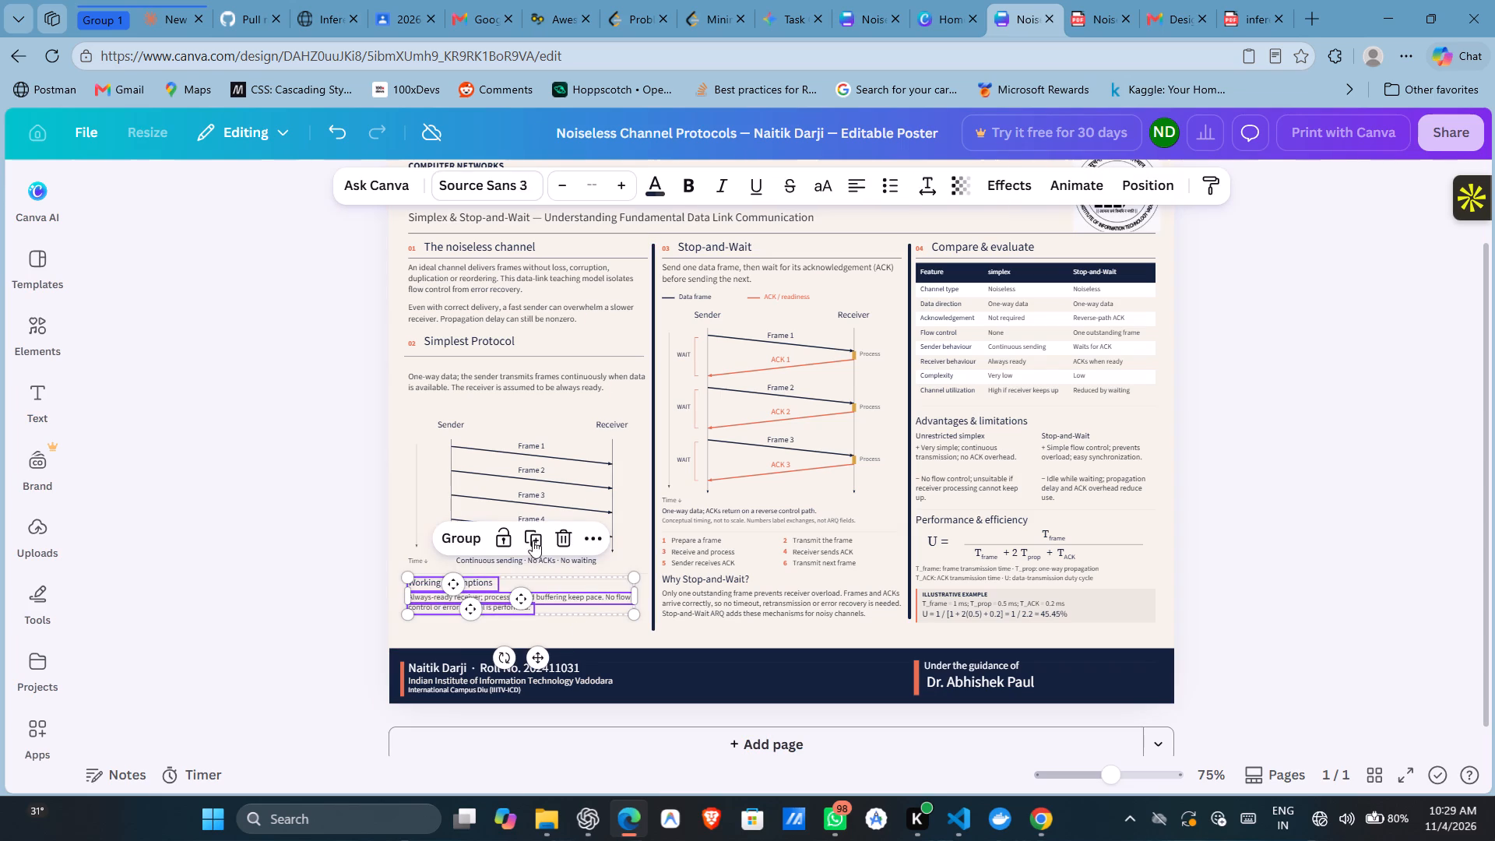
pyautogui.click(628, 195)
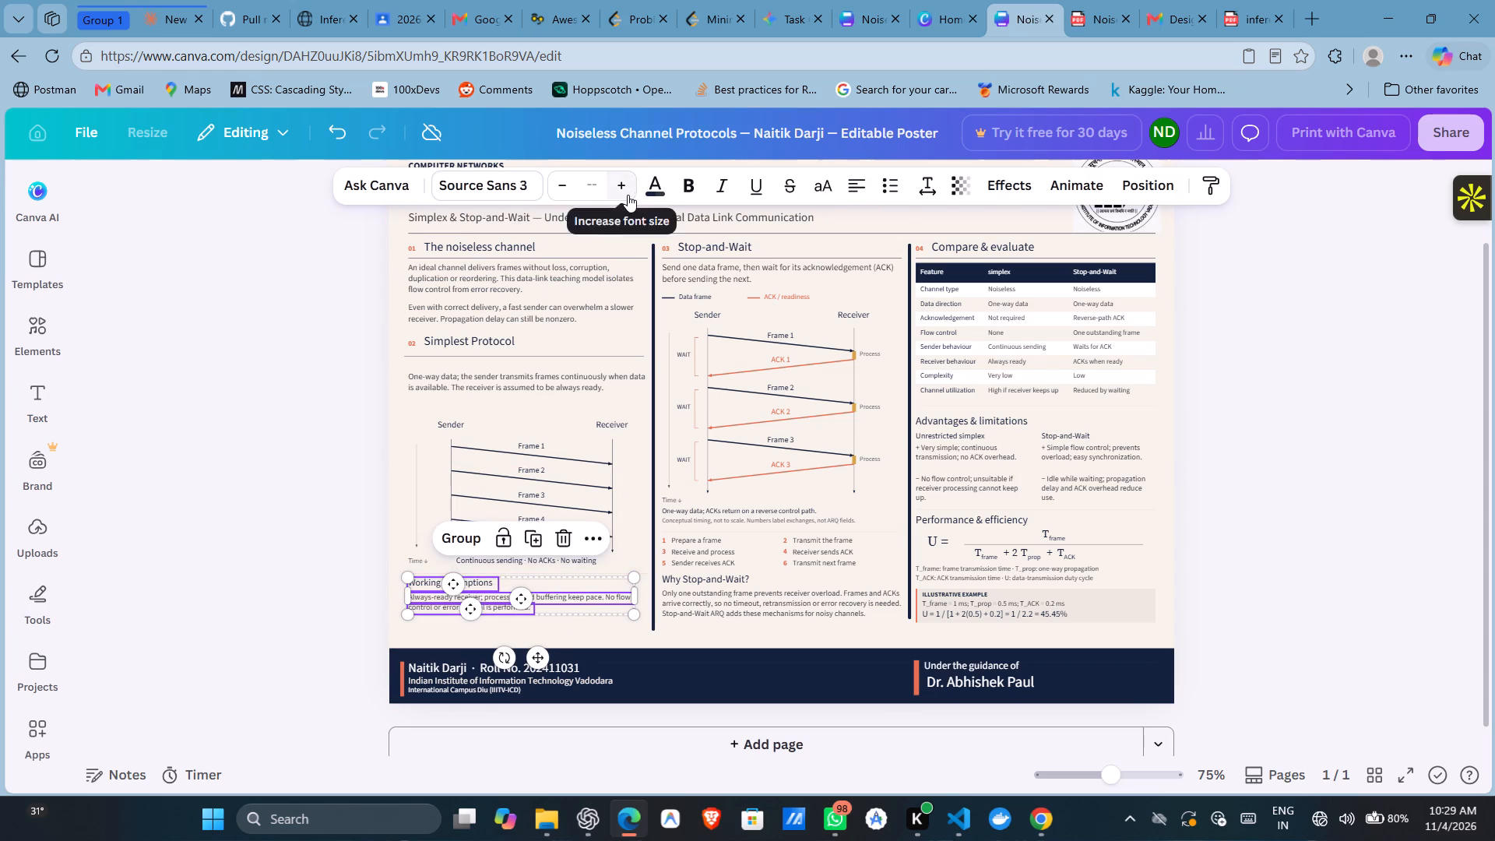
# Widen the Working assumptions heading box and both text boxes beneath it to reduce the unwanted line wrapping.
pyautogui.click(330, 463)
pyautogui.click(459, 579)
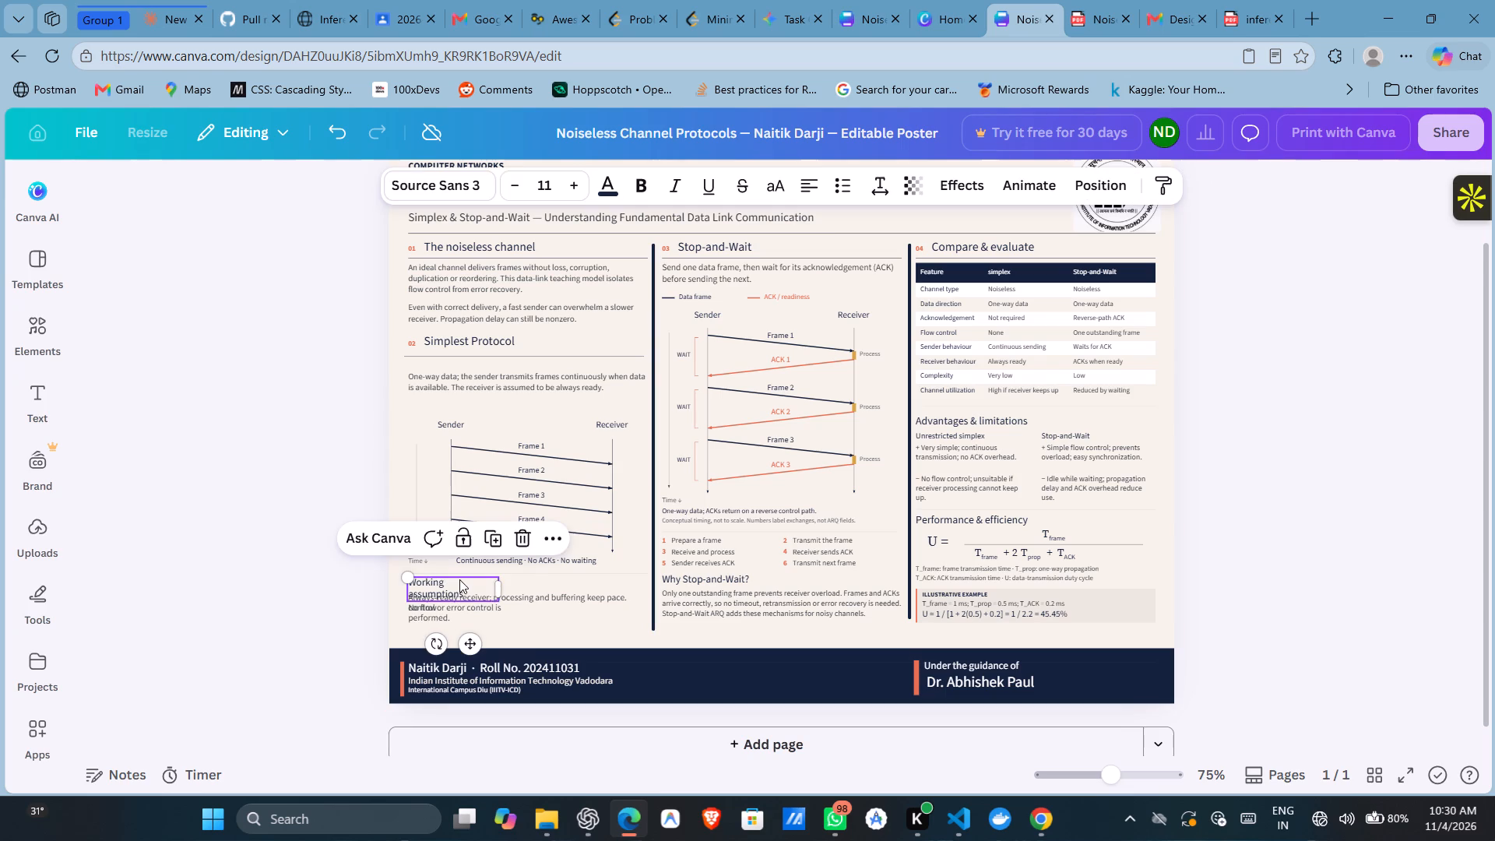
pyautogui.moveTo(505, 582); pyautogui.dragTo(527, 585)
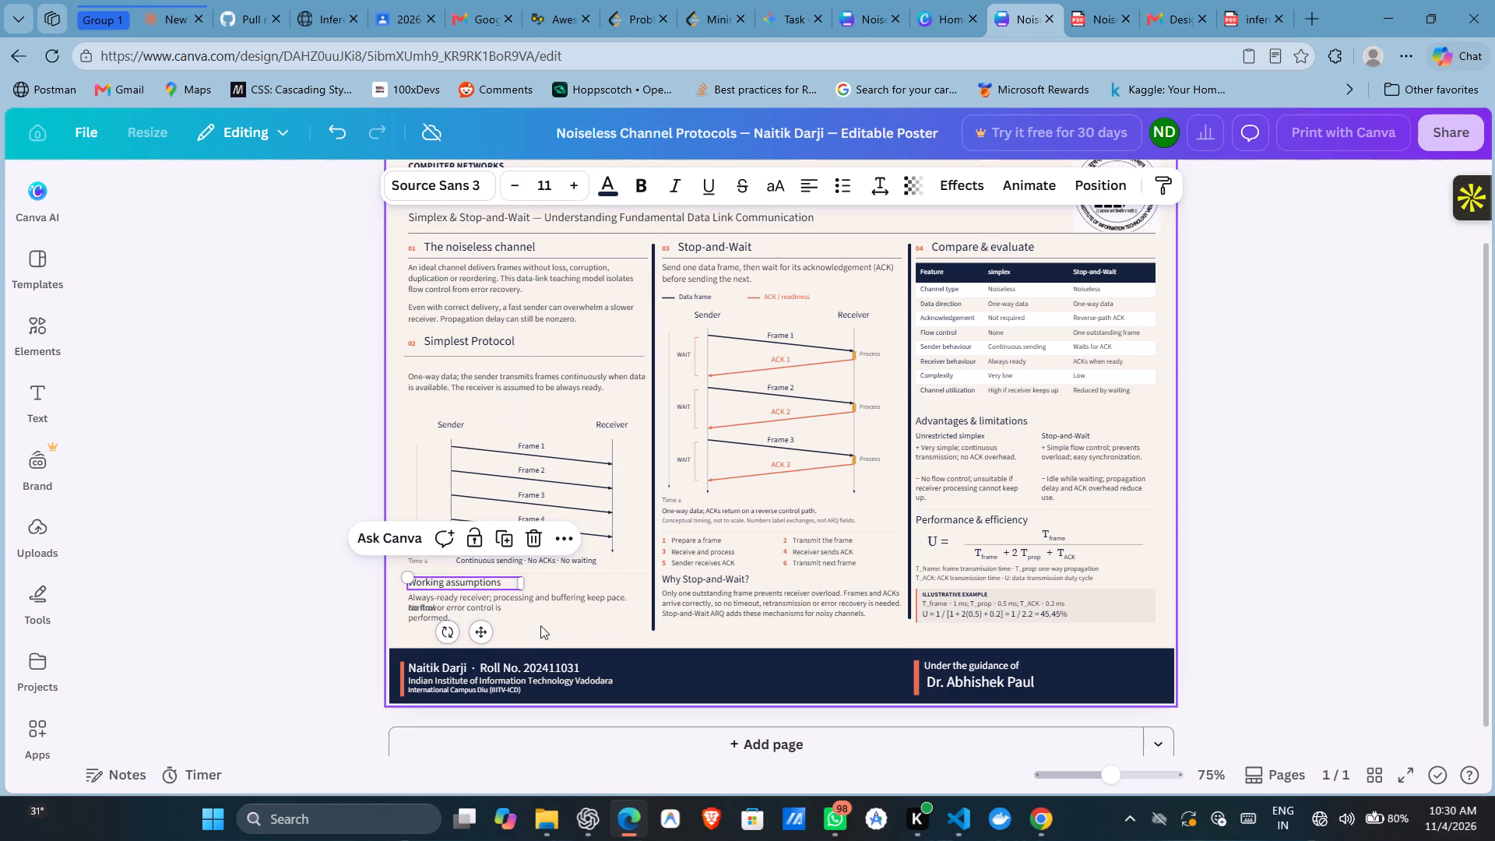
pyautogui.click(499, 614)
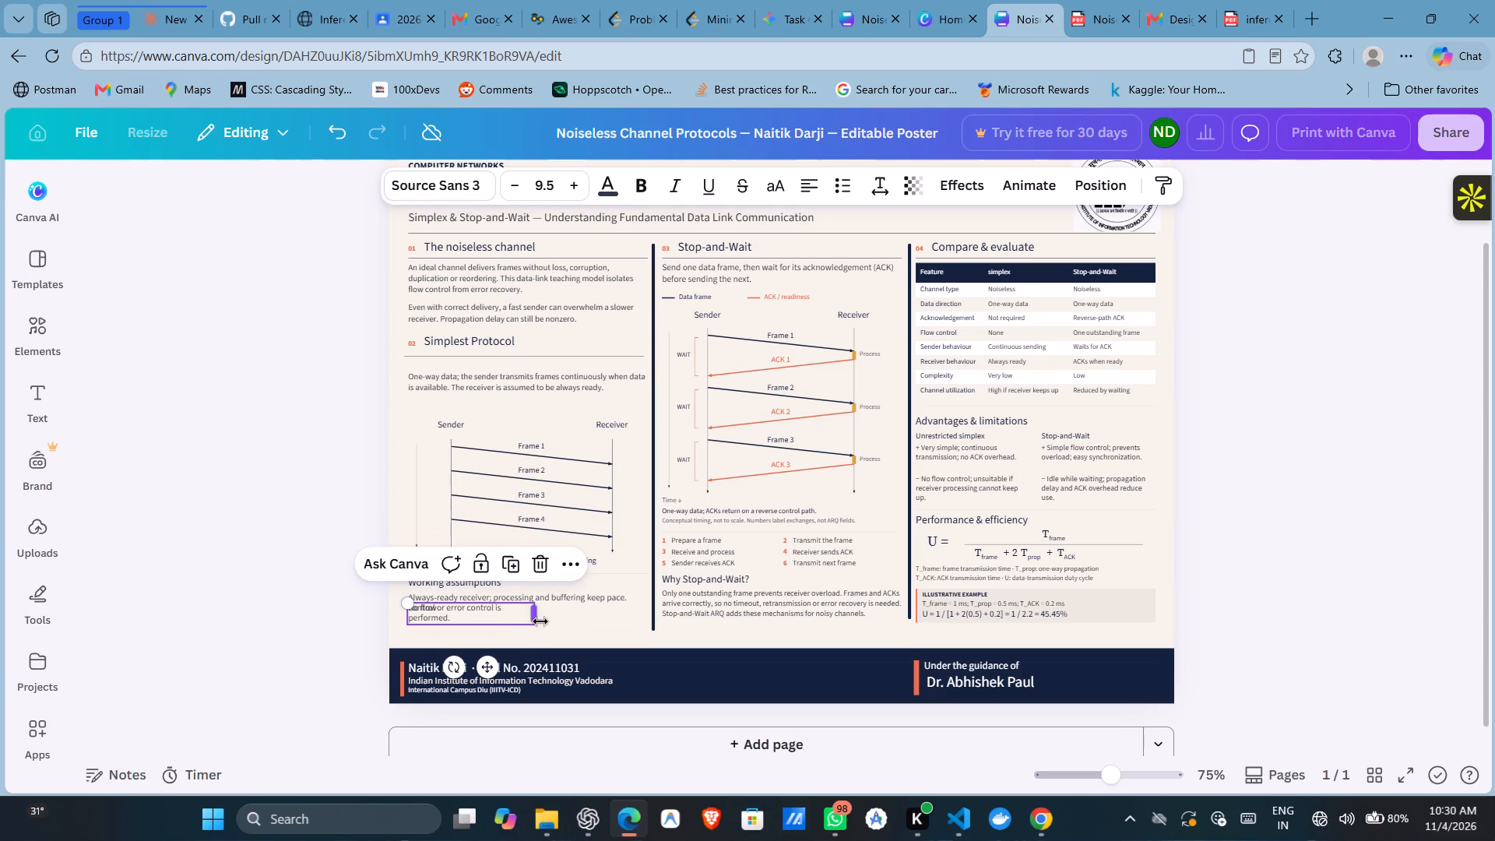
pyautogui.moveTo(540, 621); pyautogui.dragTo(561, 621)
pyautogui.click(578, 601)
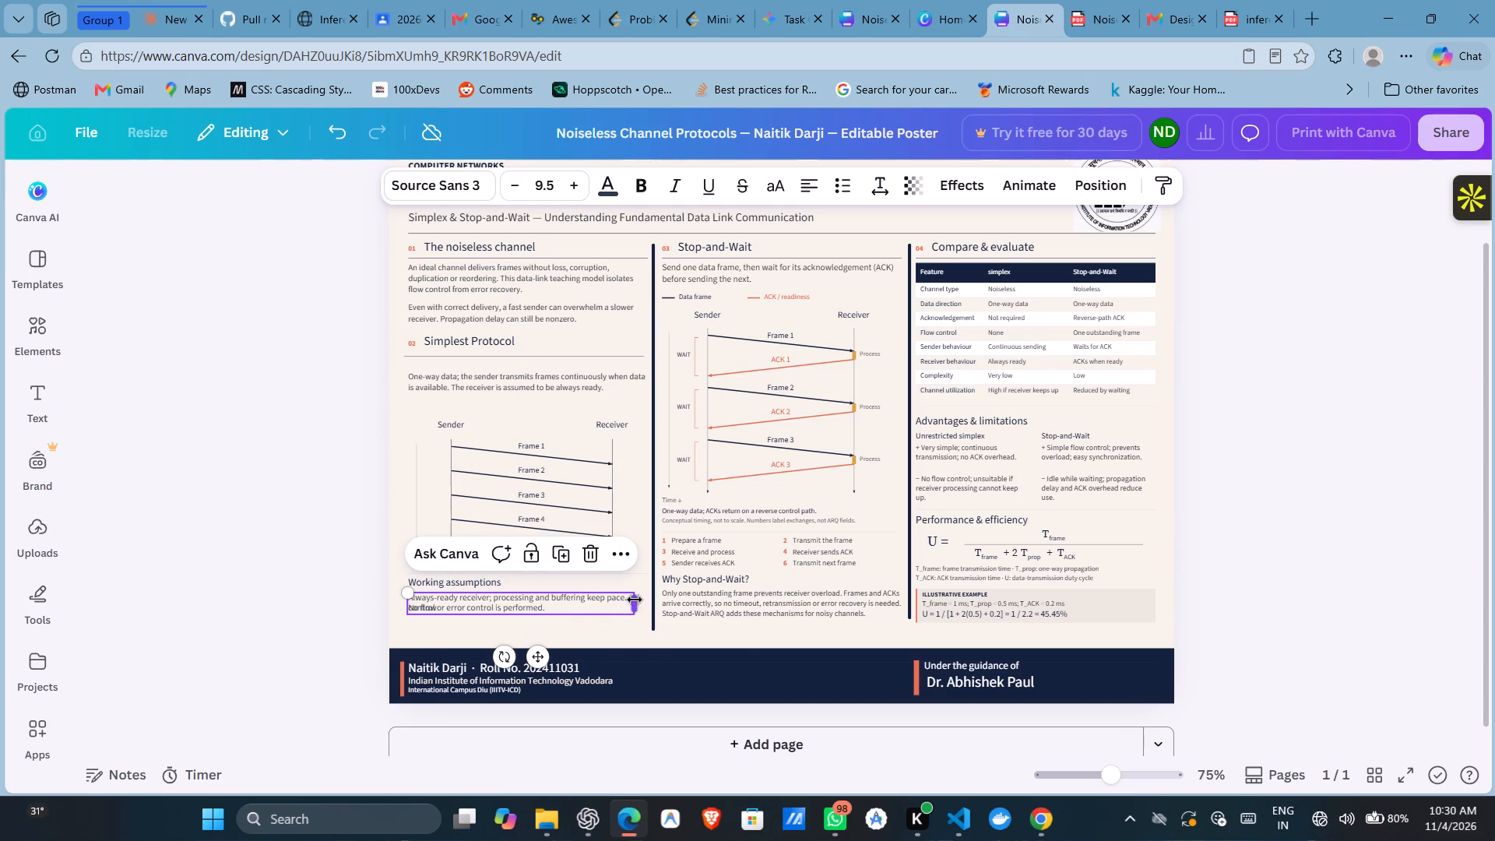
pyautogui.moveTo(635, 600); pyautogui.dragTo(650, 601)
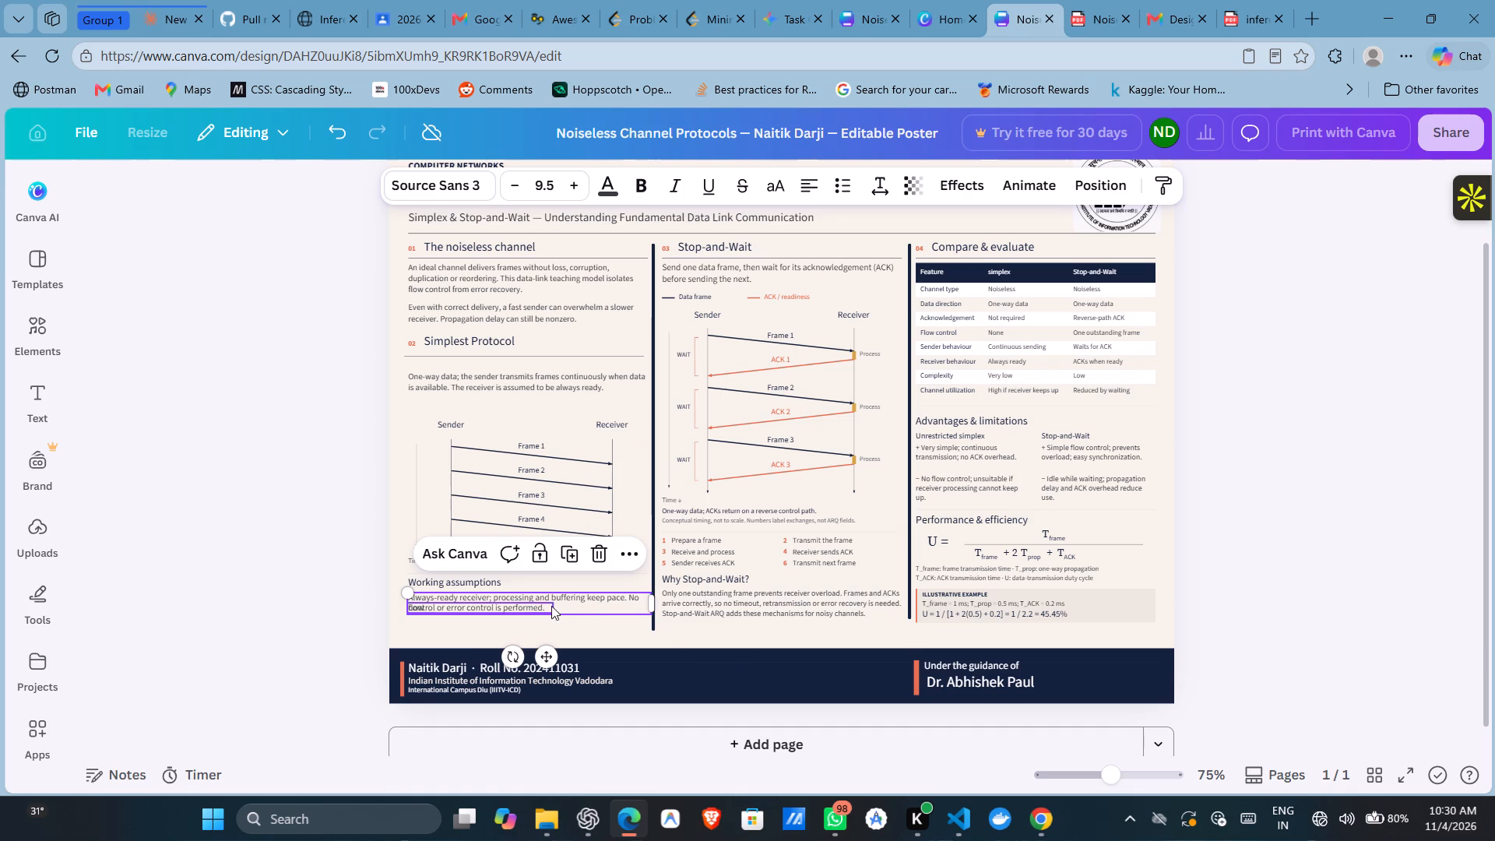
# Move the line "control or error control is performed." sideways so it follows the word "flow" without overlapping it.
pyautogui.moveTo(539, 606); pyautogui.dragTo(561, 606)
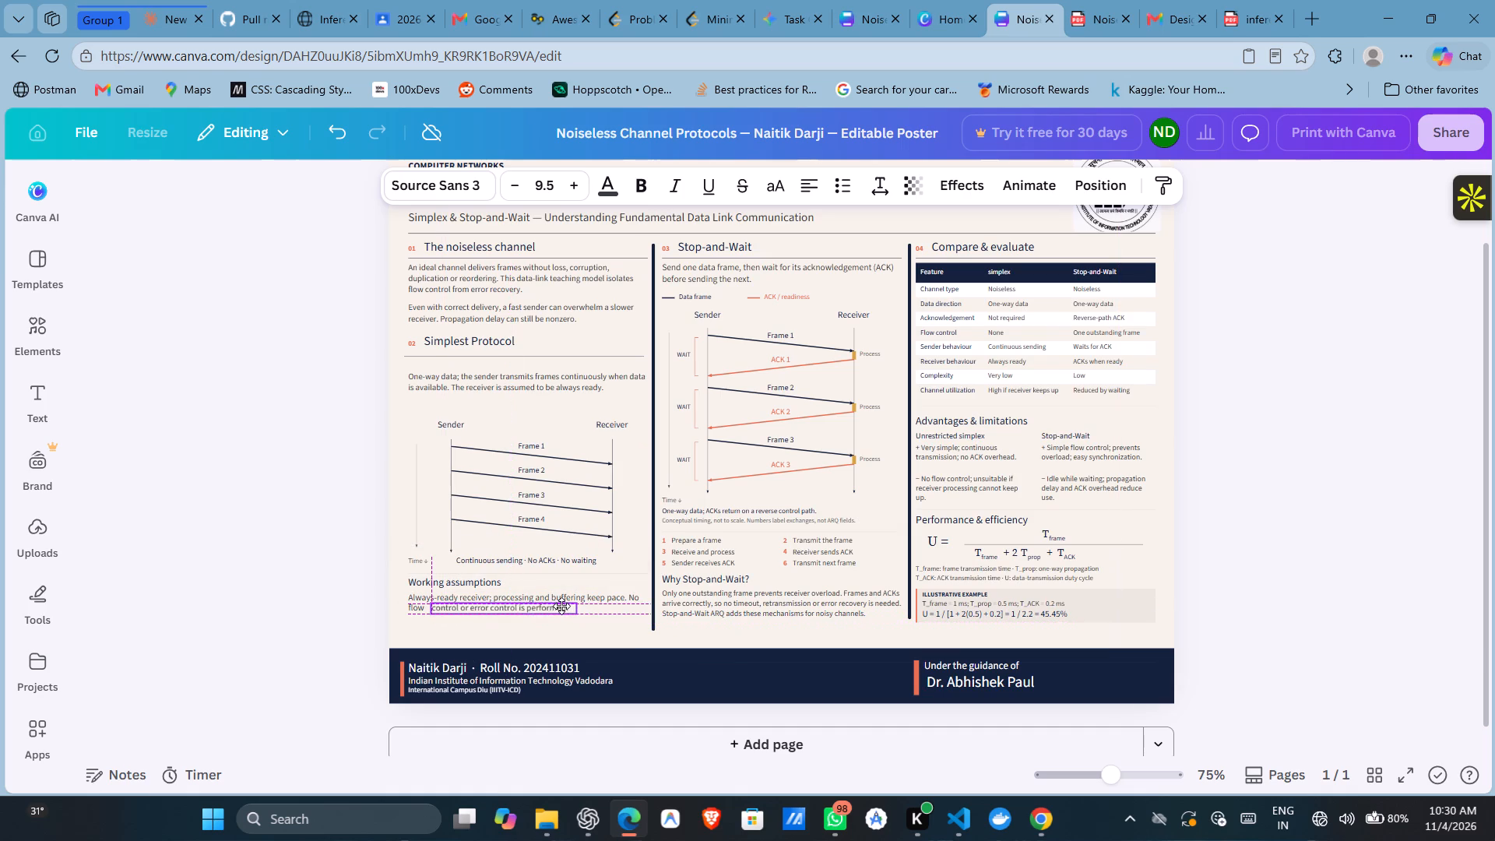
pyautogui.moveTo(561, 606); pyautogui.dragTo(559, 606)
pyautogui.moveTo(559, 606); pyautogui.dragTo(558, 606)
pyautogui.click(352, 590)
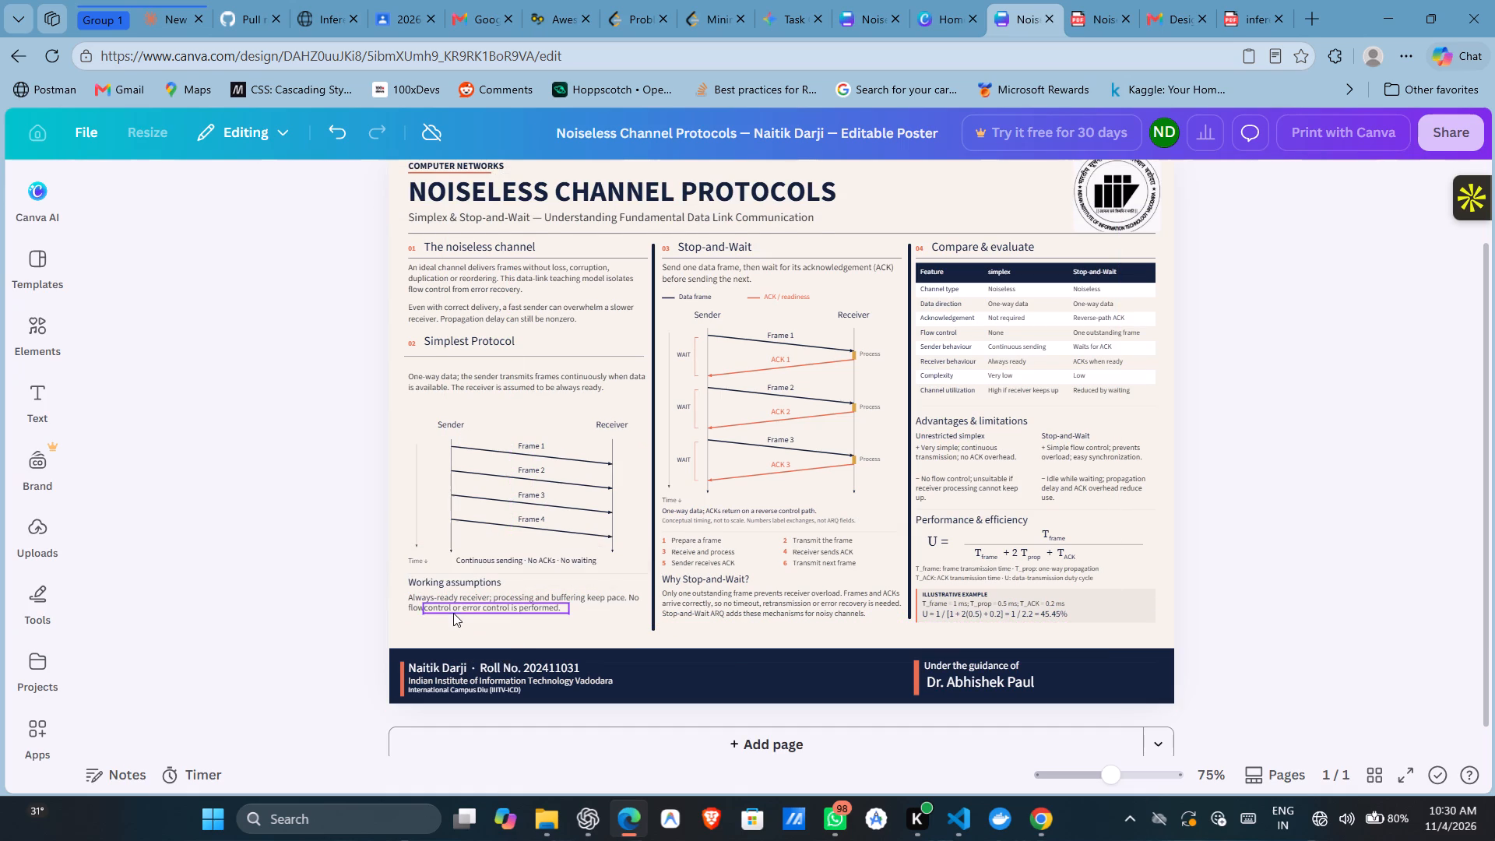
pyautogui.click(442, 606)
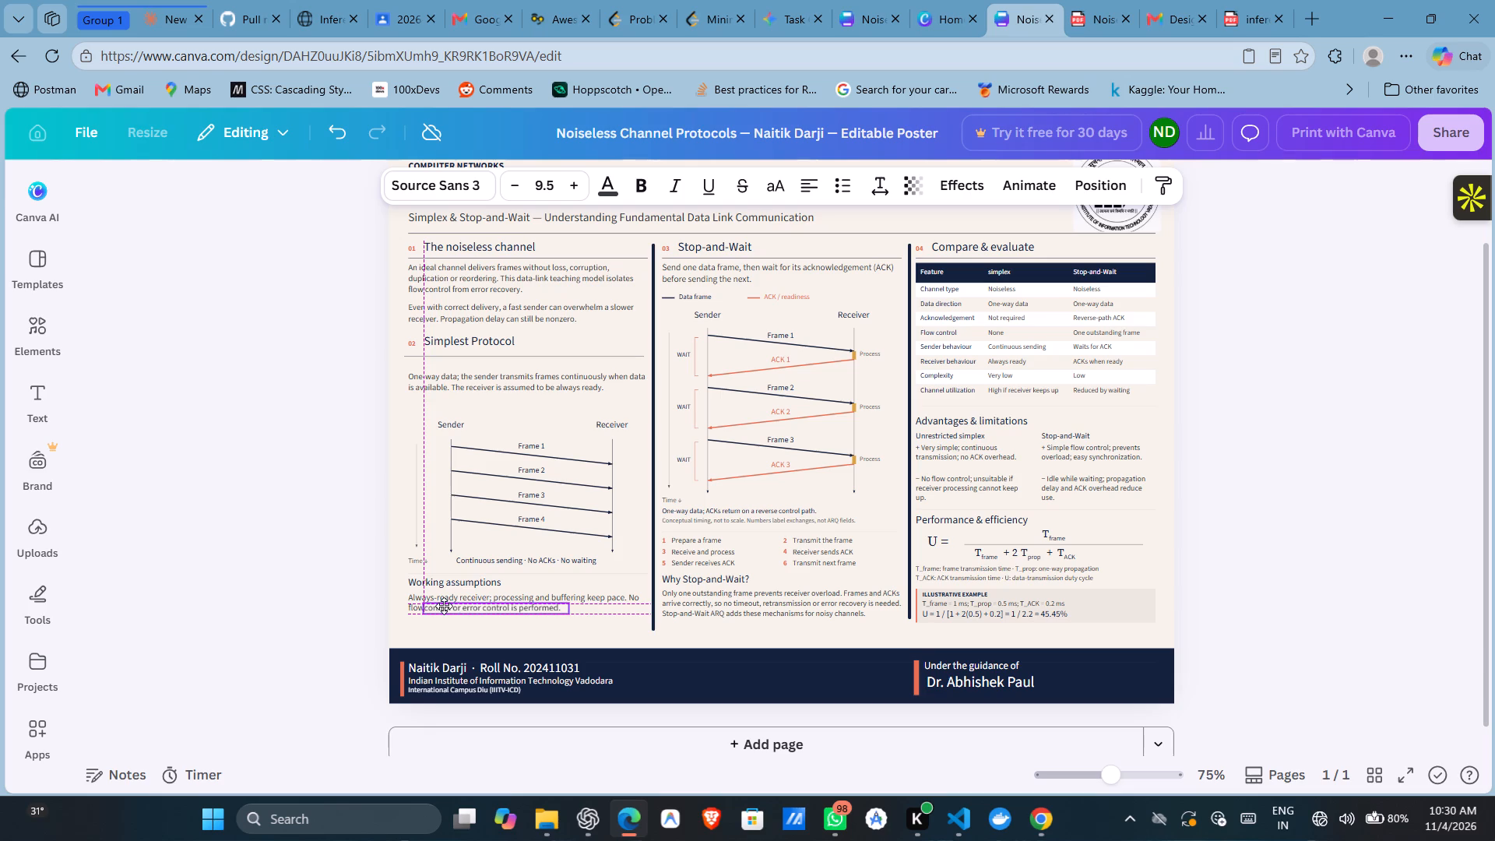
pyautogui.click(350, 617)
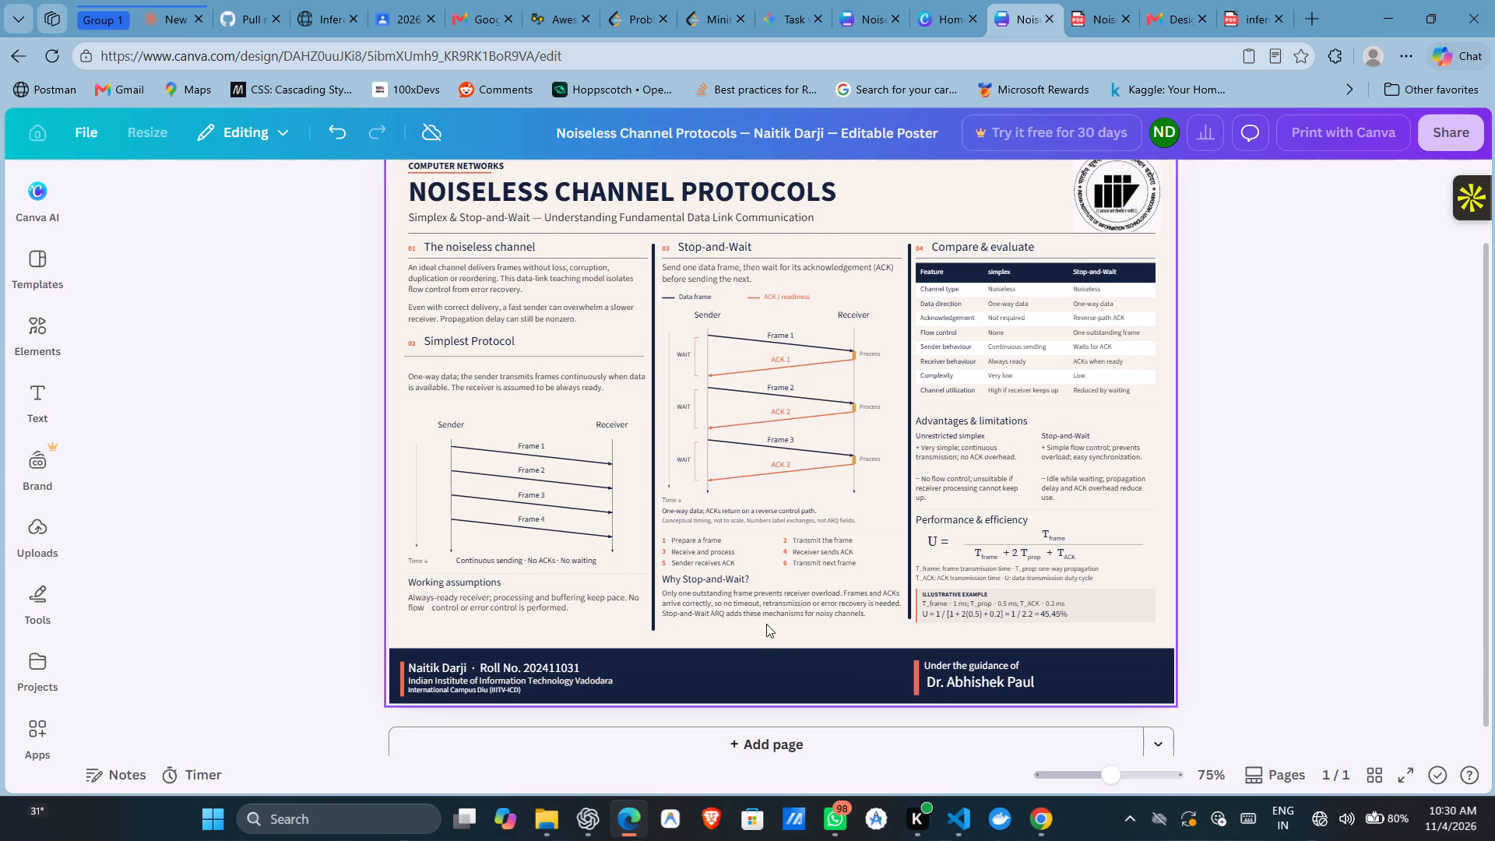
# Move the line "Stop-and-Wait ARQ adds these mechanisms for noisy channels." slightly lower under Why Stop-and-Wait?, keeping it near the column's text margin.
pyautogui.moveTo(761, 615); pyautogui.dragTo(758, 627)
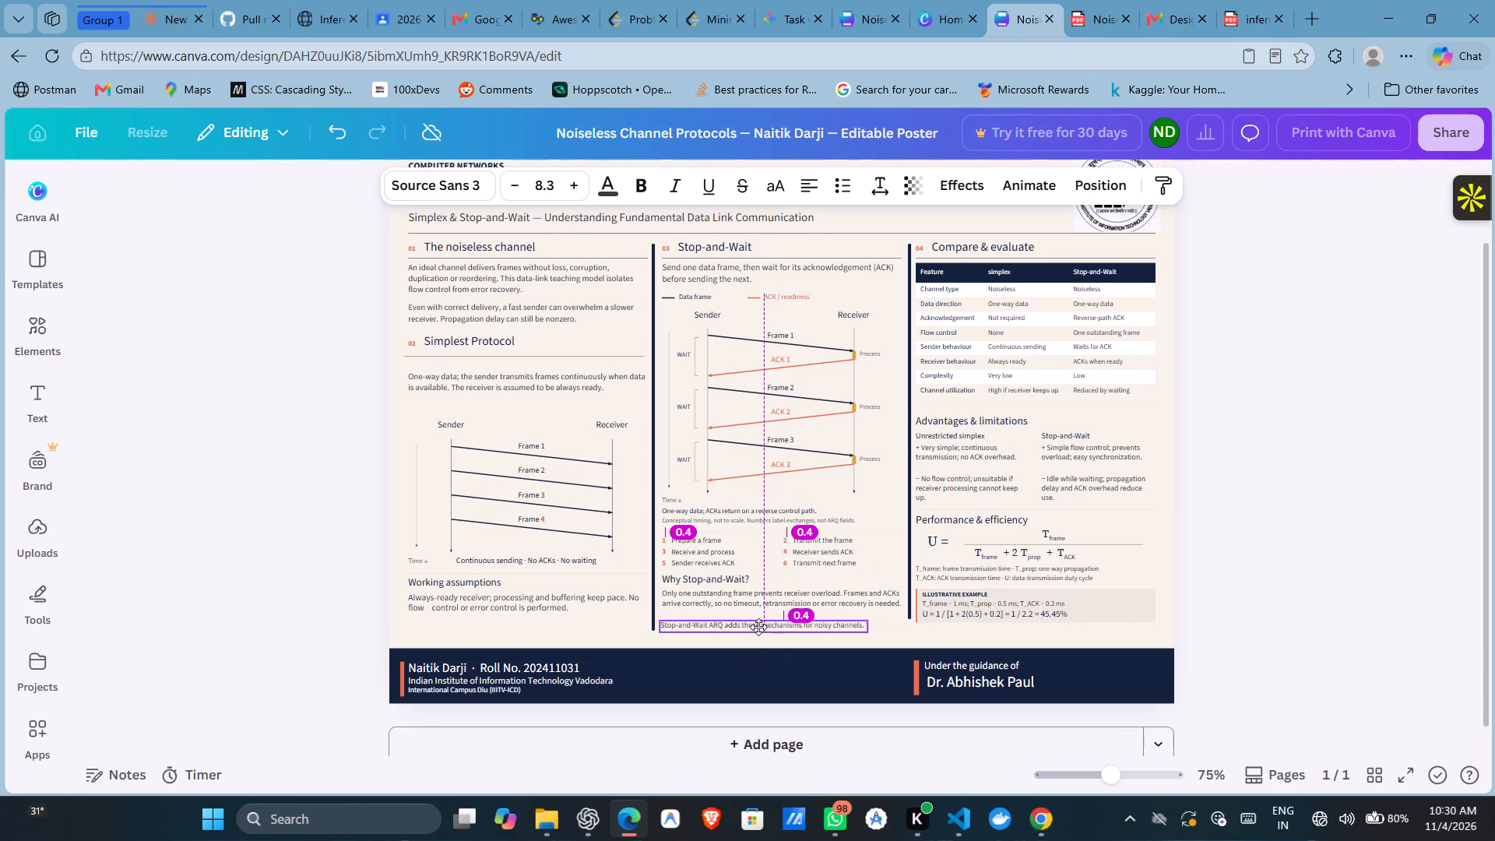
pyautogui.moveTo(758, 627); pyautogui.dragTo(746, 646)
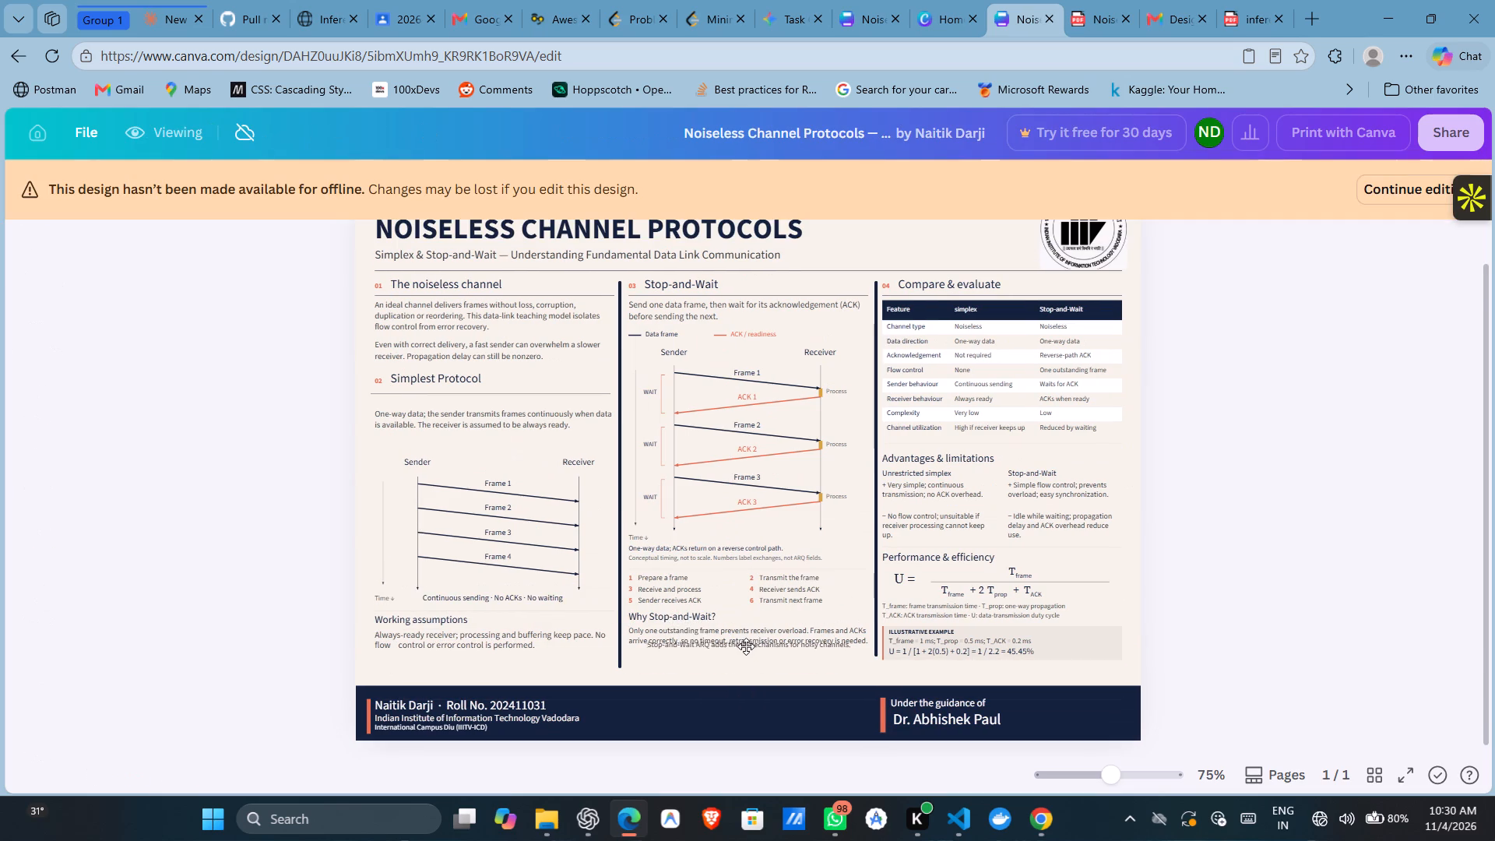
pyautogui.moveTo(746, 646); pyautogui.dragTo(726, 658)
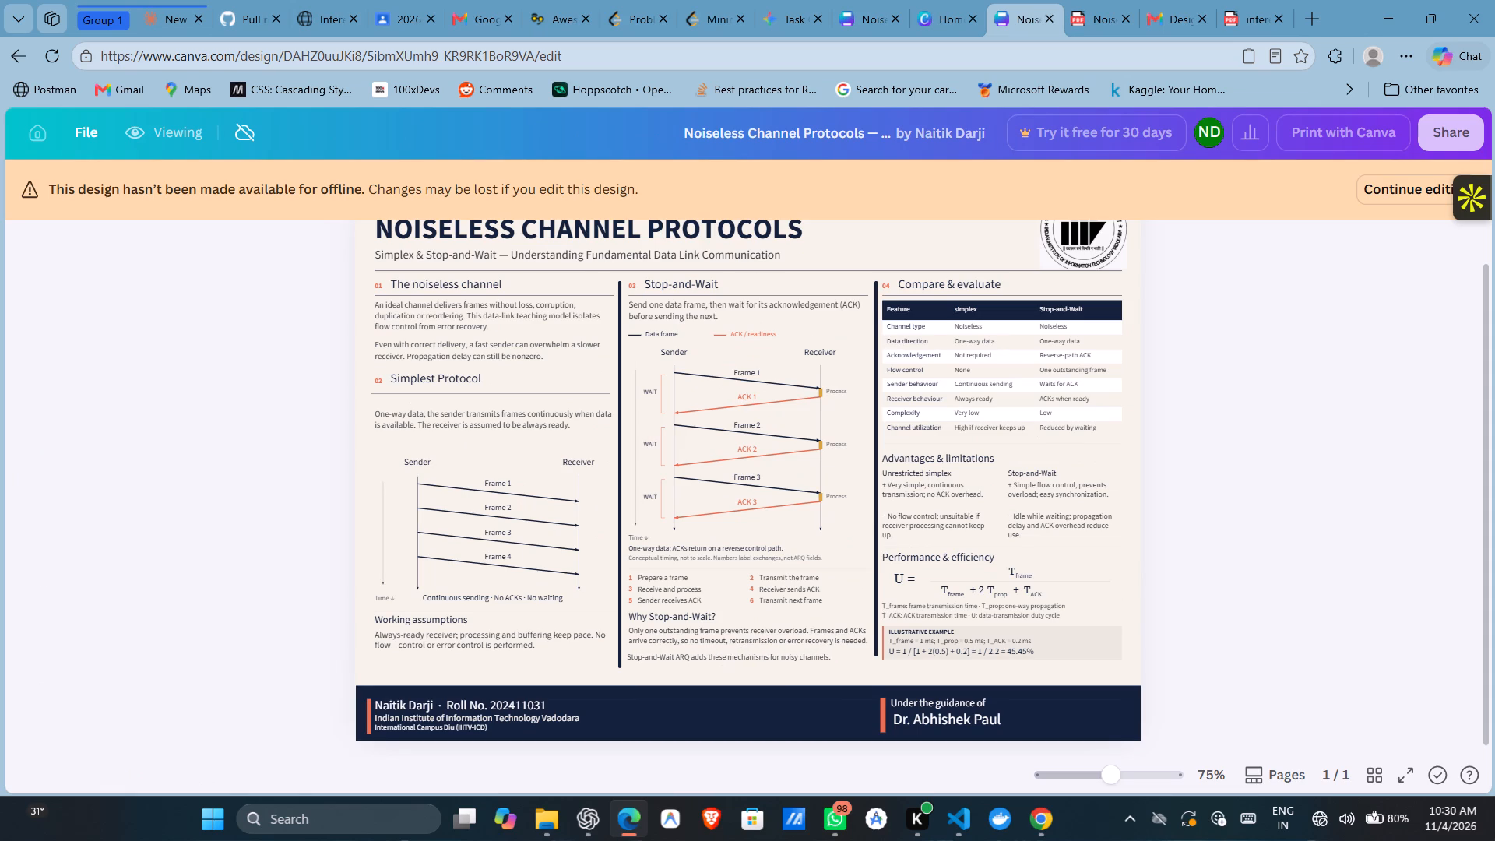
pyautogui.click(726, 638)
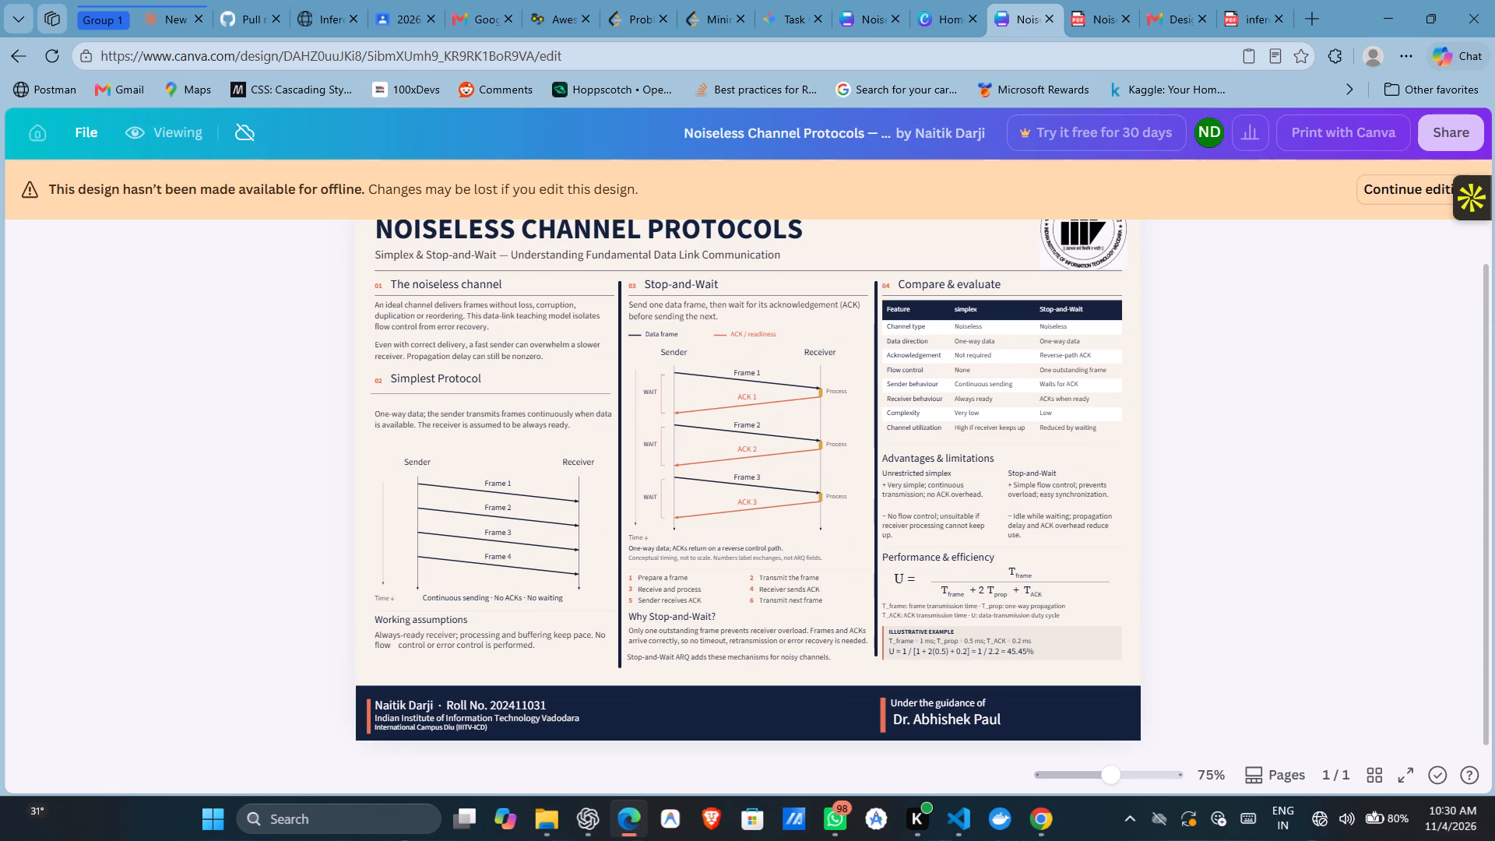
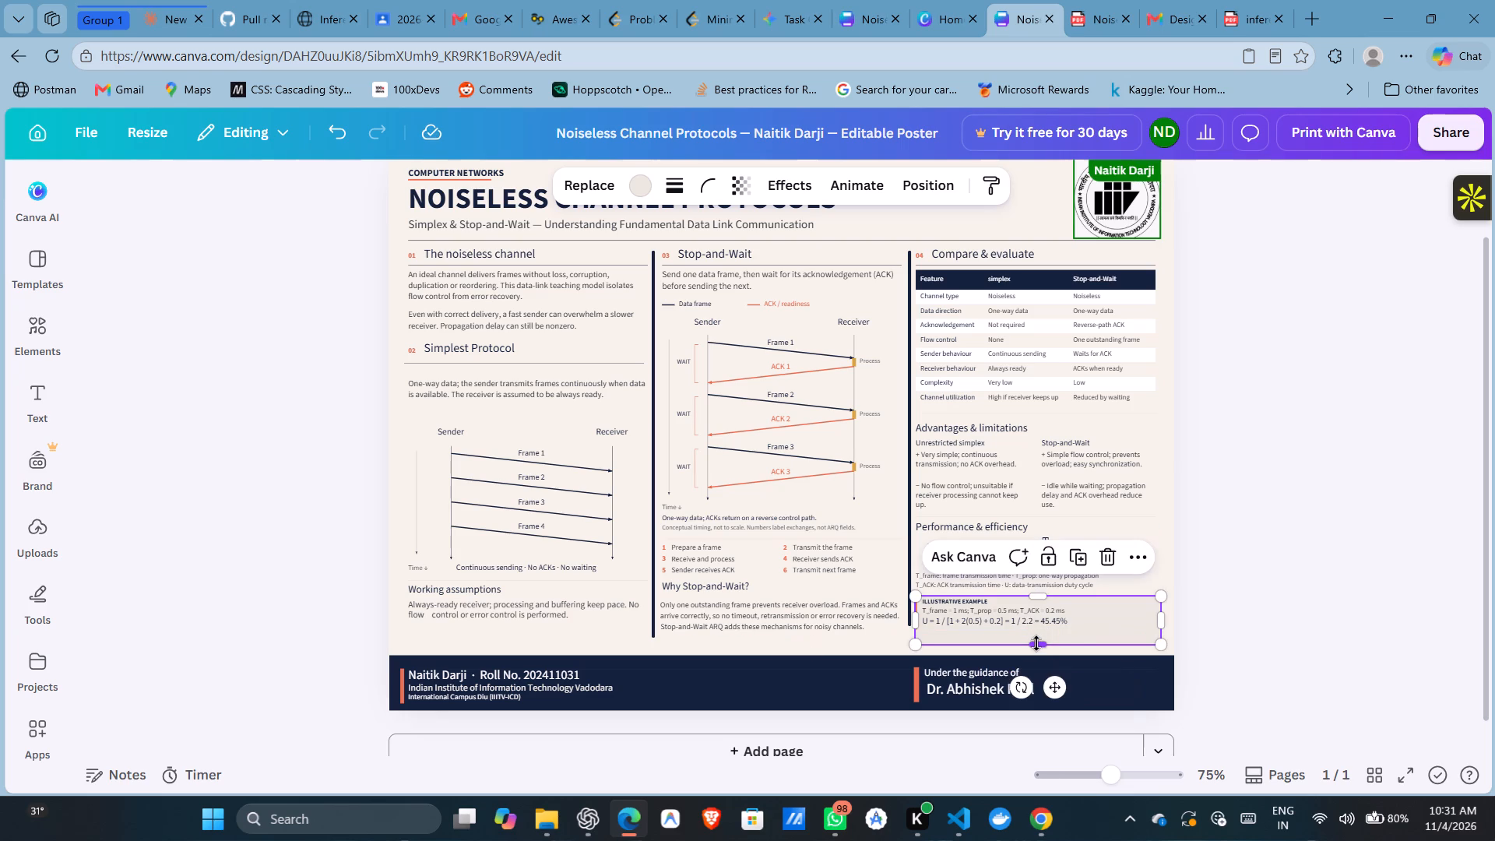
# Move the Illustrative Example background box up and sideways, clear of the example text it sits behind.
pyautogui.click(1078, 632)
pyautogui.click(1212, 620)
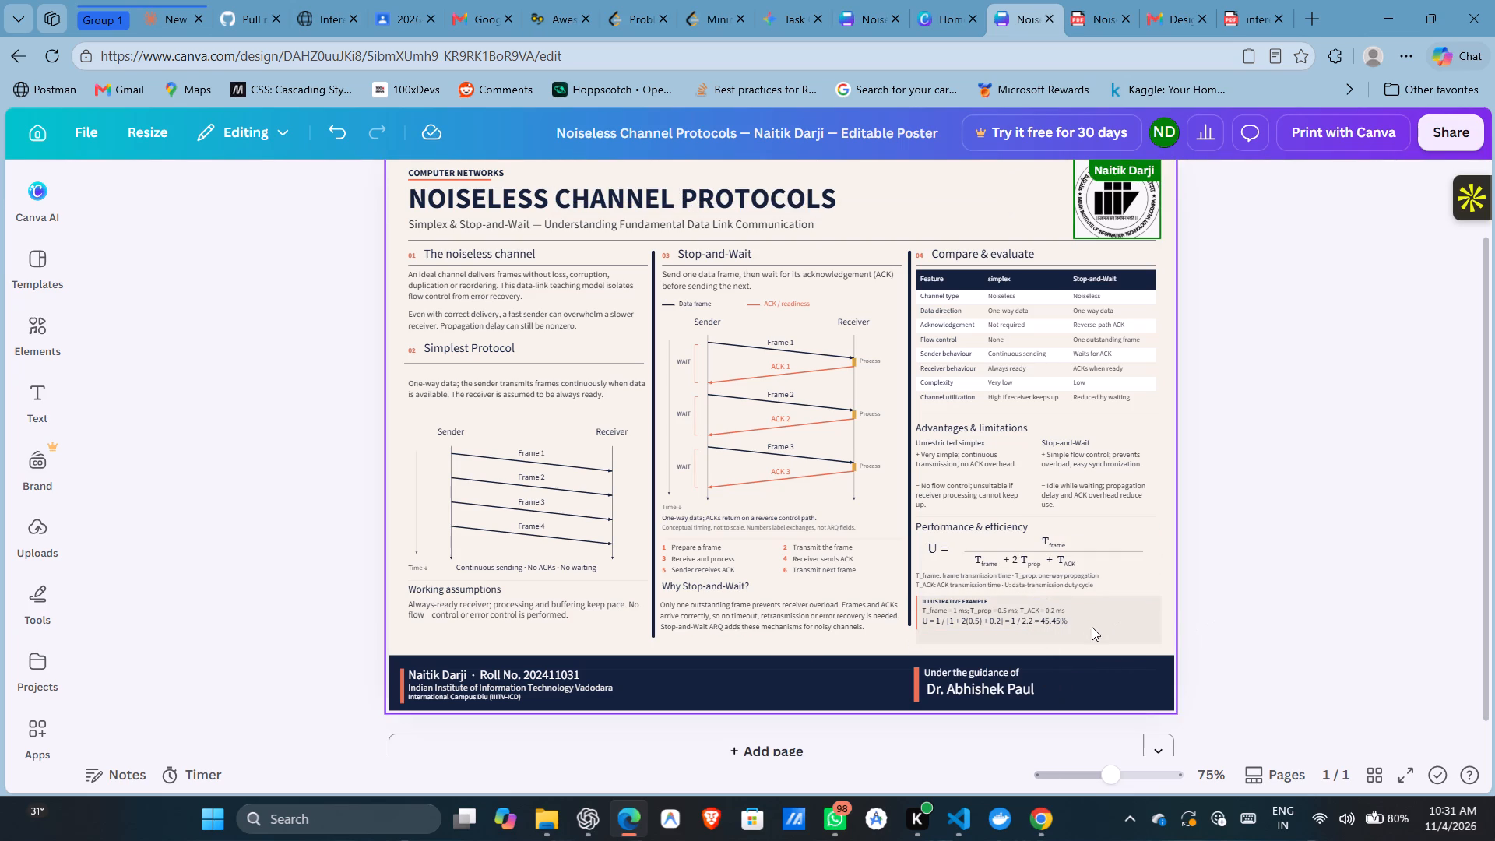
pyautogui.moveTo(1092, 627); pyautogui.dragTo(1090, 628)
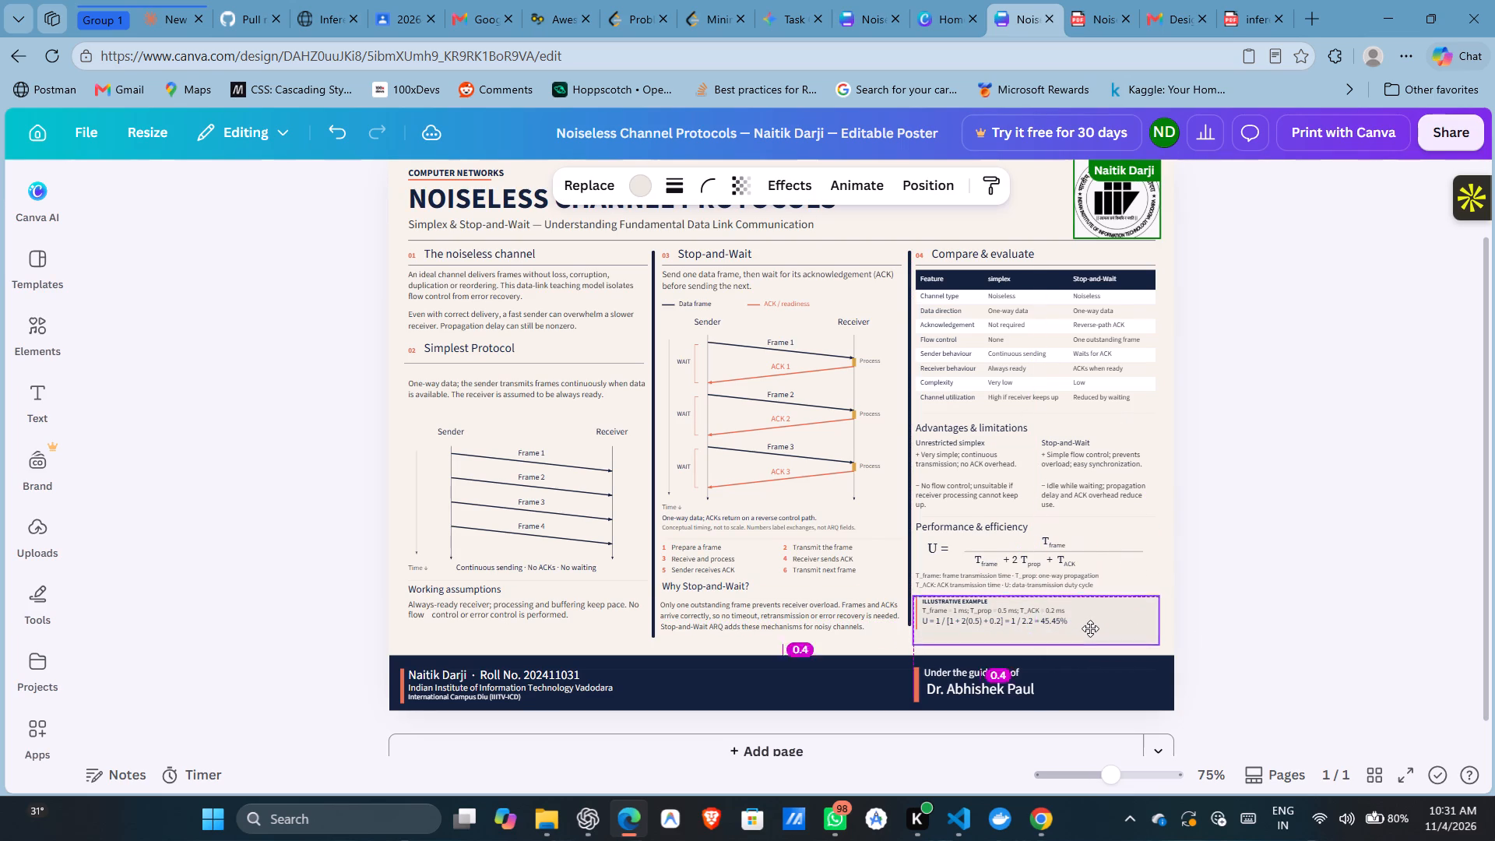
pyautogui.moveTo(1090, 628); pyautogui.dragTo(1090, 625)
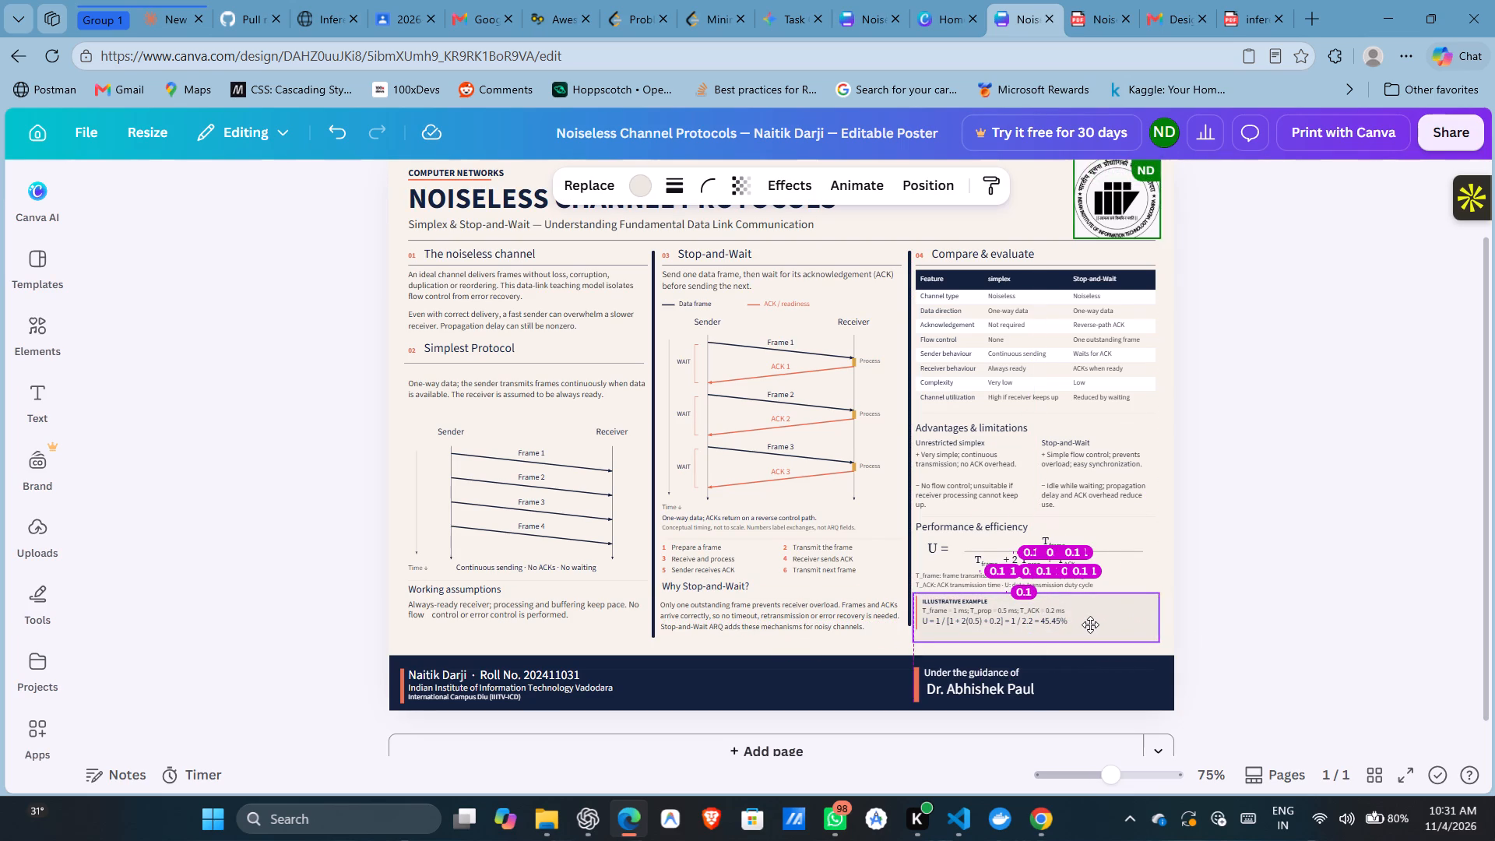
pyautogui.moveTo(1090, 625); pyautogui.dragTo(1212, 542)
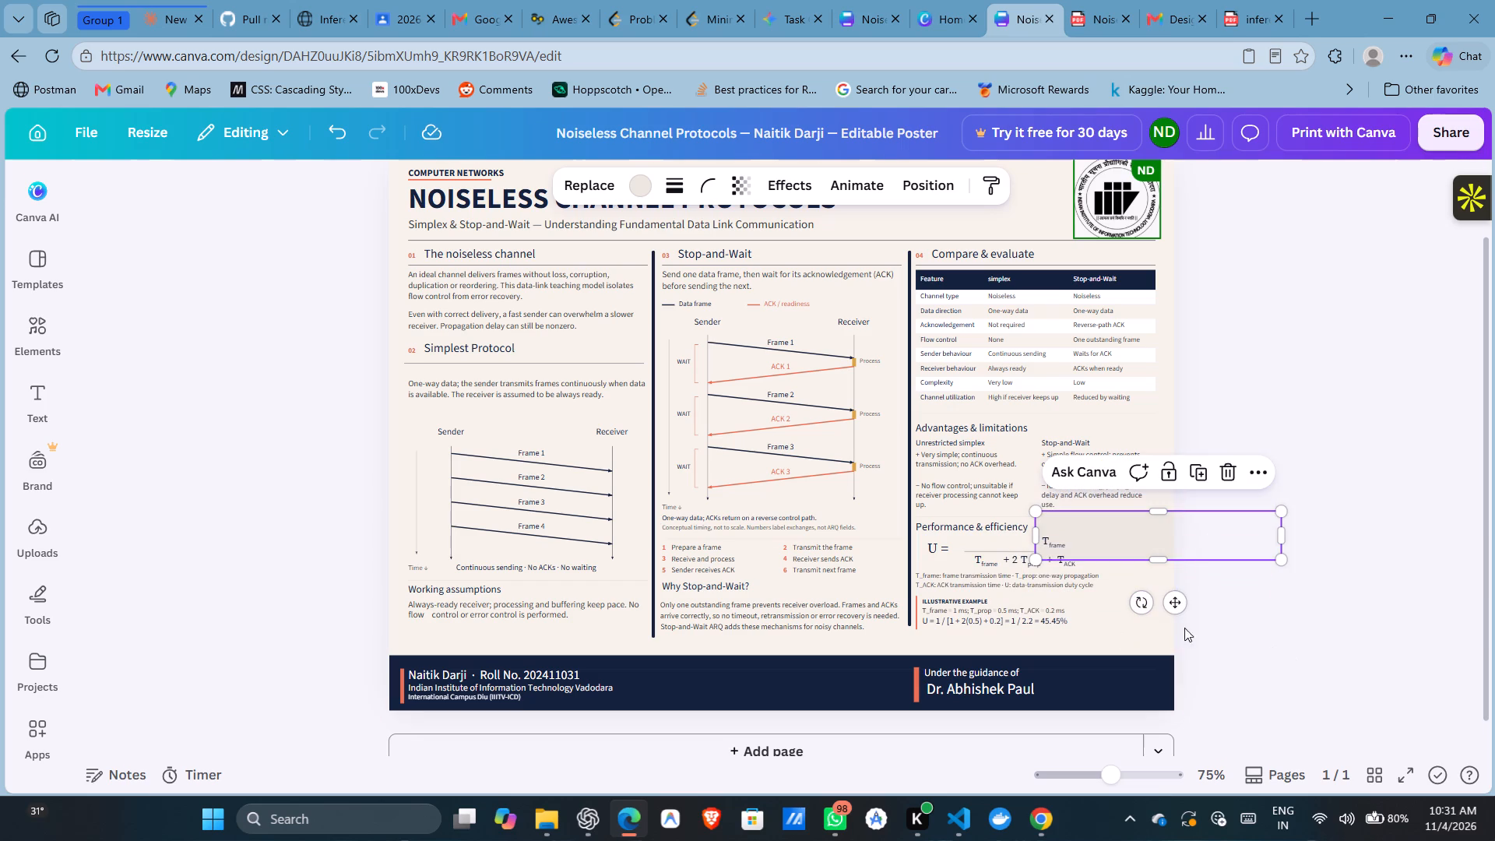
pyautogui.click(1126, 640)
pyautogui.click(1345, 607)
# Increase the font size of the three Illustrative Example text lines by one step, to 7.6, 8.6 and 10.4.
pyautogui.moveTo(1110, 633); pyautogui.dragTo(1109, 633)
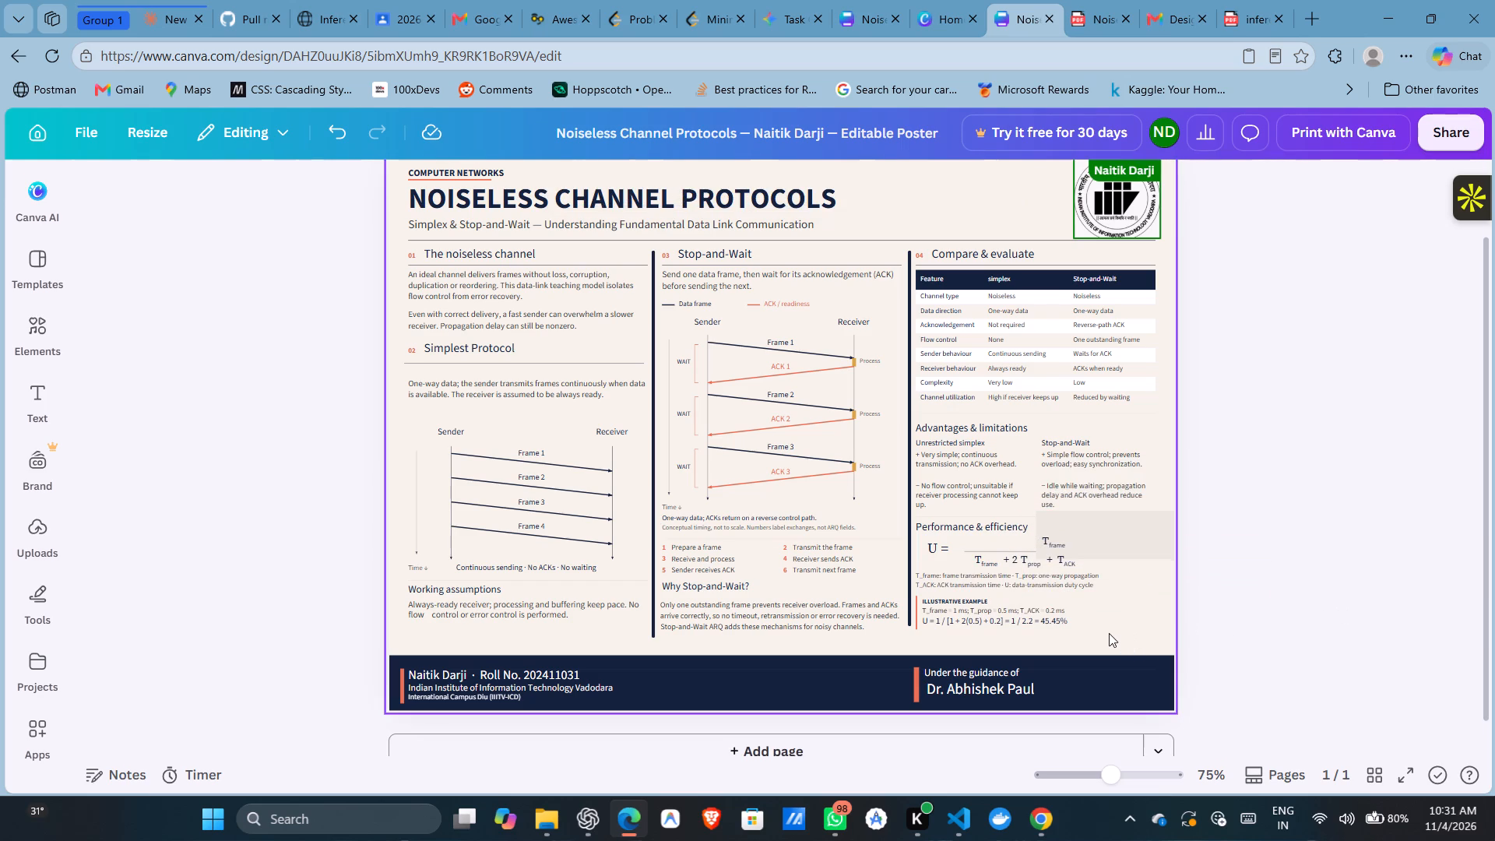
pyautogui.moveTo(1109, 633); pyautogui.dragTo(913, 593)
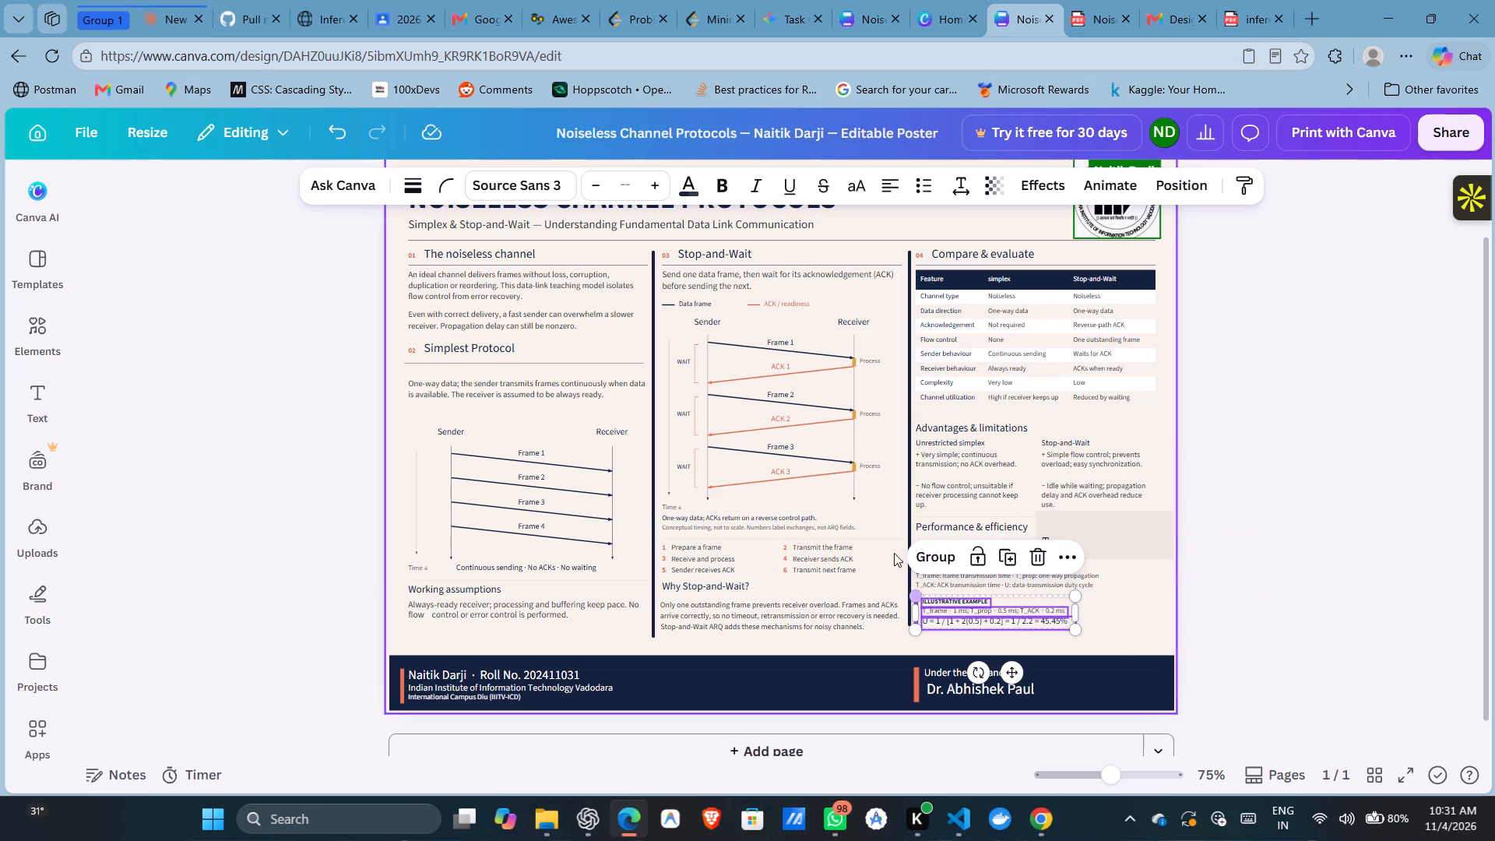
pyautogui.click(650, 185)
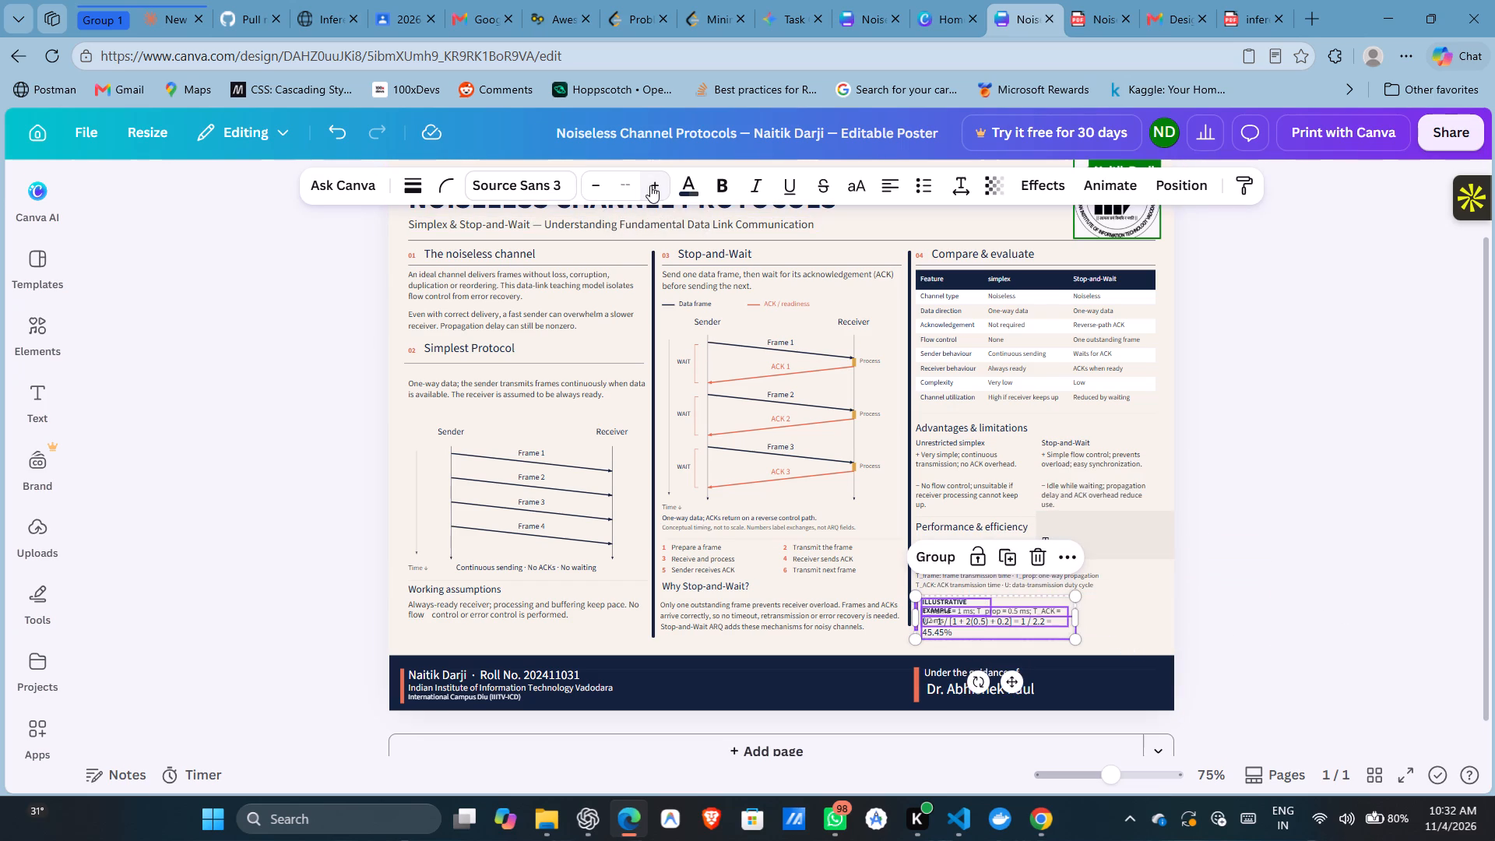
# Widen the Illustrative Example heading, T_frame values and U formula text boxes so each fits on a single line.
pyautogui.click(975, 597)
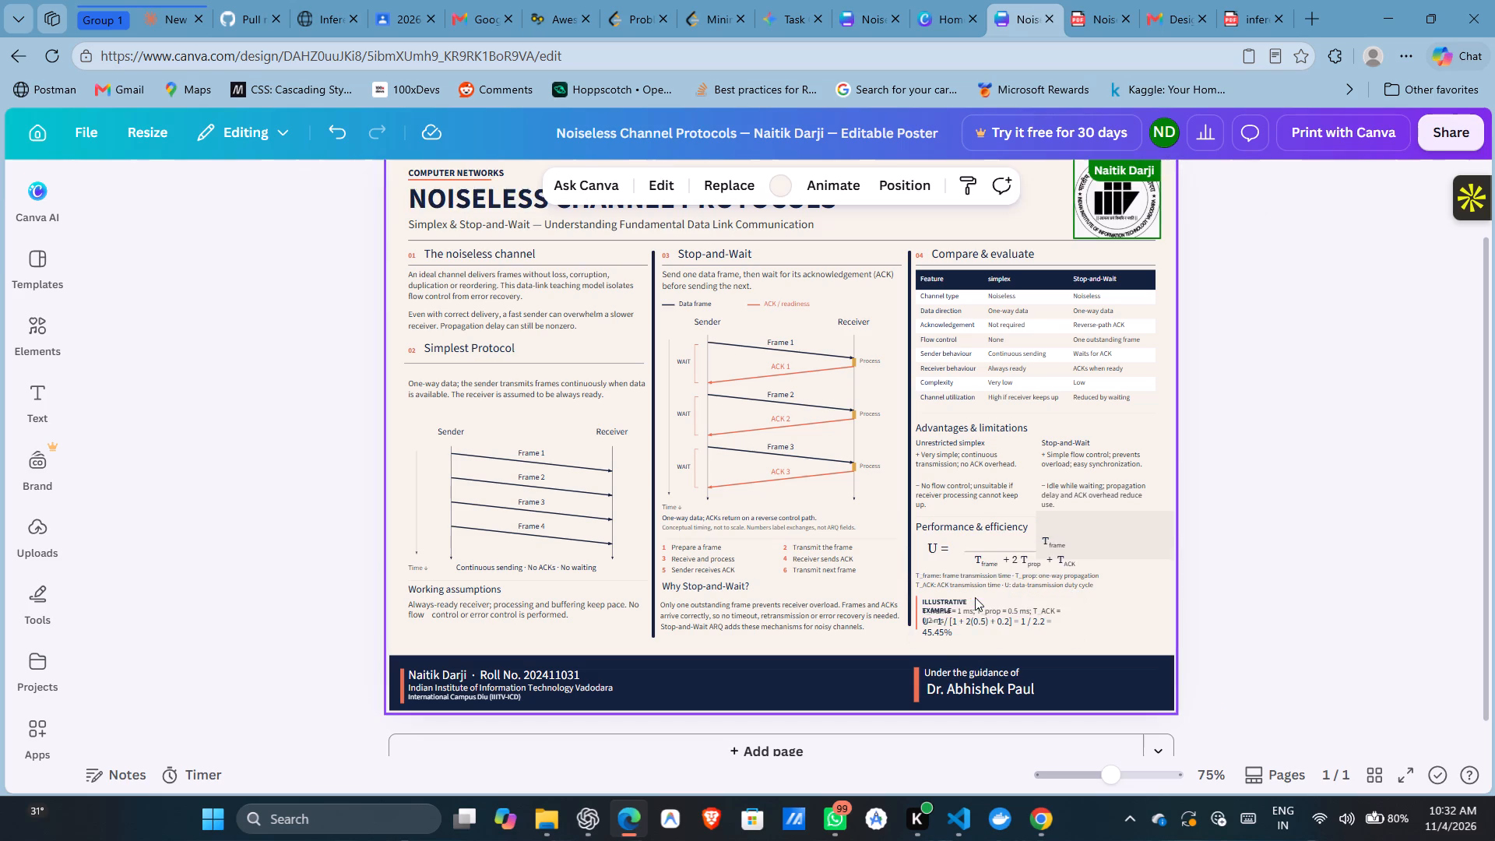
pyautogui.click(984, 599)
pyautogui.moveTo(994, 601); pyautogui.dragTo(1017, 601)
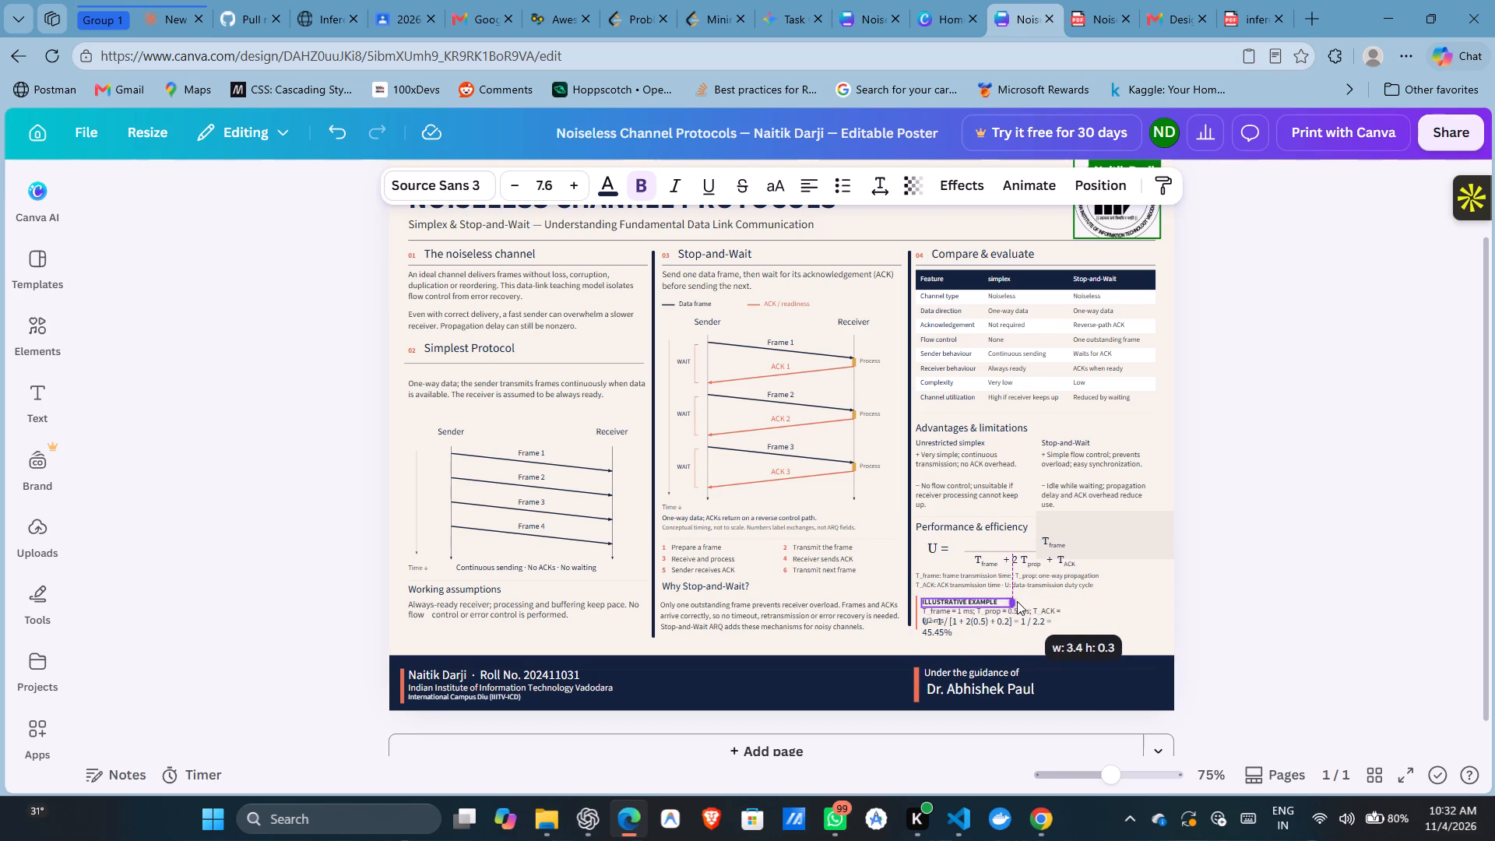
pyautogui.moveTo(1017, 601); pyautogui.dragTo(1015, 601)
pyautogui.click(1032, 605)
pyautogui.moveTo(1072, 611); pyautogui.dragTo(1075, 611)
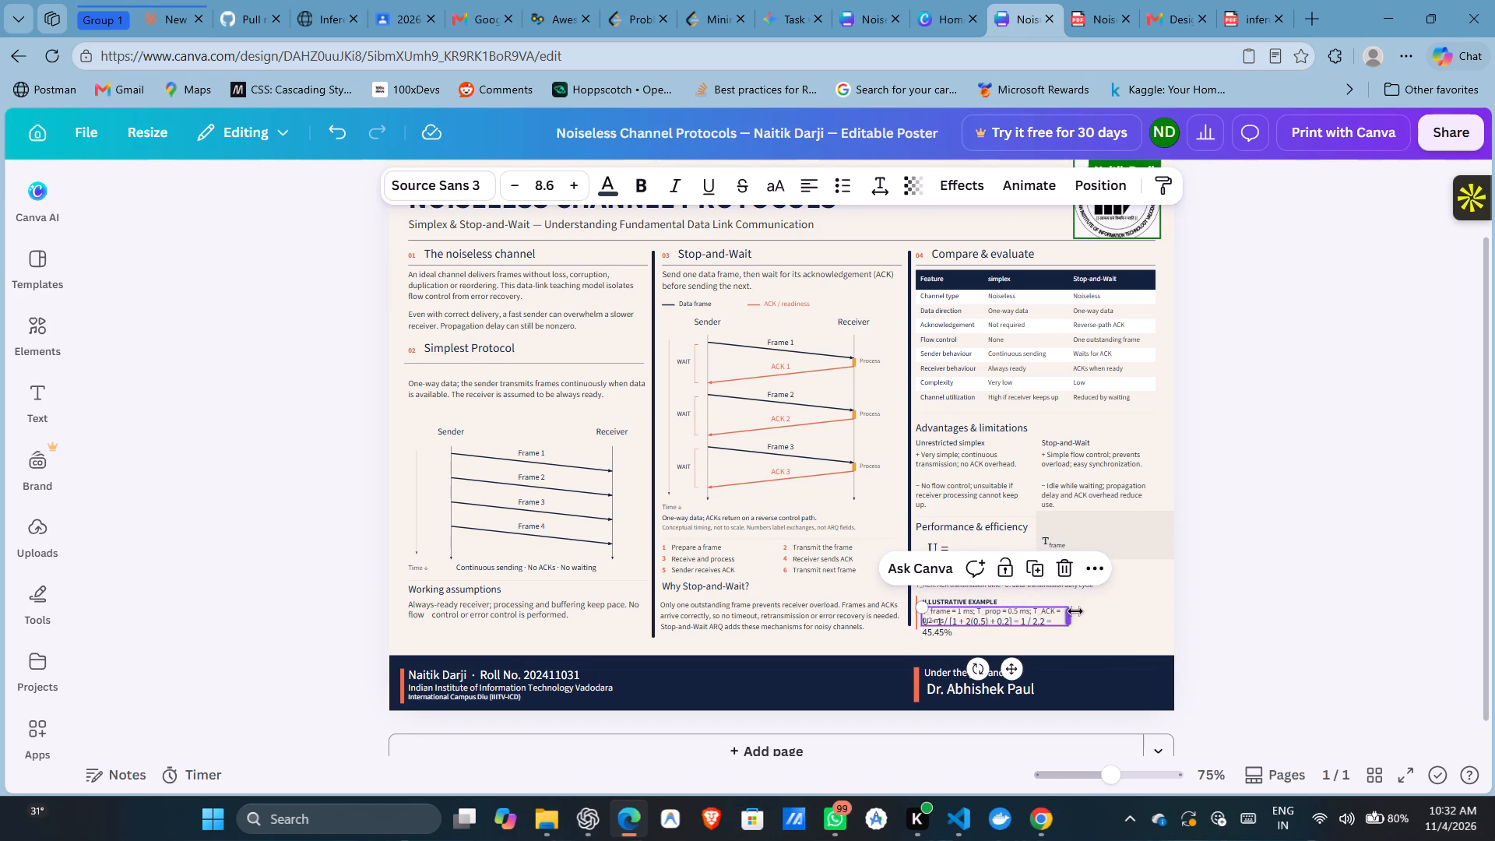
pyautogui.moveTo(1075, 611); pyautogui.dragTo(1103, 614)
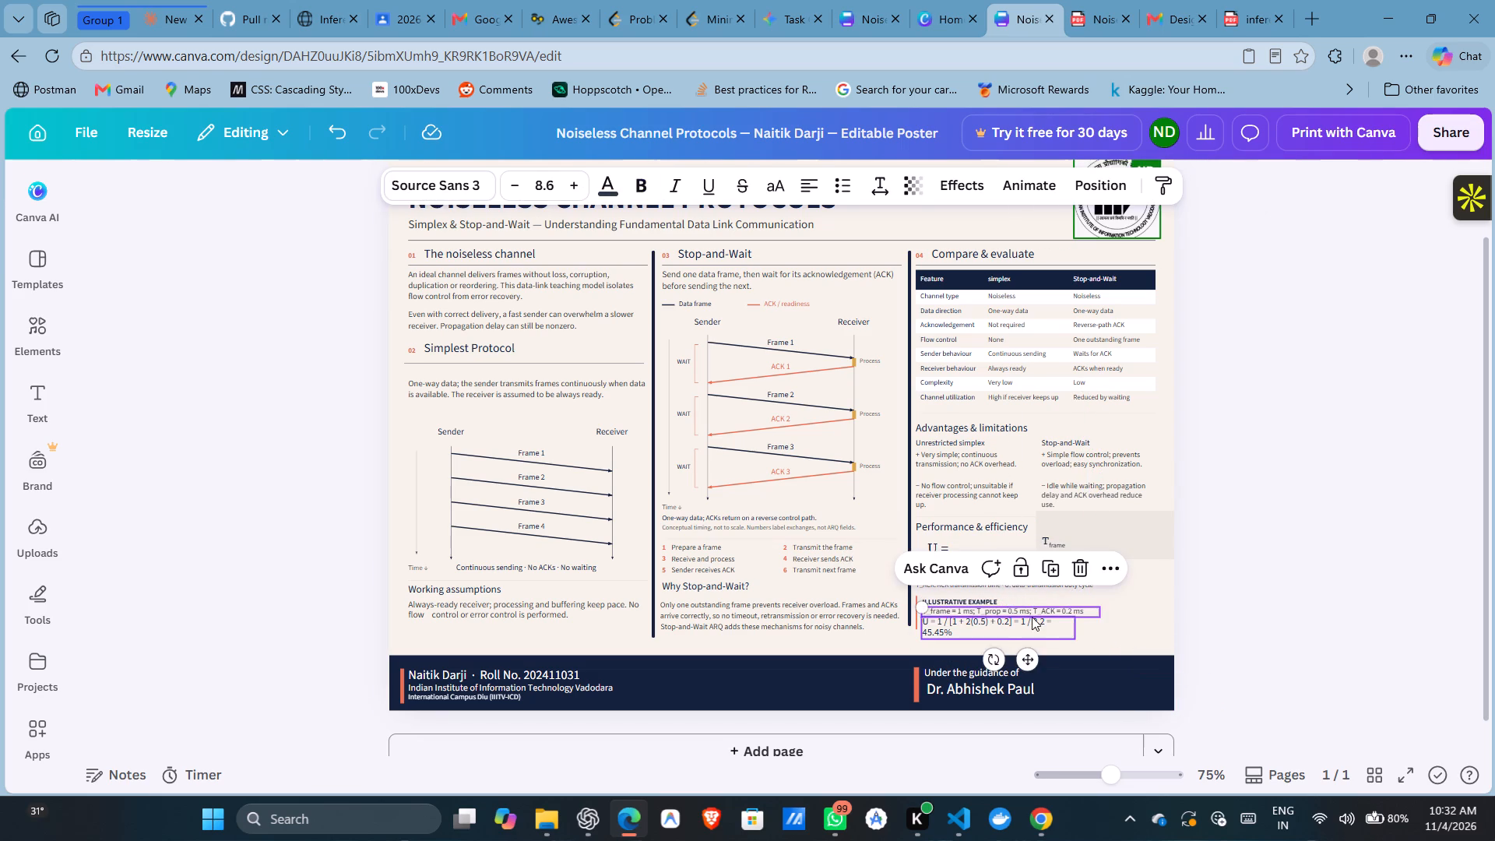
pyautogui.click(1032, 617)
pyautogui.moveTo(1078, 623); pyautogui.dragTo(1092, 625)
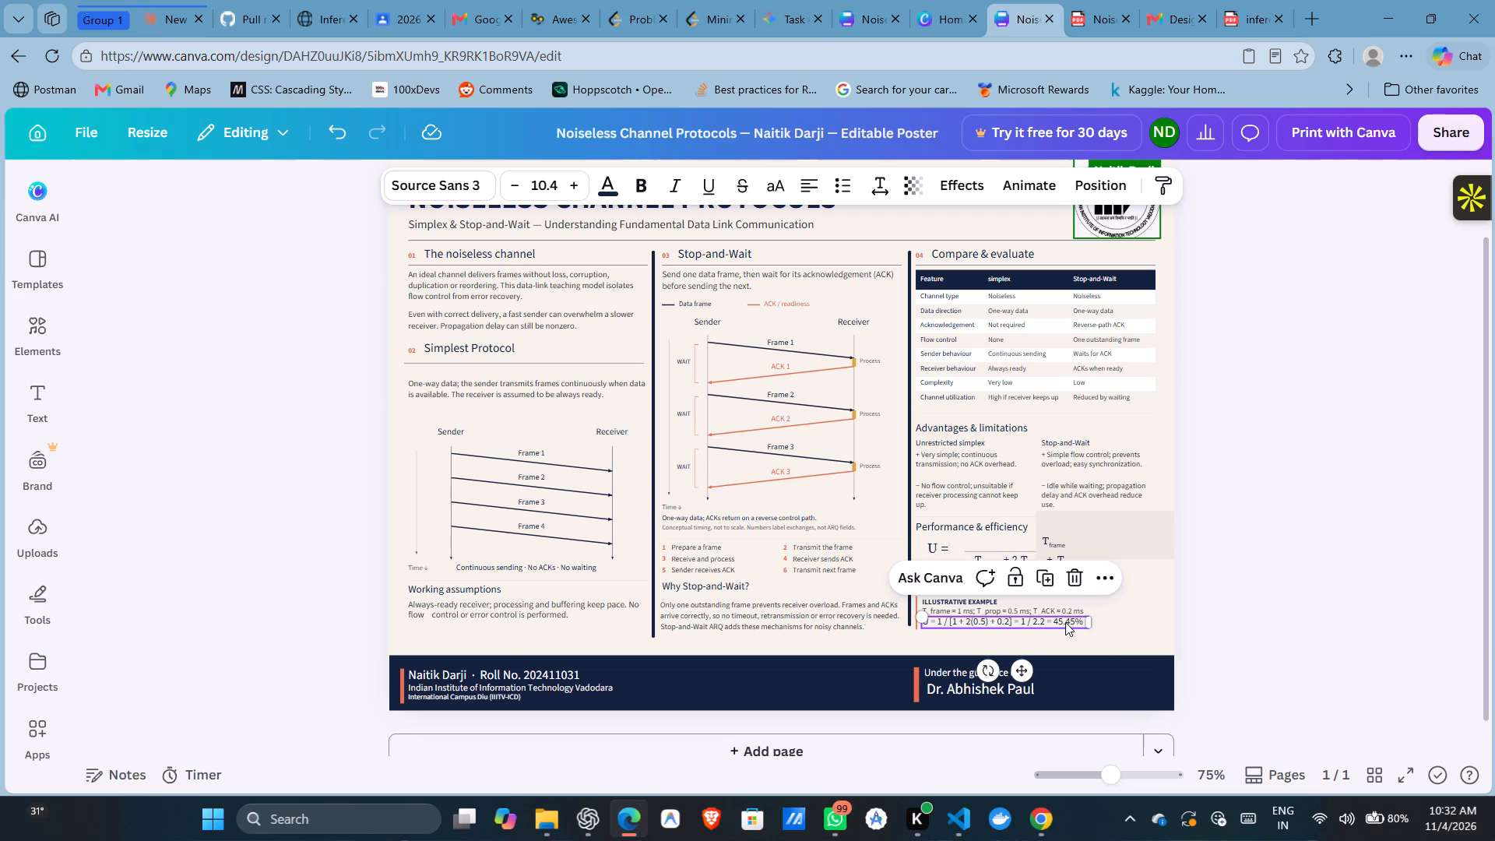
pyautogui.click(1205, 609)
# Move the "U = 1 / [1 + 2(0.5) + 0.2]" line slightly lower, away from the T_frame values line.
pyautogui.moveTo(1015, 622); pyautogui.dragTo(1018, 628)
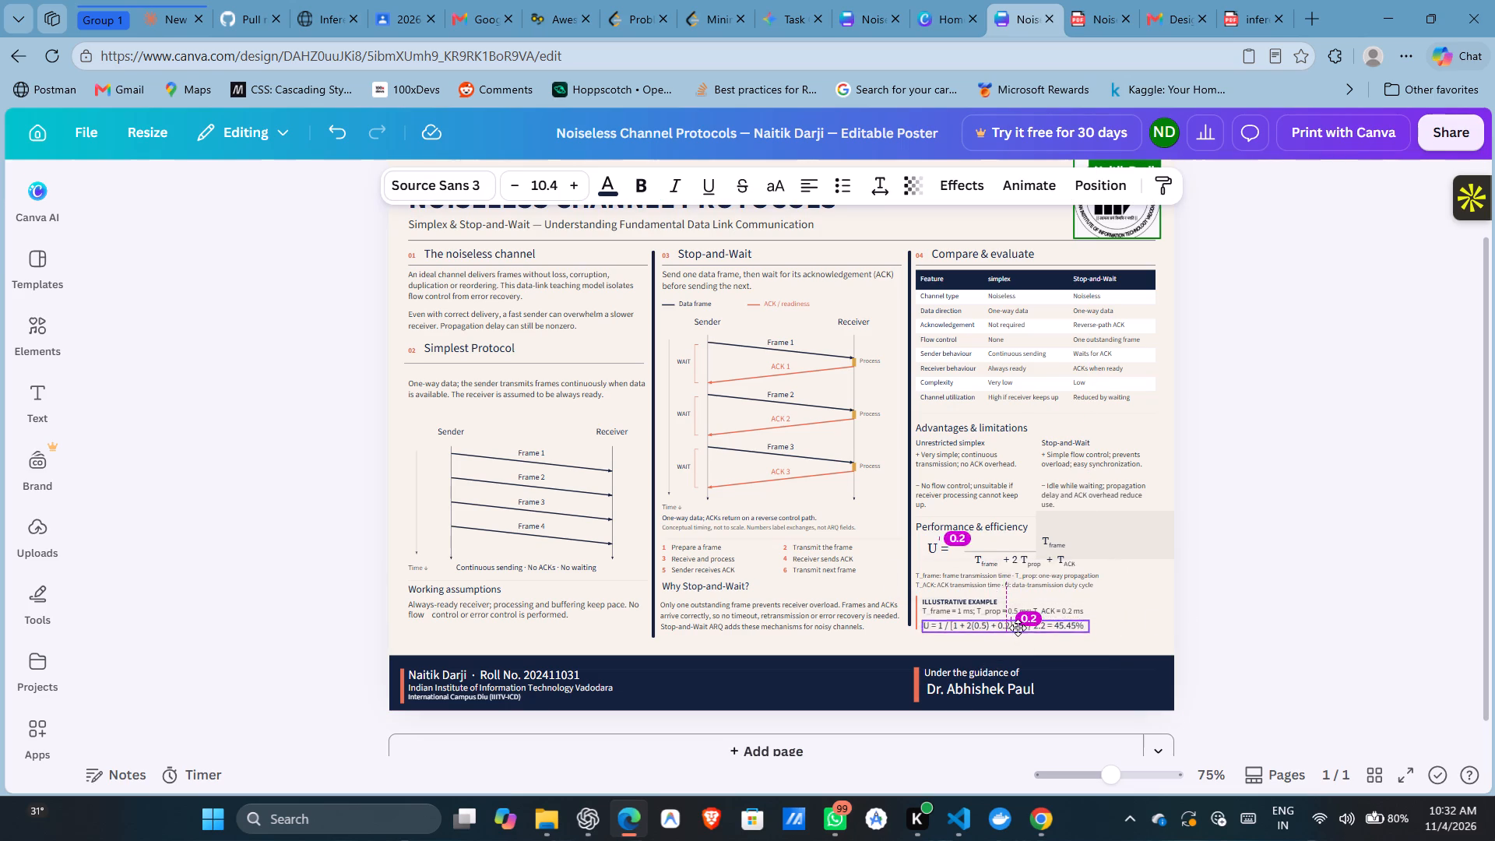
pyautogui.moveTo(1018, 628); pyautogui.dragTo(1016, 630)
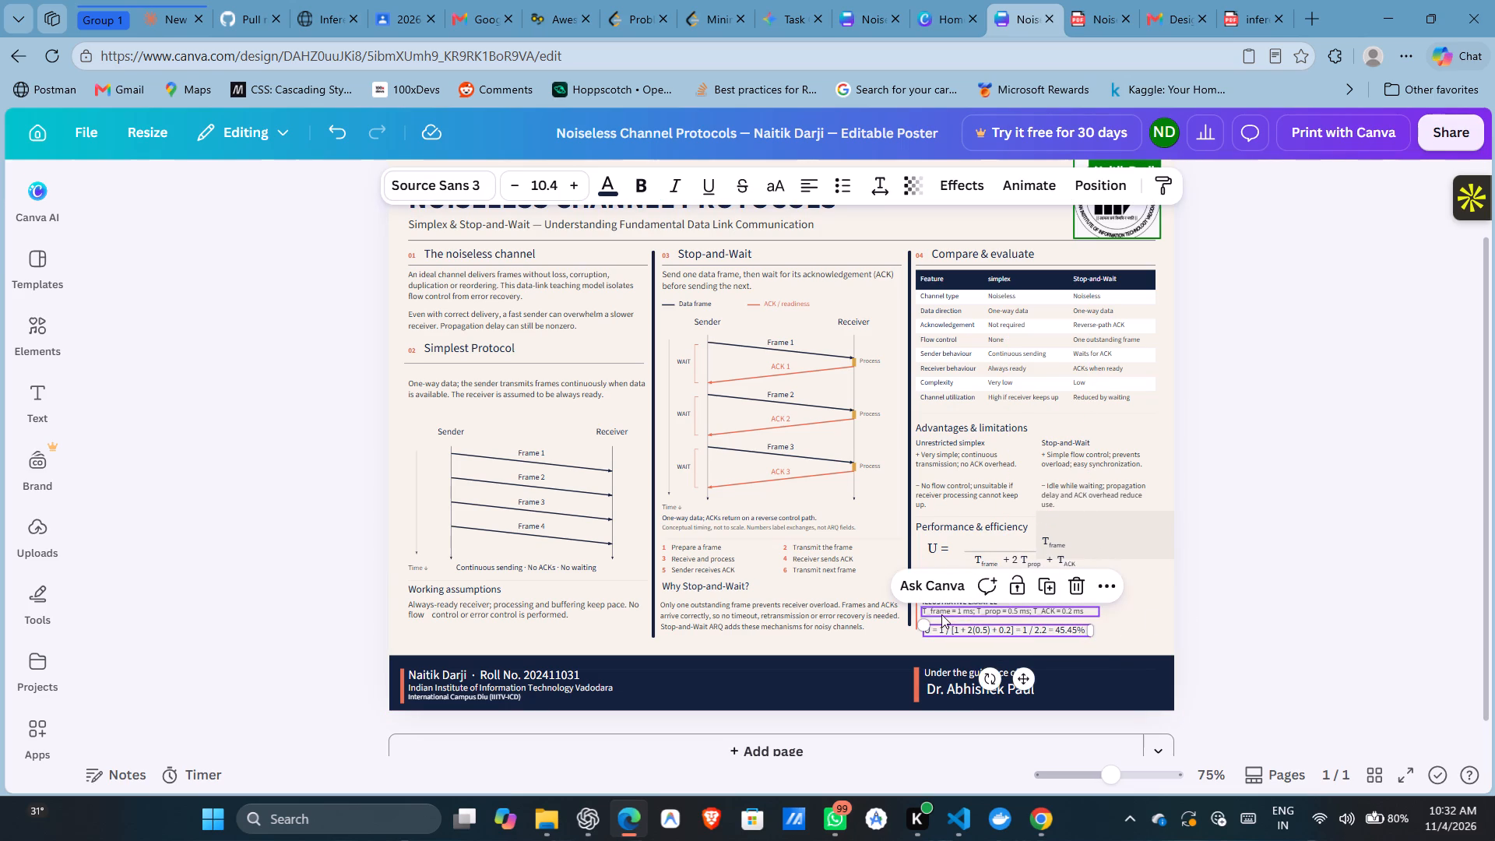
# Lengthen the orange accent bar beside the Illustrative Example text downward to a height of about 1.4.
pyautogui.click(916, 612)
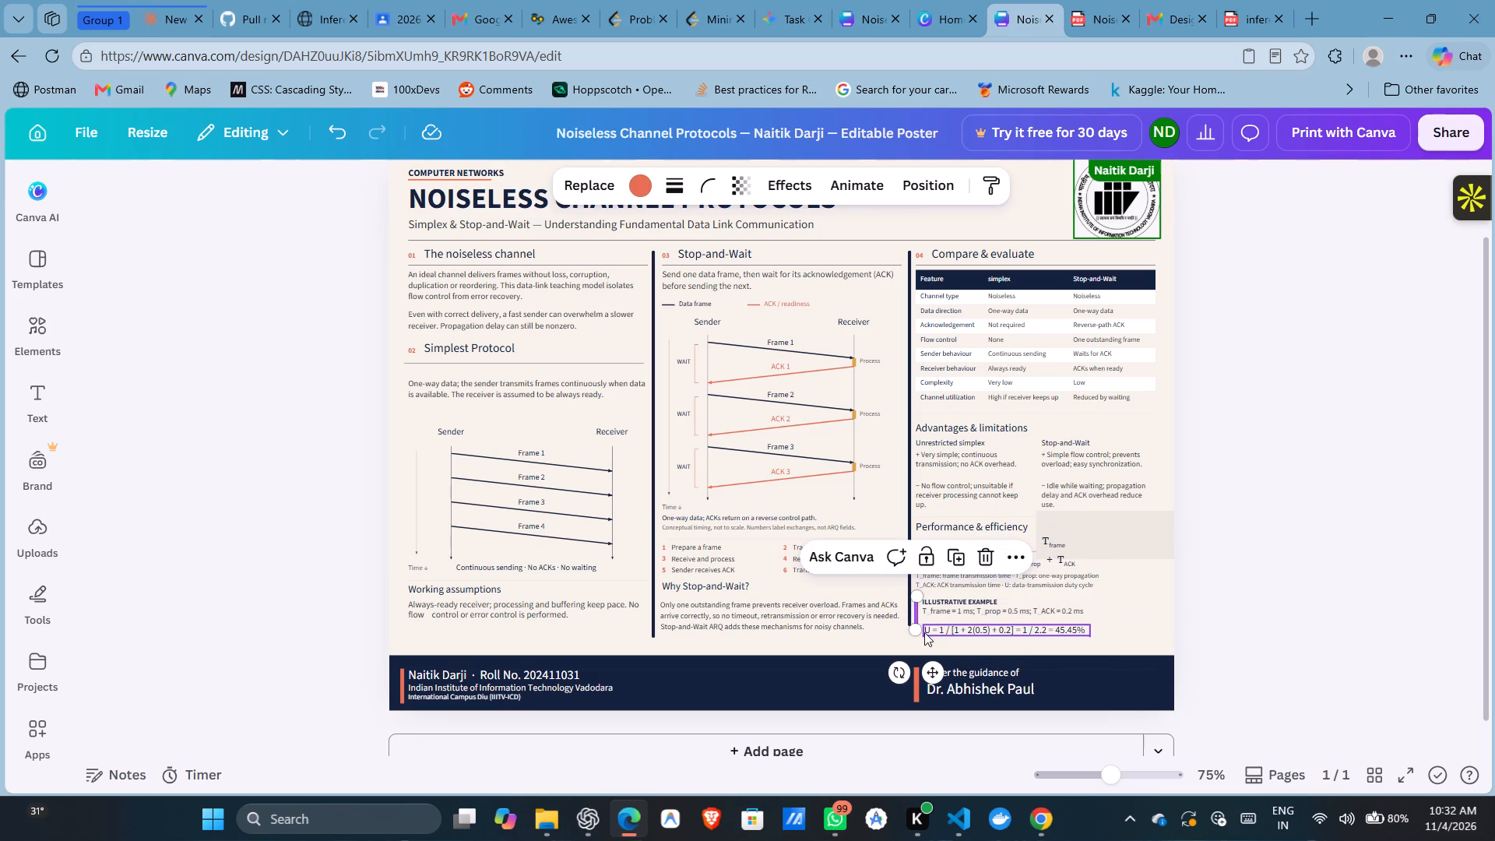
pyautogui.click(916, 631)
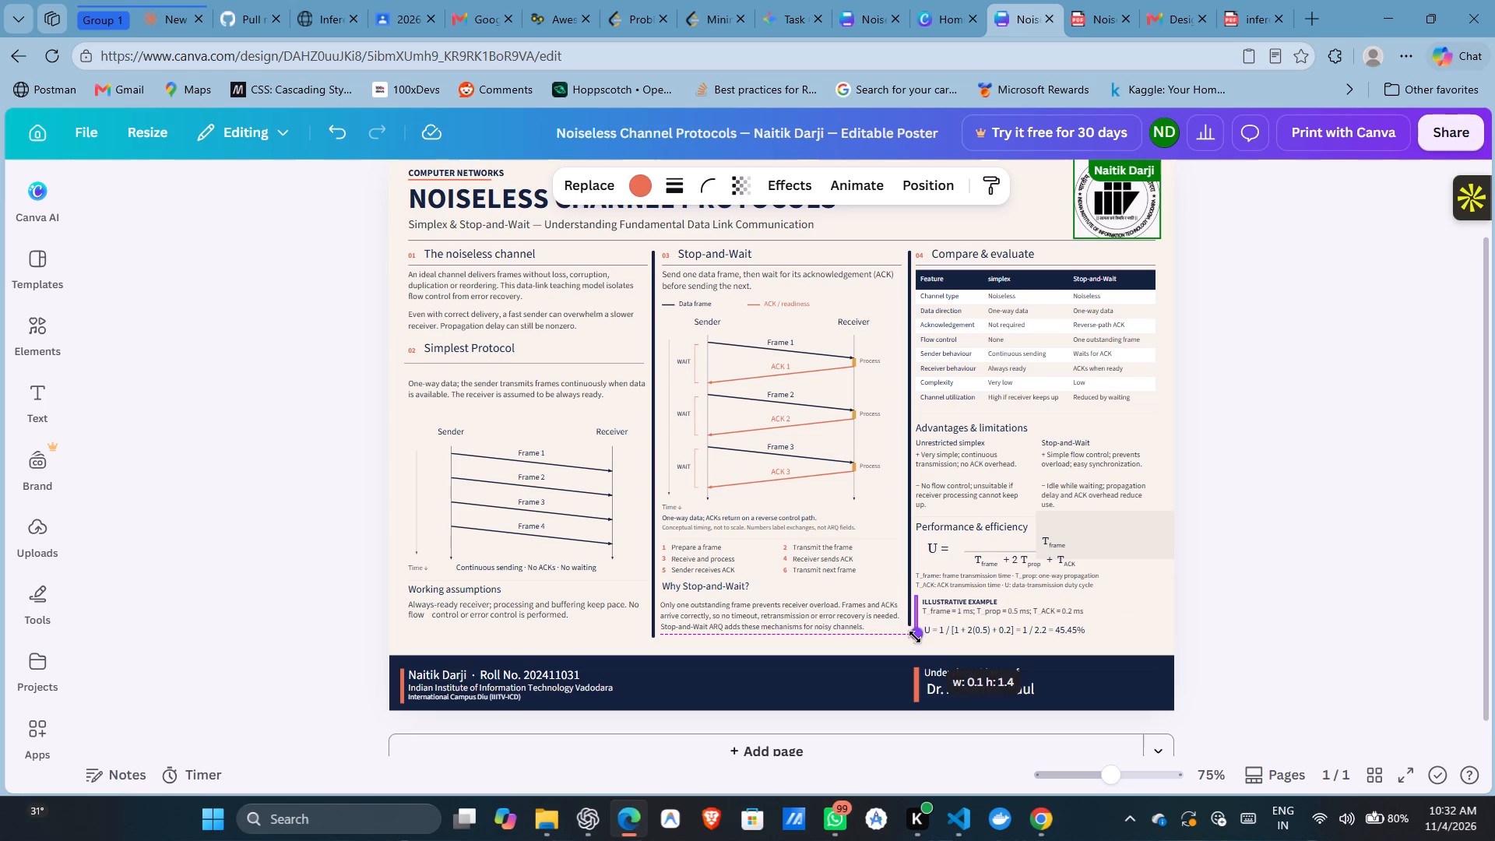
# Move the T_frame values line slightly lower, midway between the Illustrative Example heading and the U formula.
pyautogui.click(959, 613)
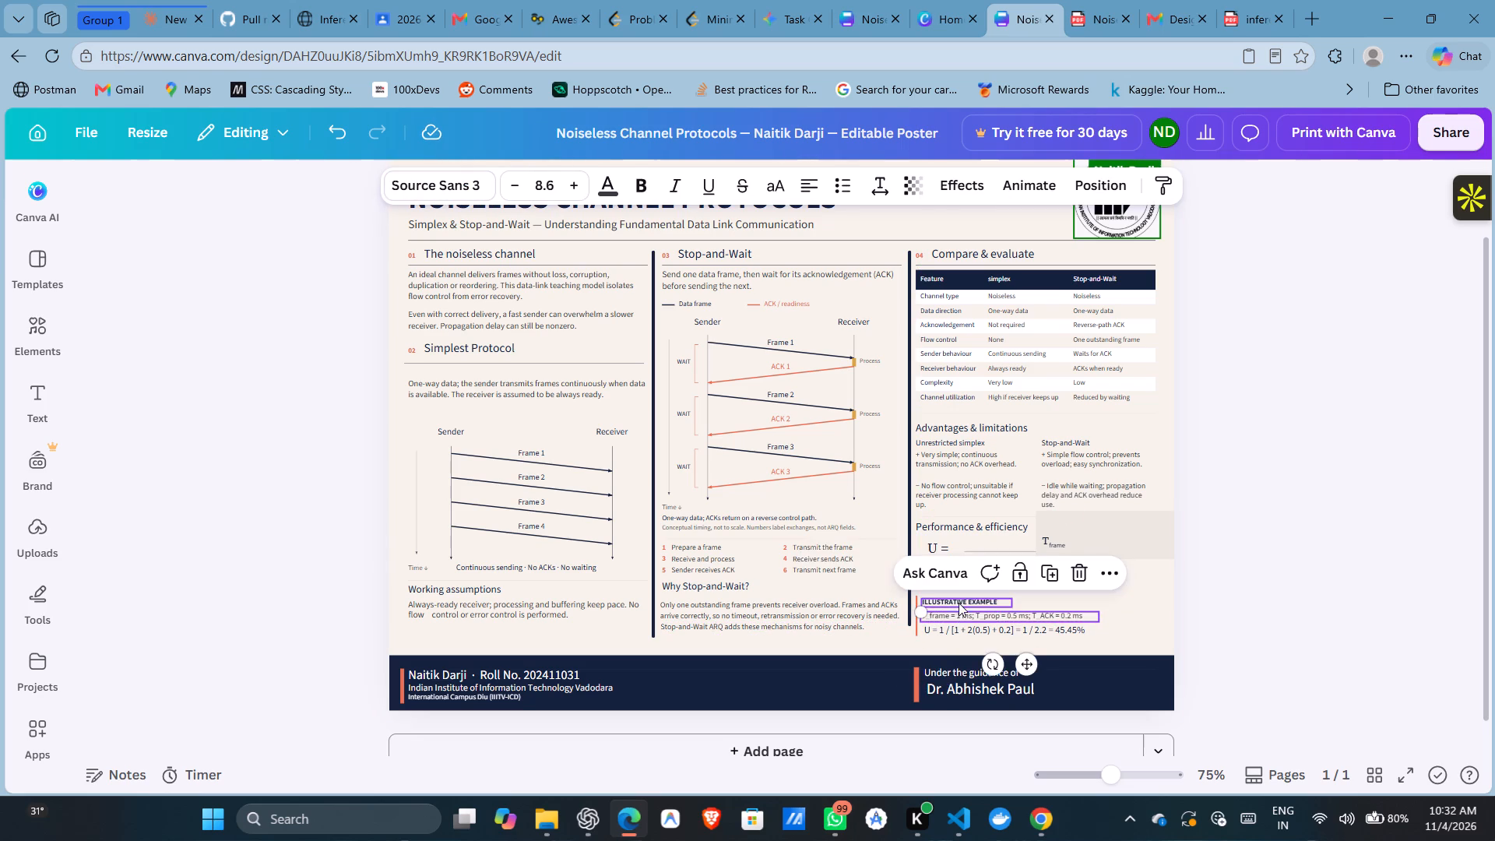
# Set the Illustrative Example heading's font size to 8.6.
pyautogui.click(959, 601)
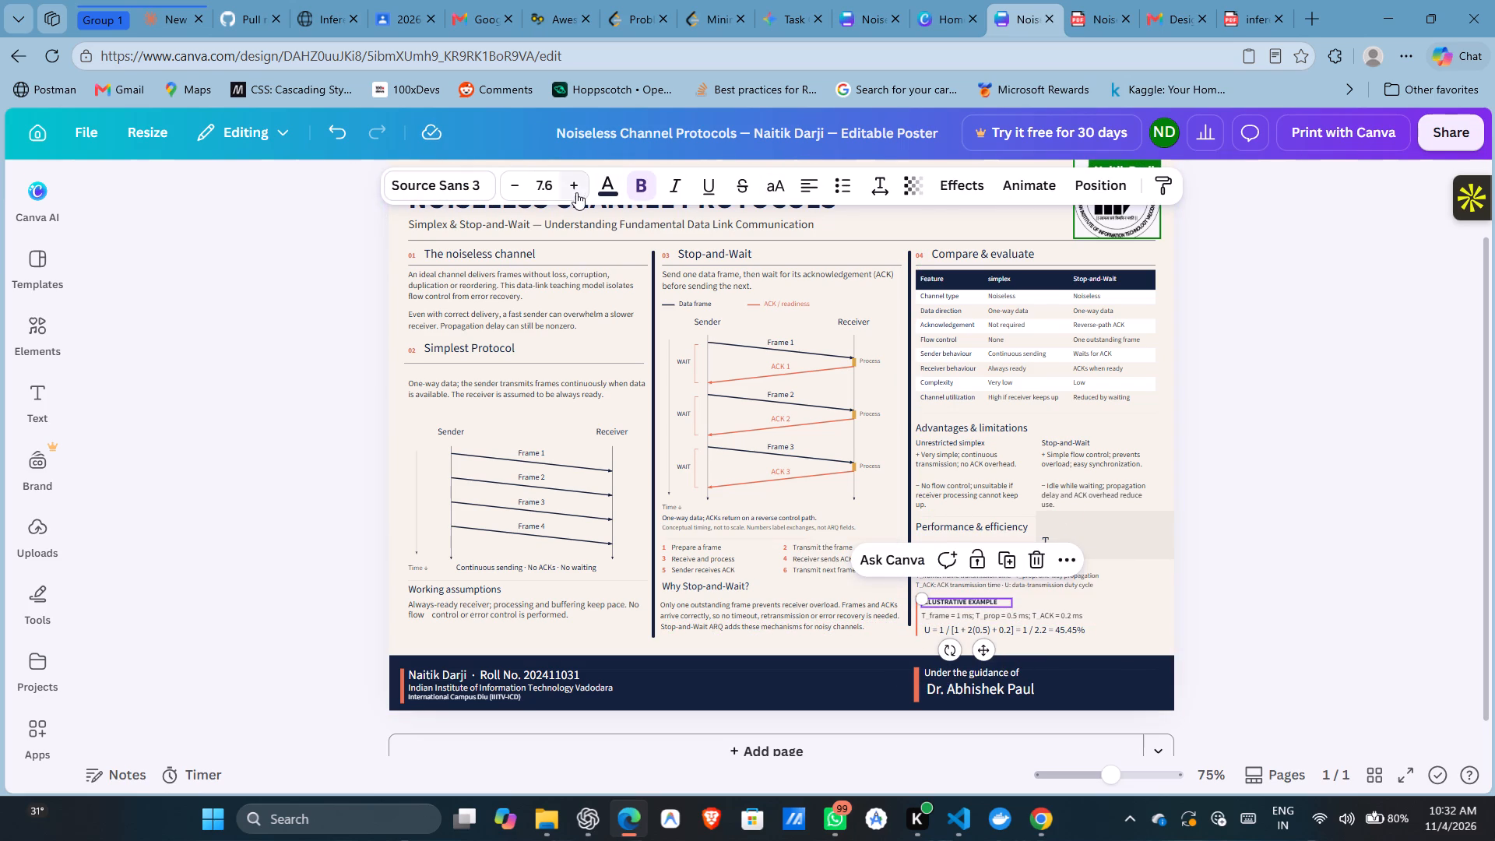
pyautogui.click(576, 192)
pyautogui.click(1212, 596)
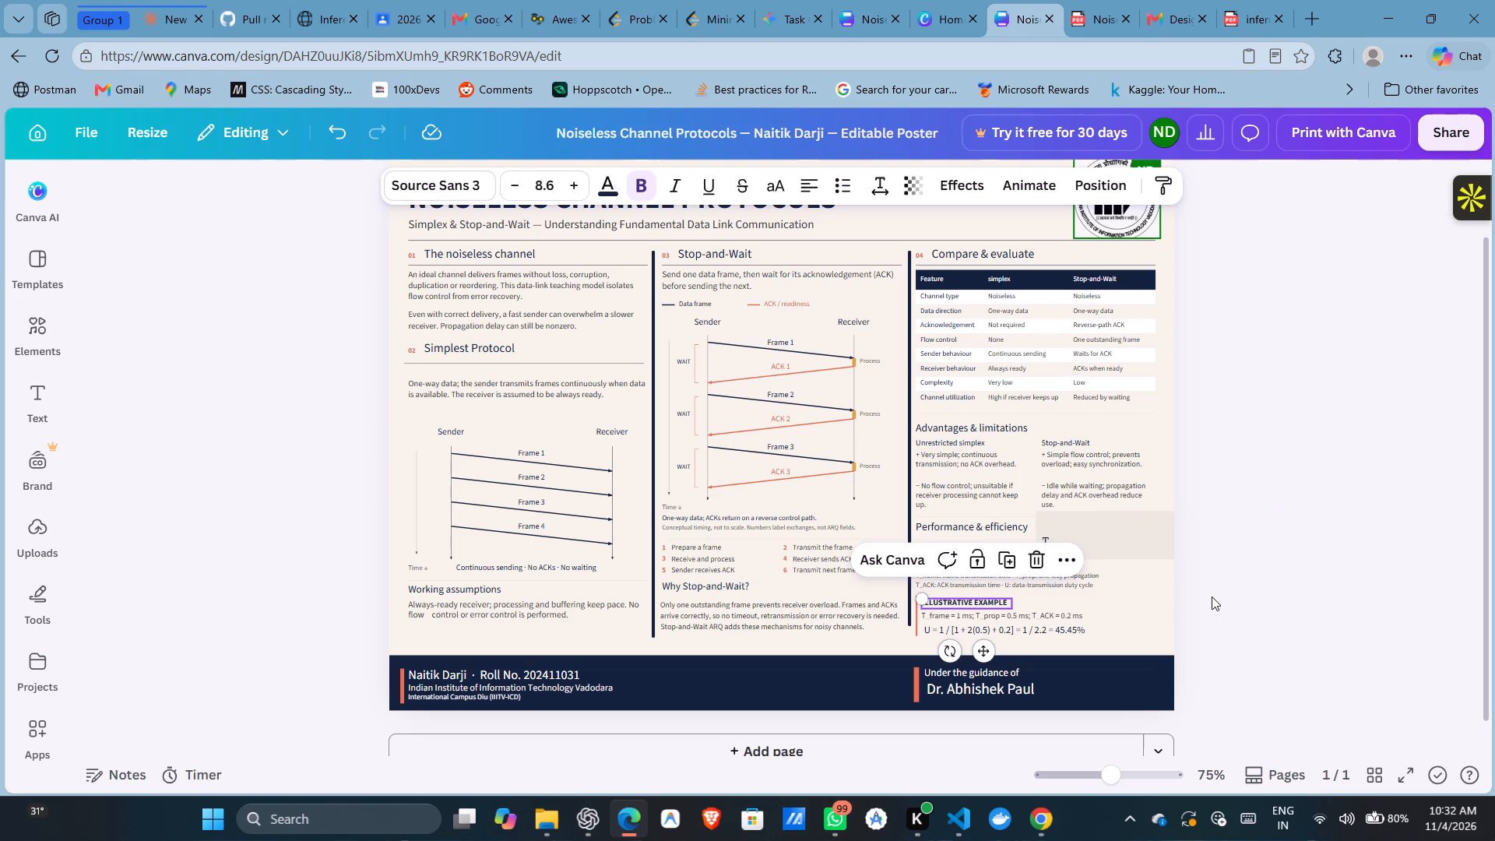
# Move the background box back behind the Illustrative Example text so it frames all three lines and the accent bar.
pyautogui.moveTo(1103, 526); pyautogui.dragTo(980, 608)
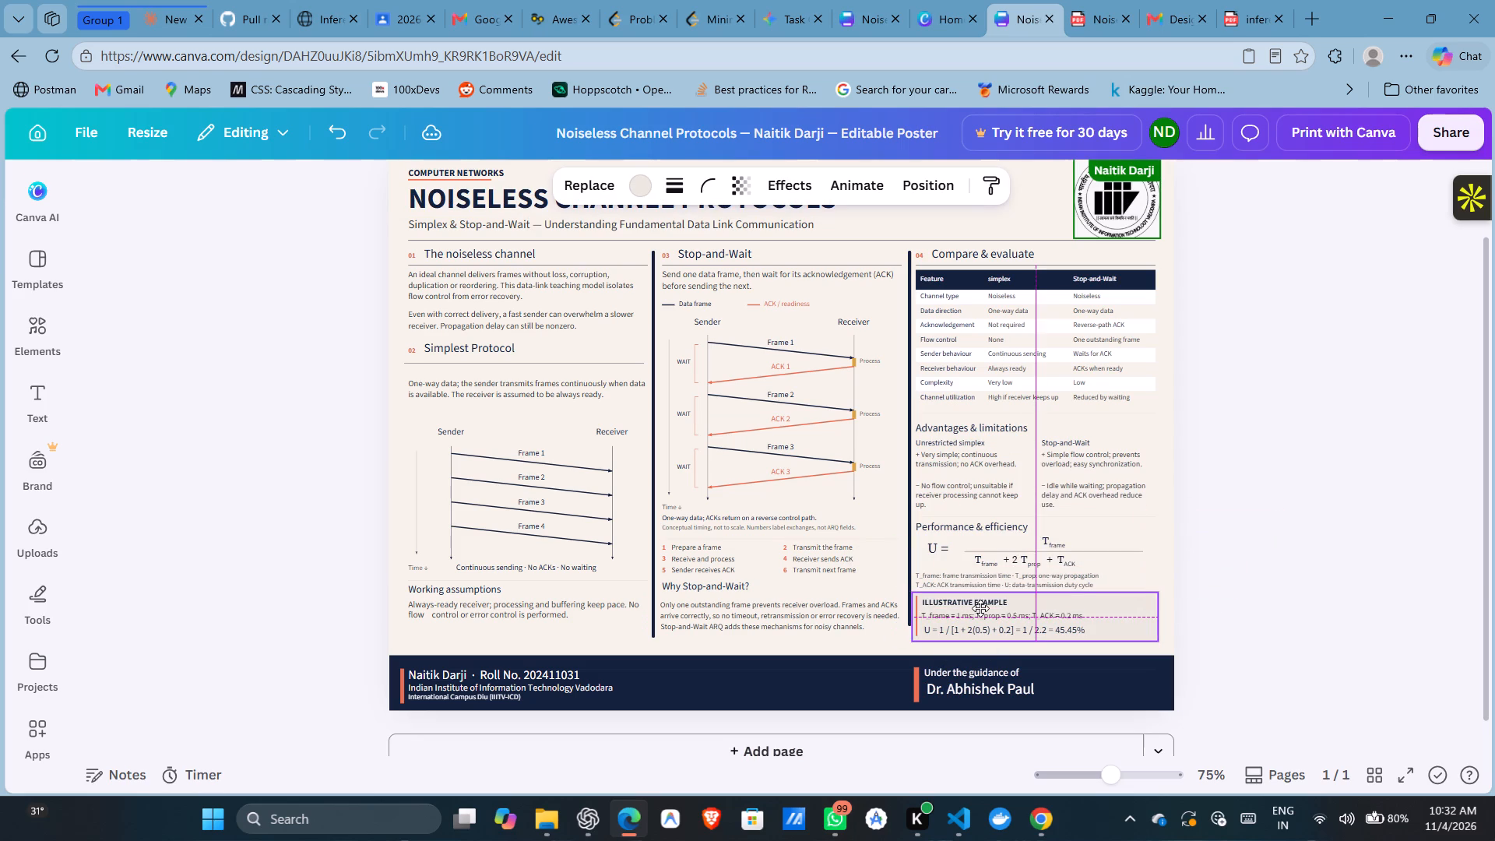
pyautogui.moveTo(980, 608); pyautogui.dragTo(980, 607)
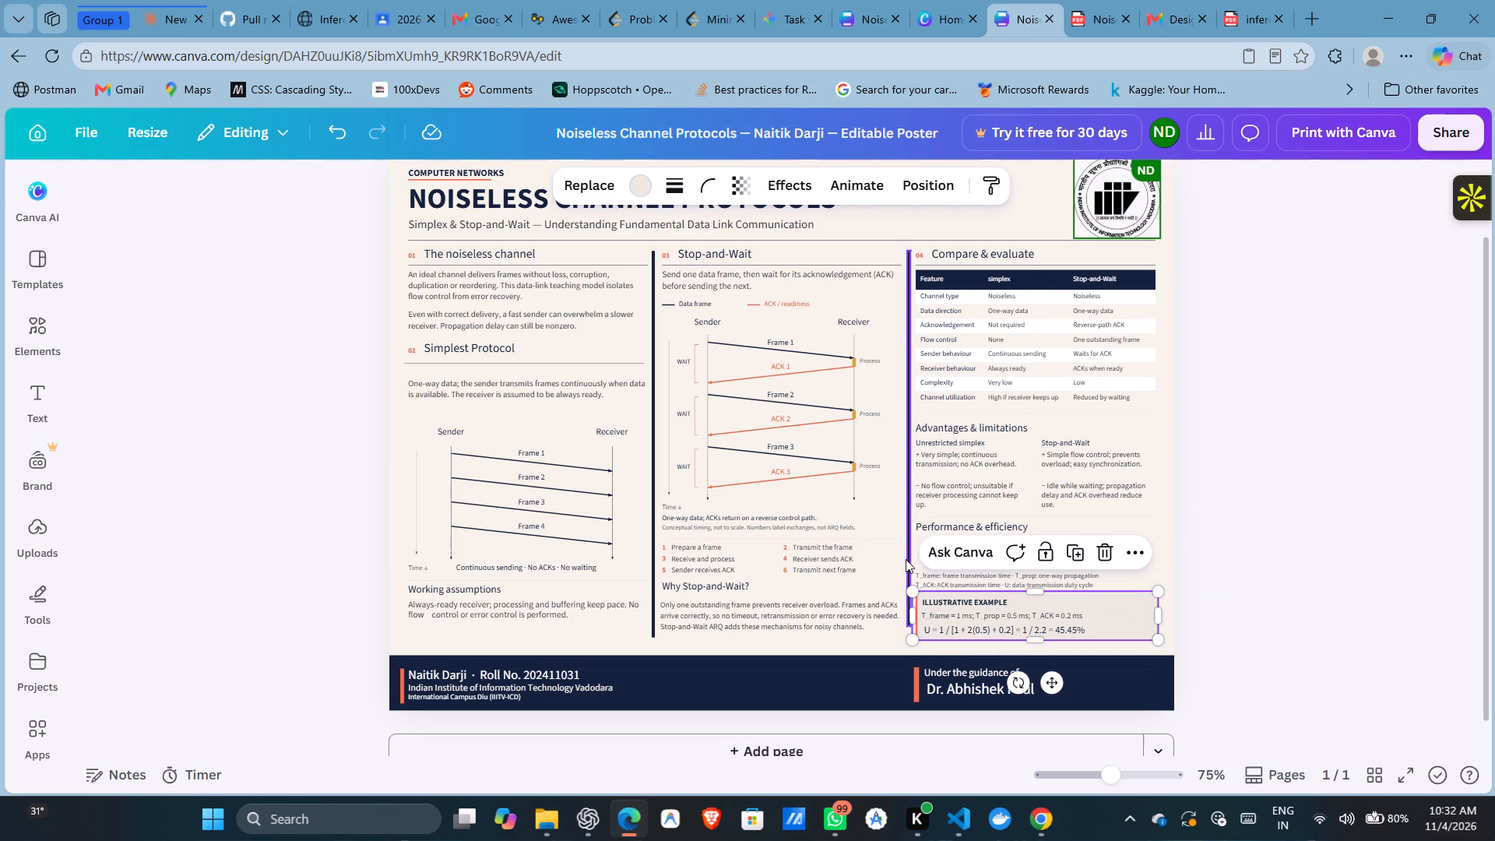
# Extend the vertical divider between the Stop-and-Wait and Compare & evaluate columns down toward the footer band, to a height of about 15.
pyautogui.click(906, 559)
pyautogui.doubleClick(912, 560)
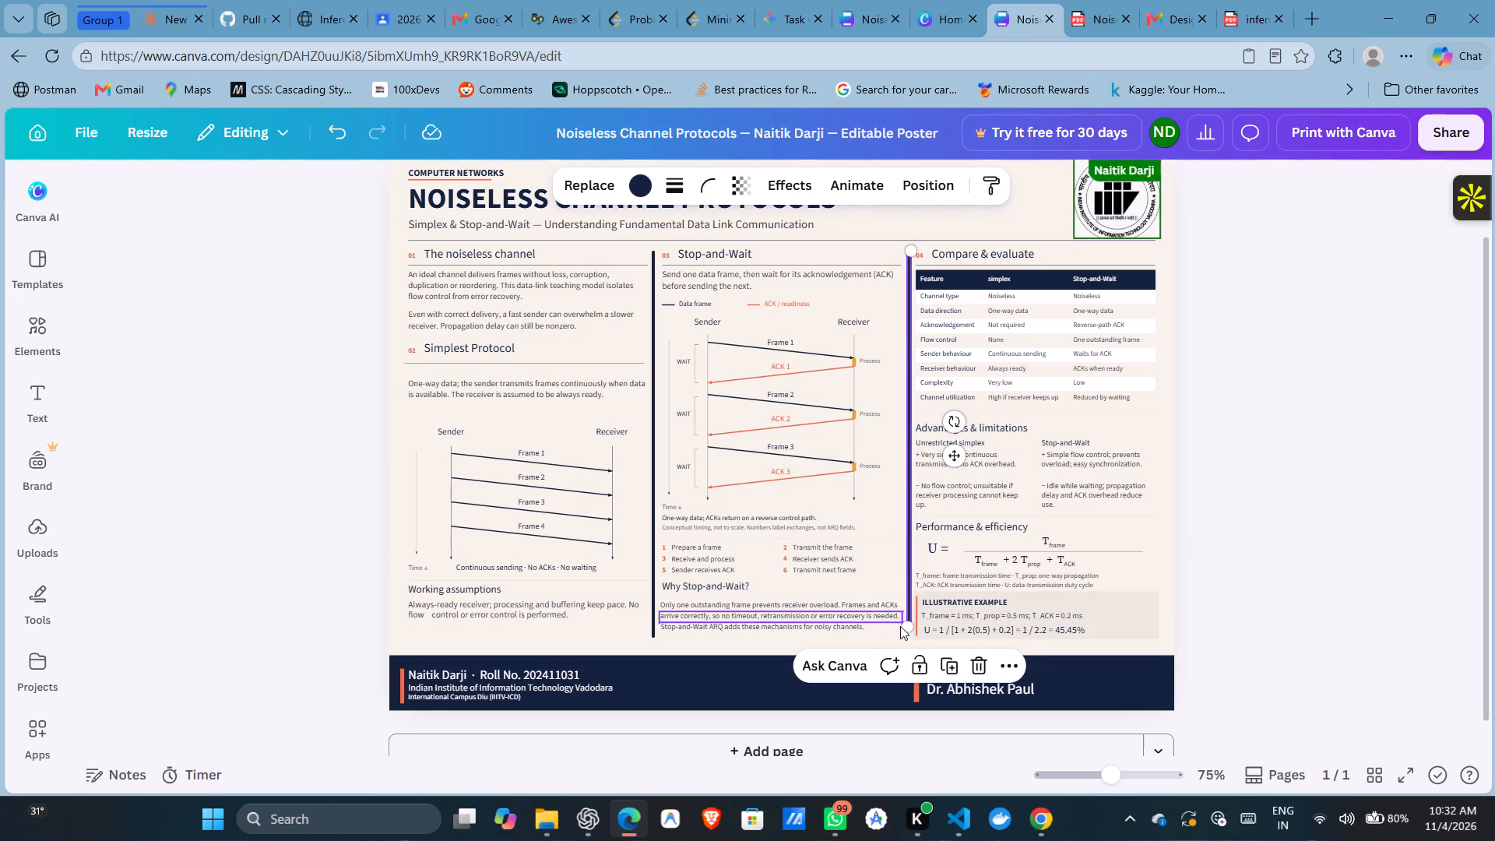
pyautogui.moveTo(908, 628); pyautogui.dragTo(904, 639)
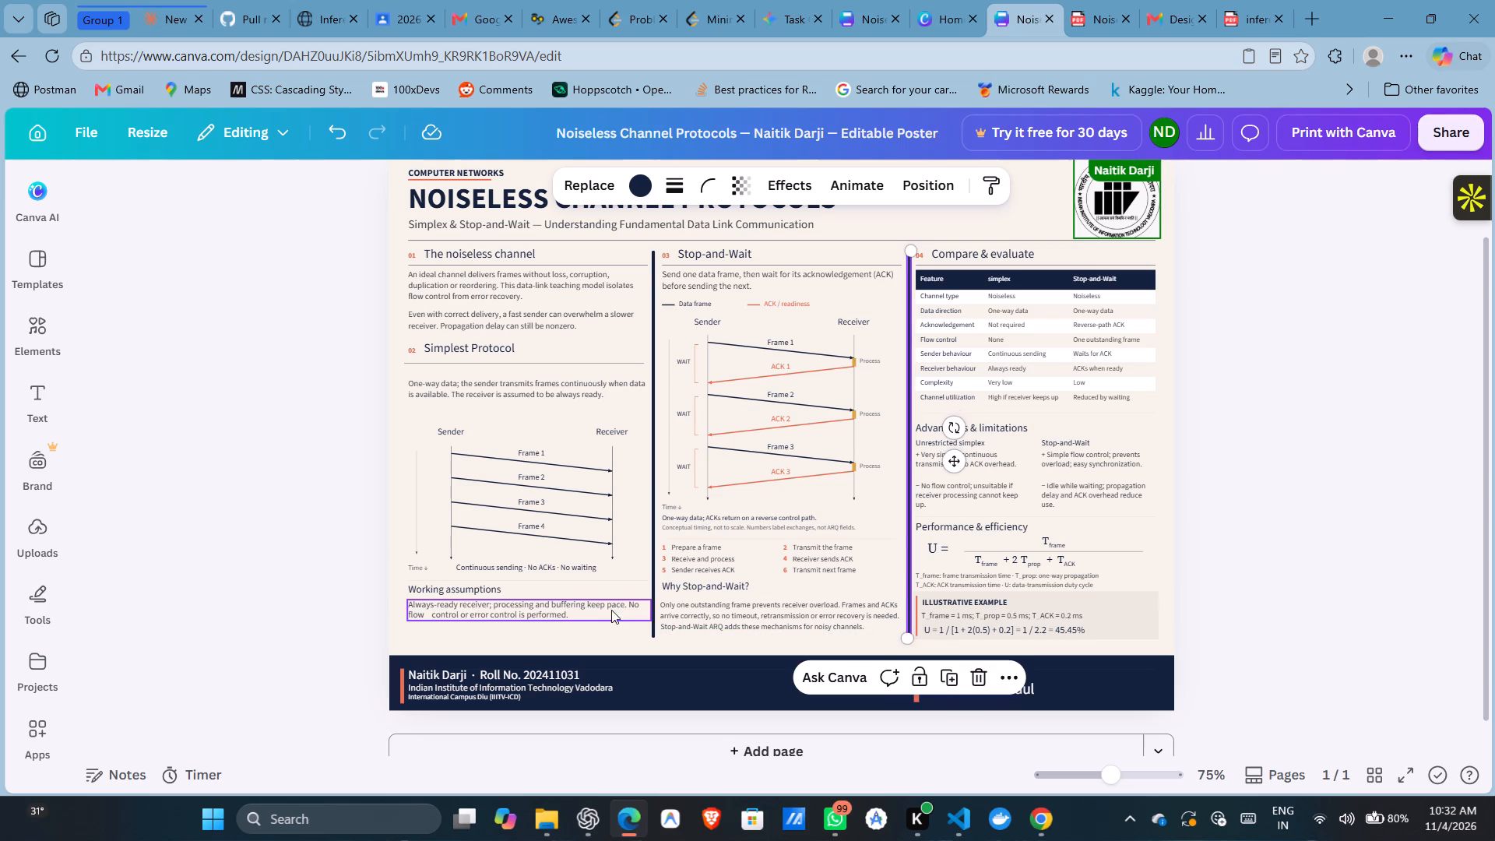
pyautogui.moveTo(907, 639); pyautogui.dragTo(903, 645)
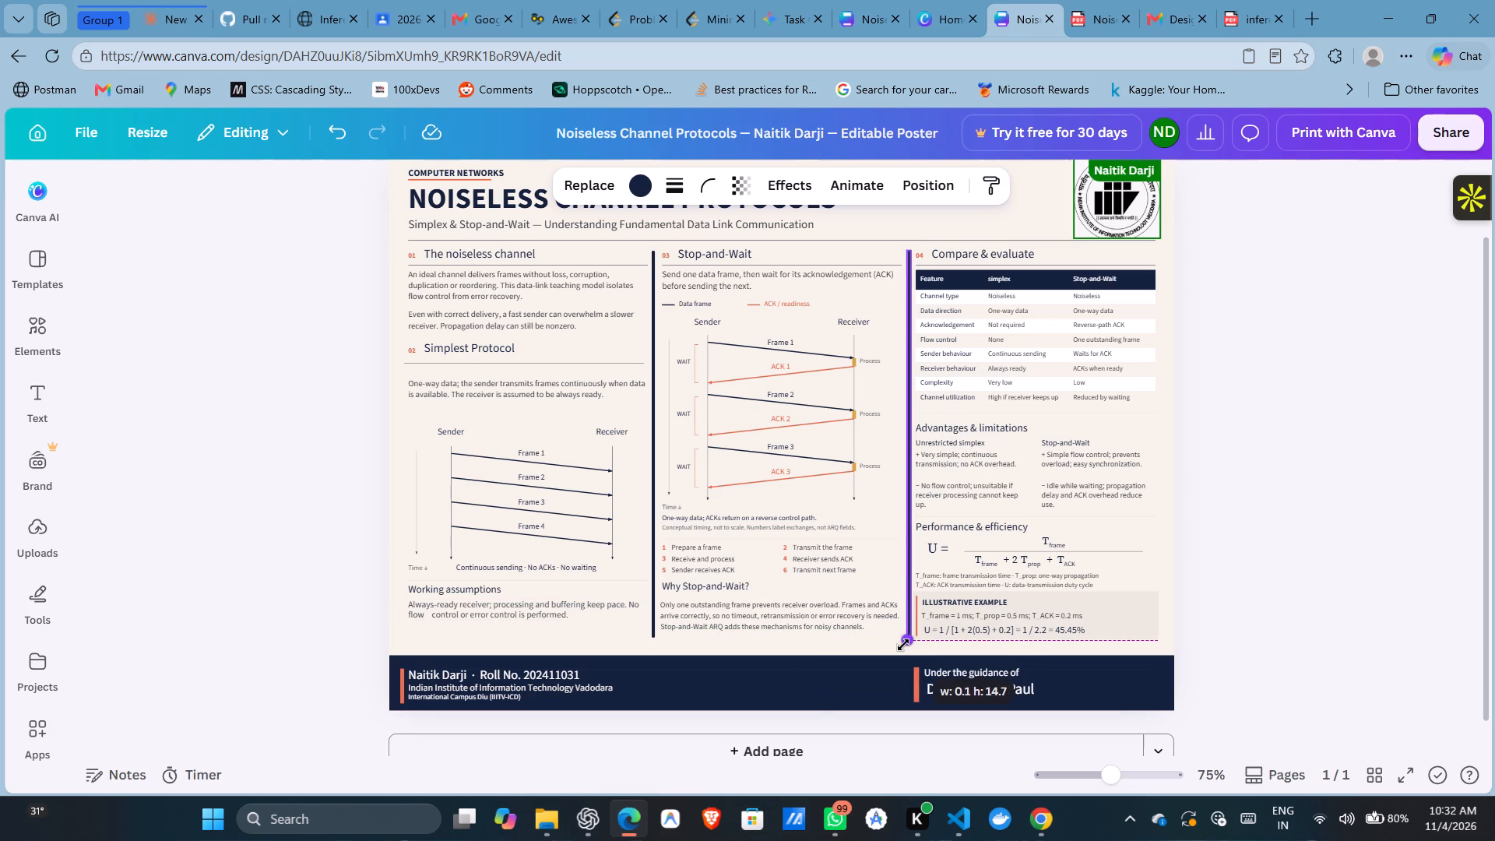
pyautogui.moveTo(903, 645); pyautogui.dragTo(902, 649)
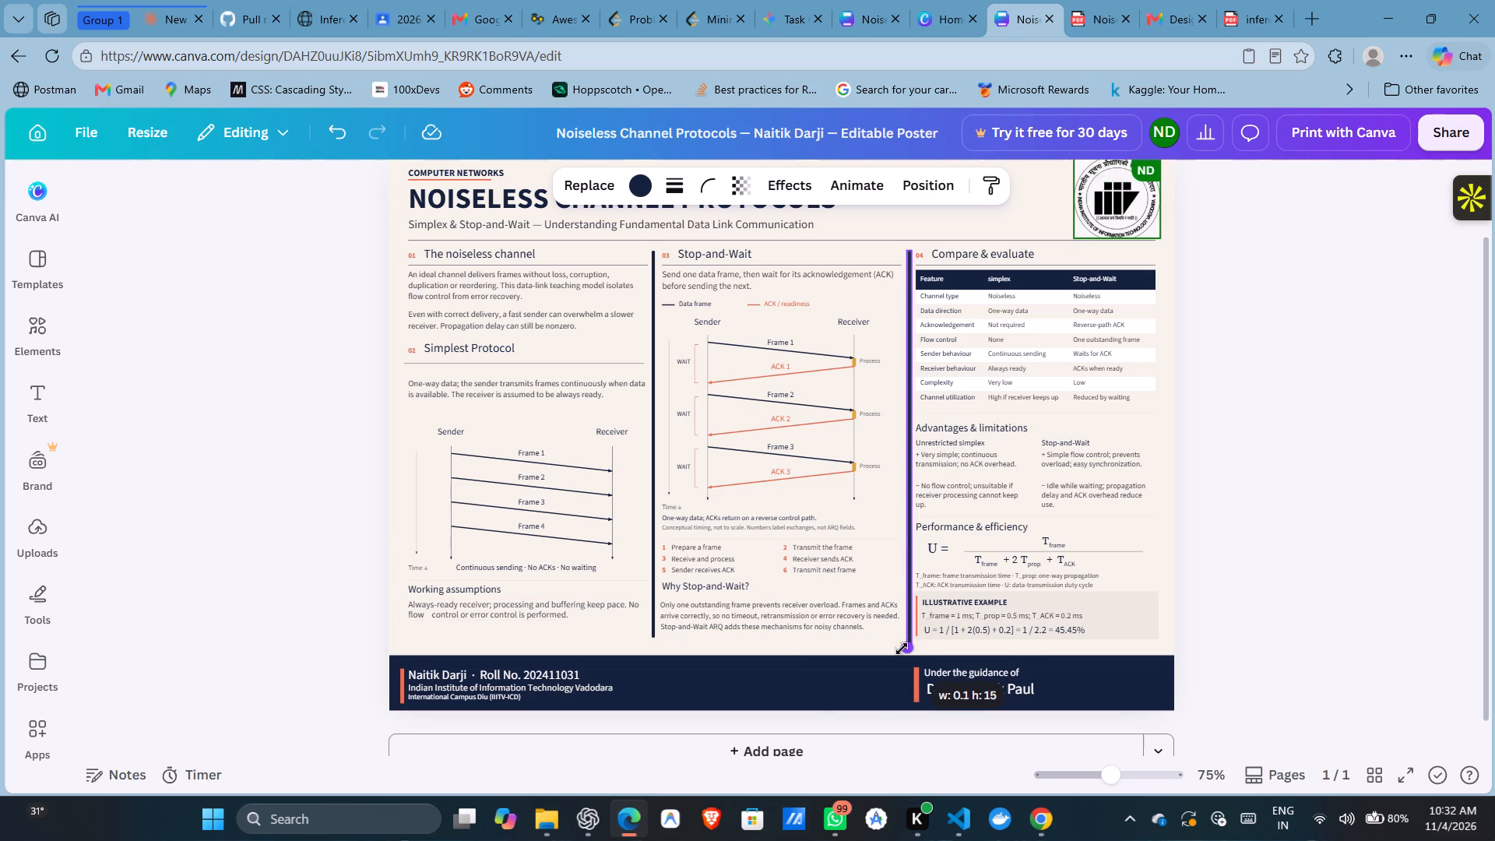
# Extend the vertical divider before the Stop-and-Wait column down toward the footer band, level with the lower end of the Compare & evaluate divider.
pyautogui.moveTo(902, 649); pyautogui.dragTo(902, 647)
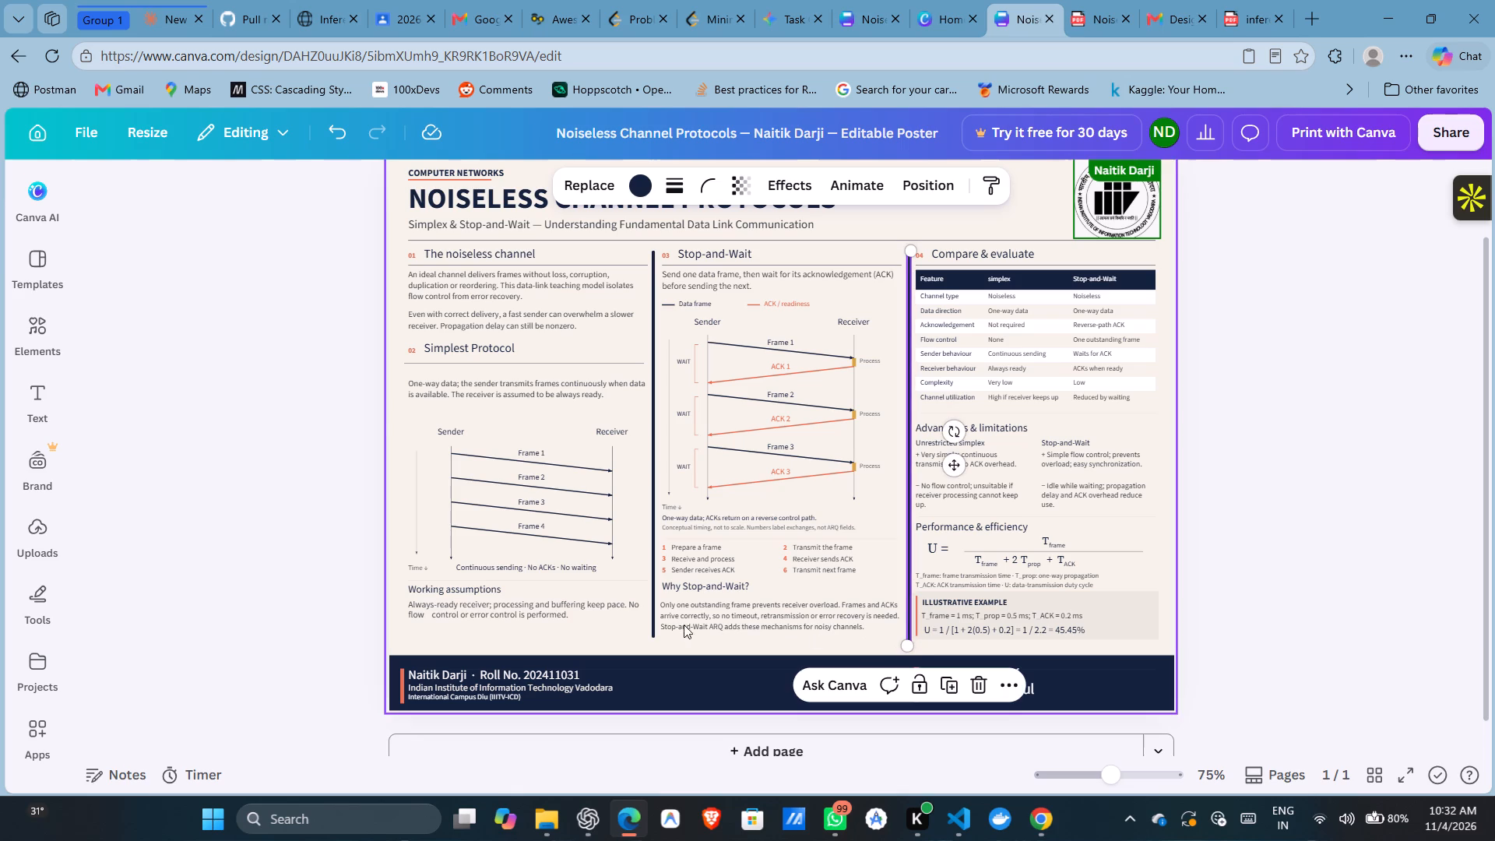
pyautogui.click(649, 622)
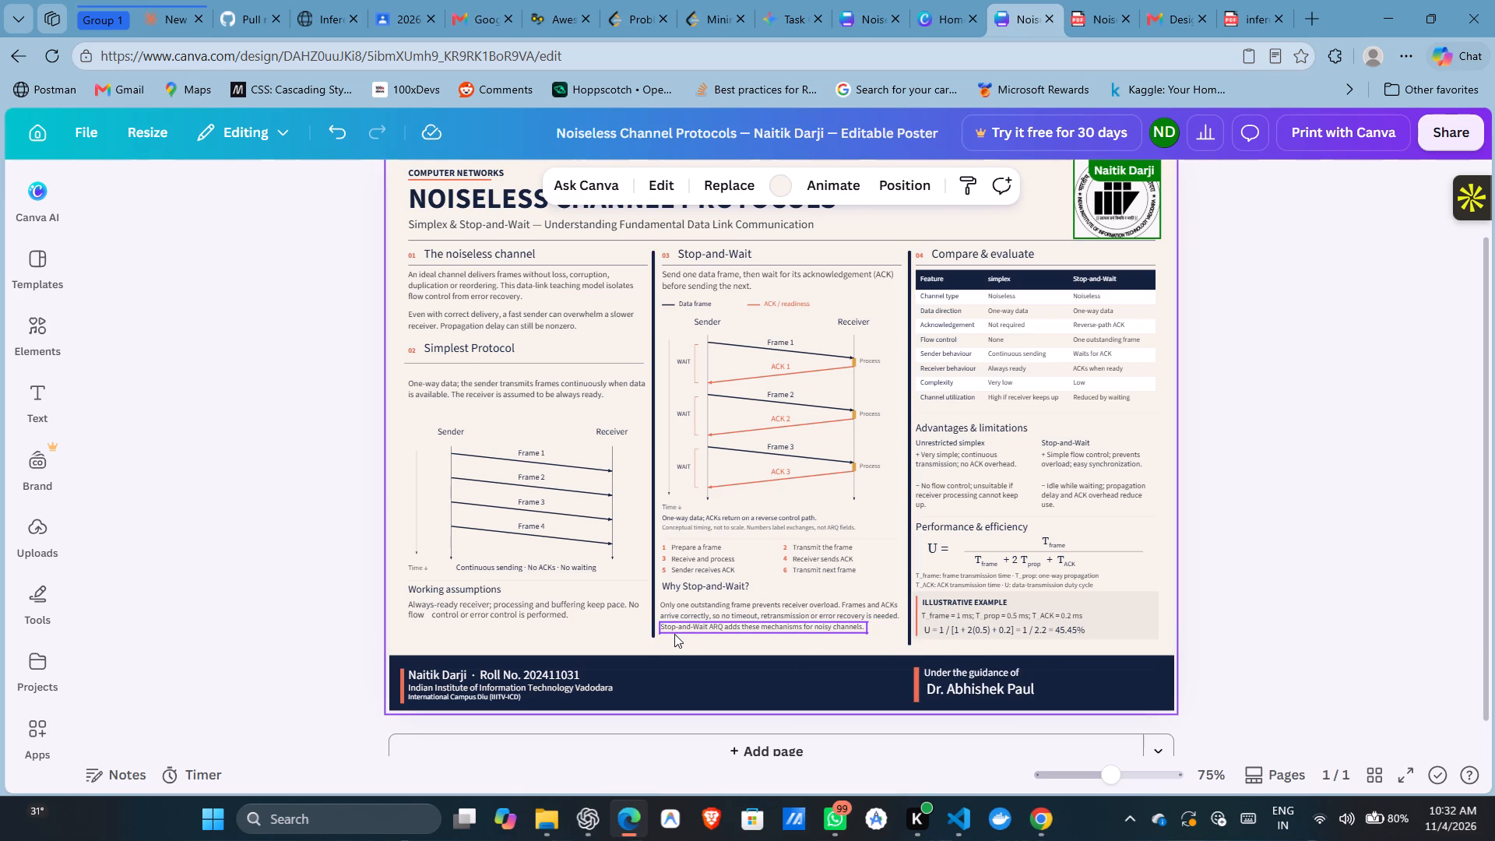
pyautogui.click(655, 632)
pyautogui.moveTo(650, 641); pyautogui.dragTo(650, 649)
pyautogui.click(638, 187)
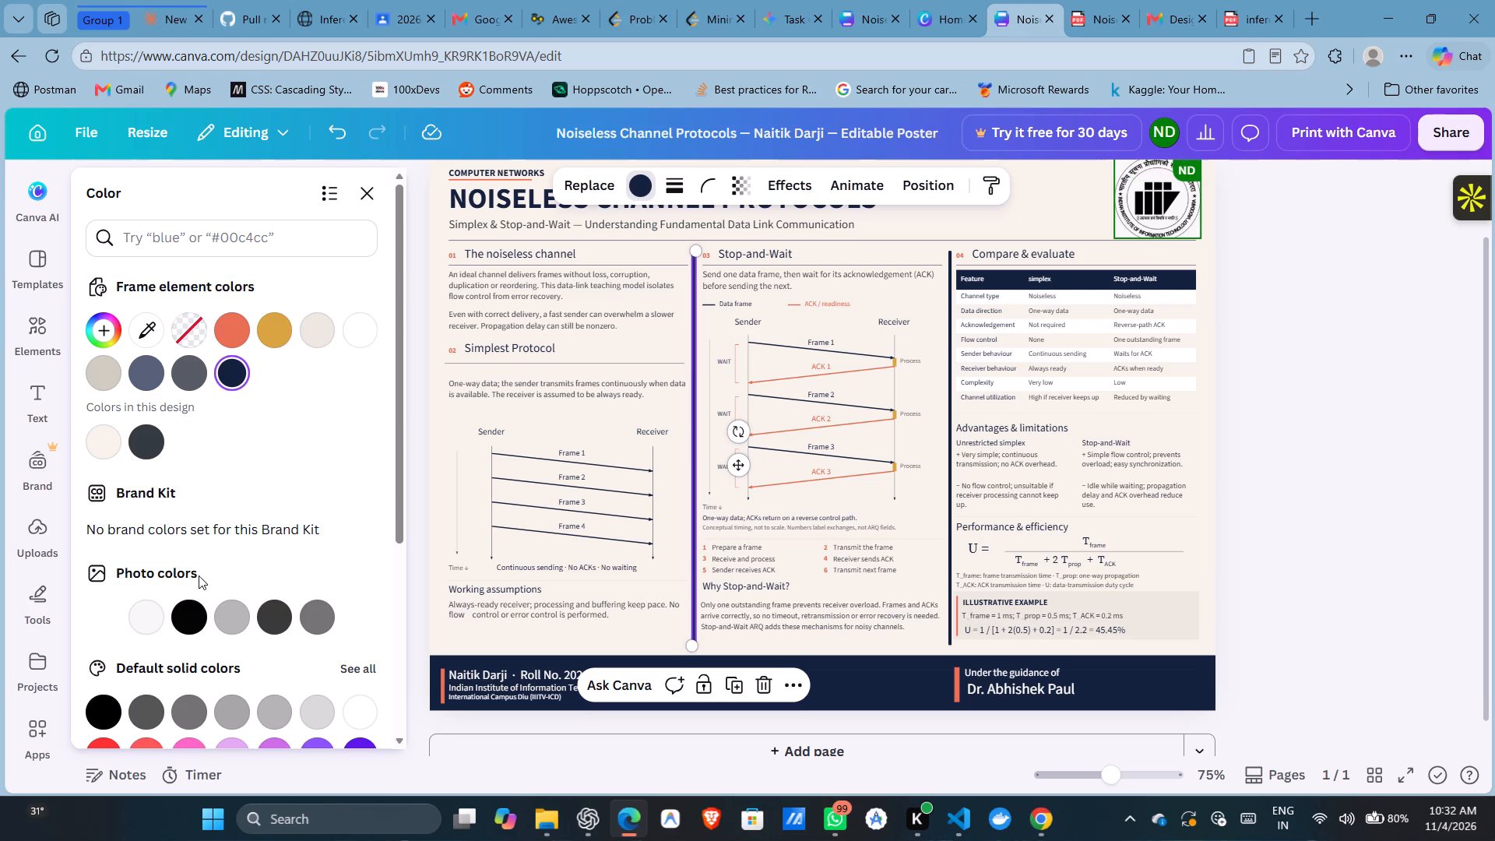